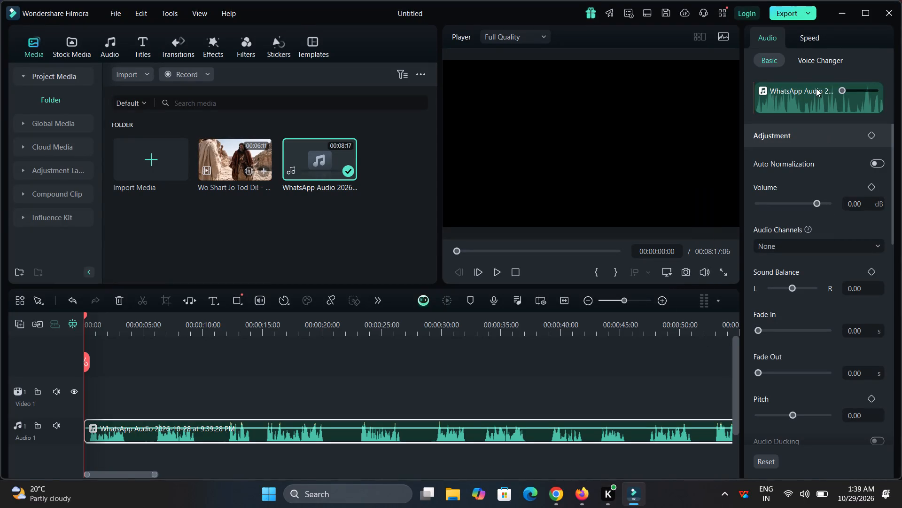
Run Silence Detection on the WhatsApp voice recording with the preset values and replace the timeline clip with the silence-free result.
left_click(256, 296)
left_click(639, 85)
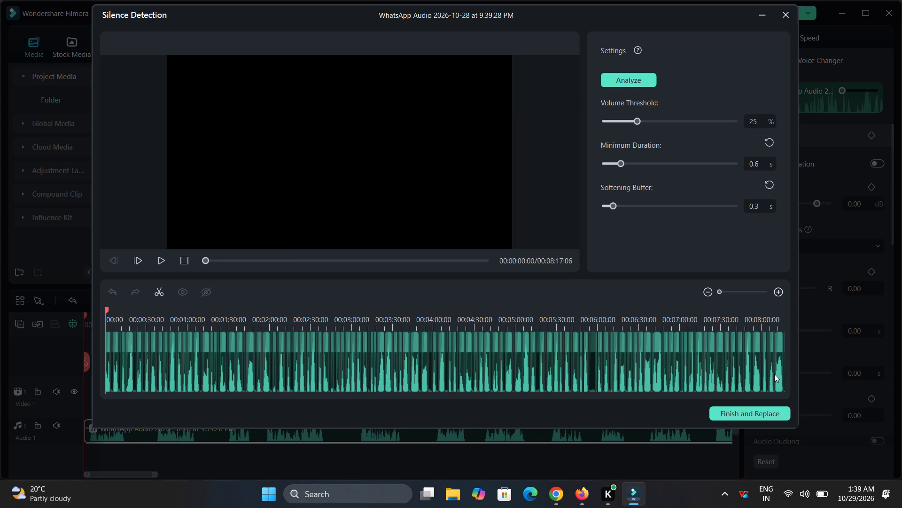
left_click(759, 411)
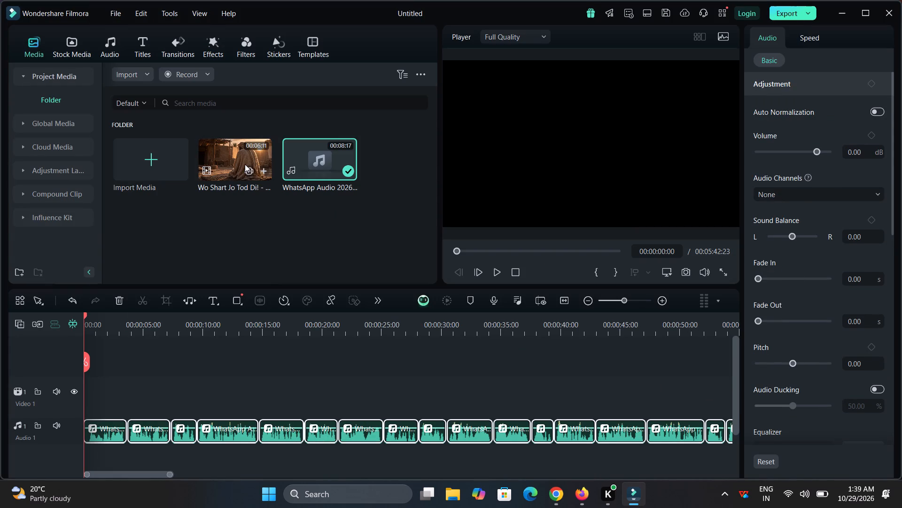
Import the SUBHANALLAH BY ALI DAWUD slowed reverb background music video from the Video folder in Downloads.
triple_click(260, 220)
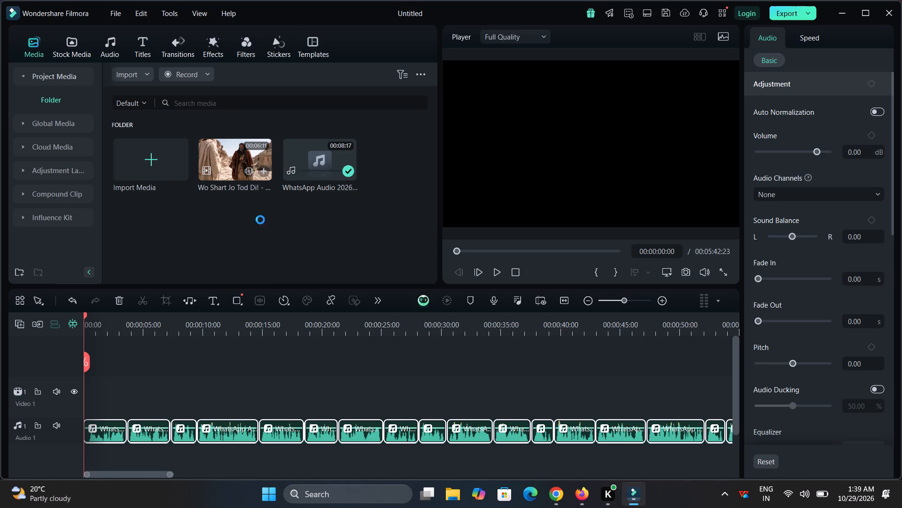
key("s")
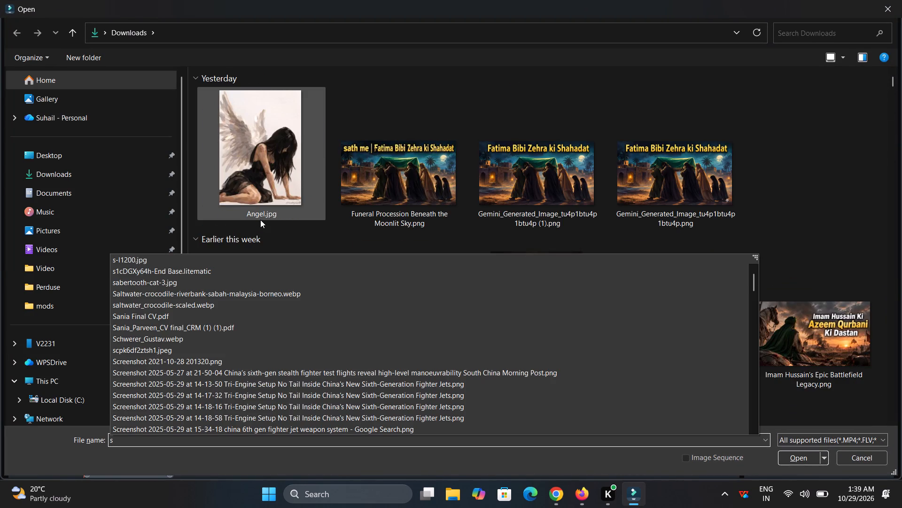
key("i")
key("BackSpace")
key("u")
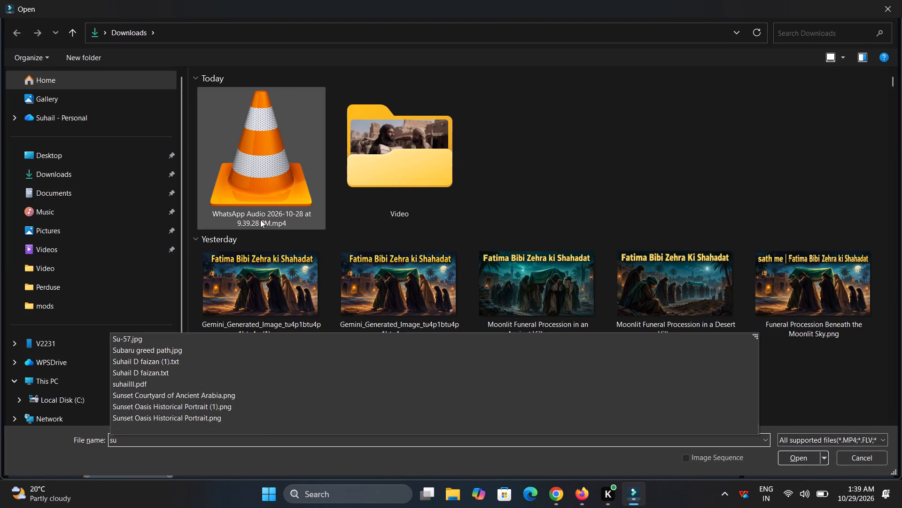
key("BackSpace")
key("BackSpace")
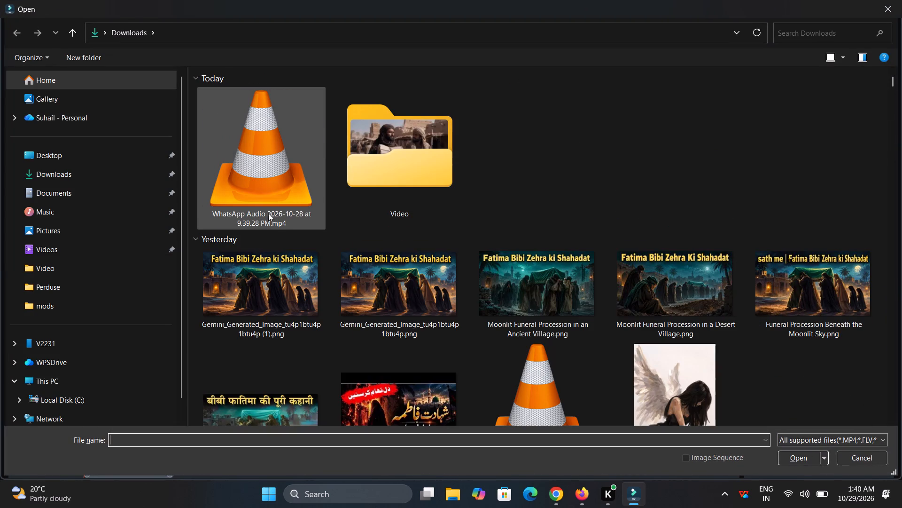
triple_click(365, 178)
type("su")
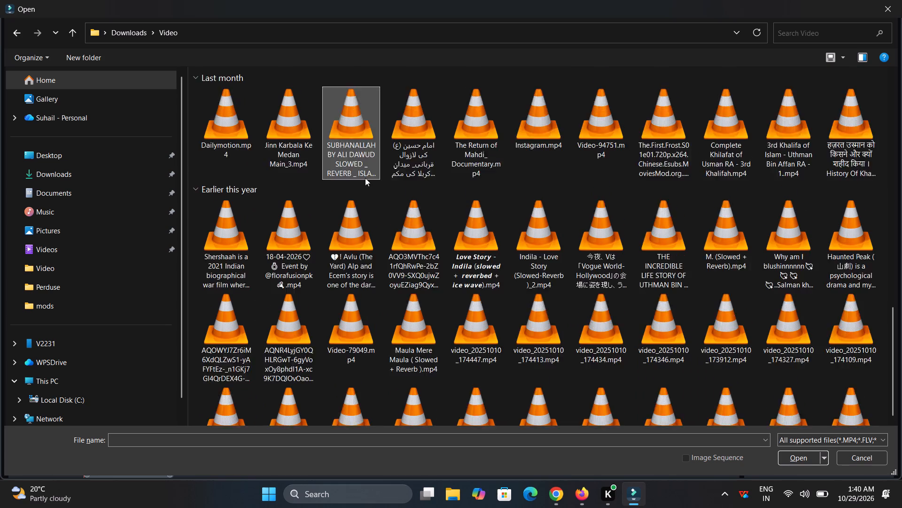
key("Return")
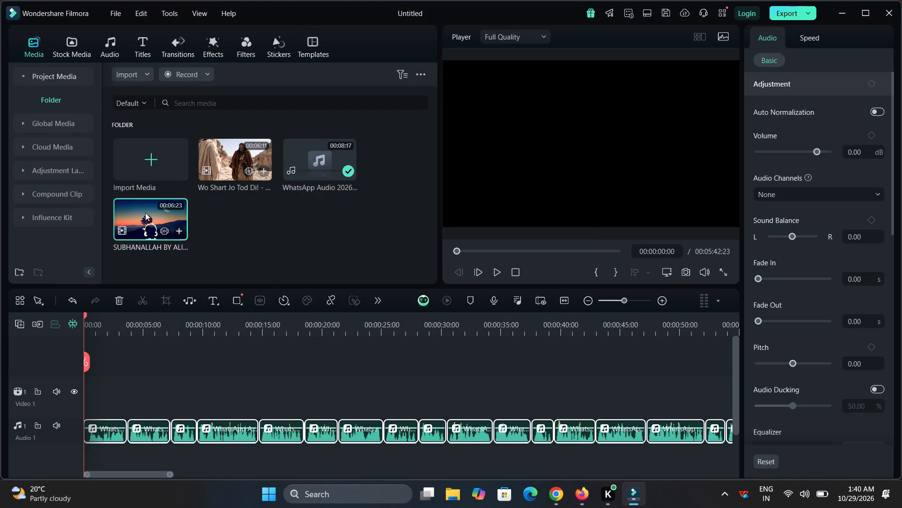
Place the SUBHANALLAH clip at the start of track Video 1, keeping the project settings of 1920 x 1080 25fps.
left_click_drag(150, 226, 74, 381)
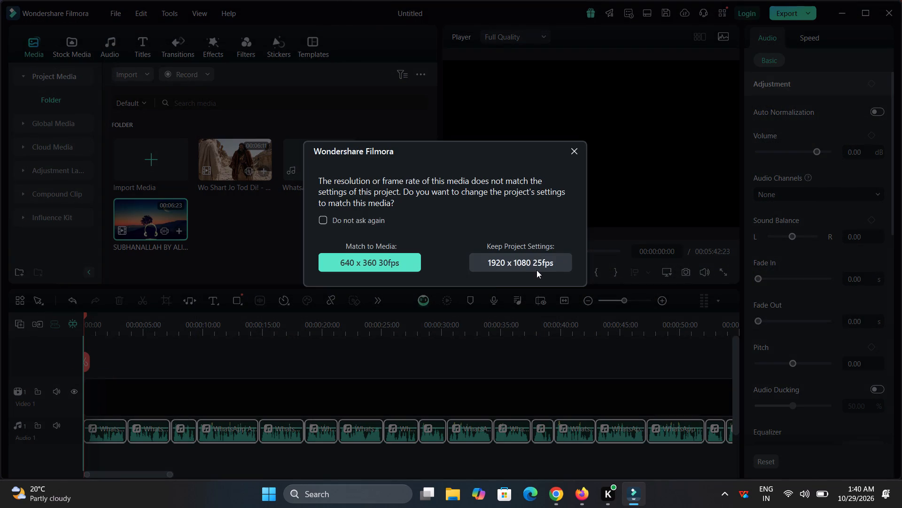
left_click(537, 270)
Detach the audio from the SUBHANALLAH clip and cut its picture part out of track Video 1.
right_click(355, 392)
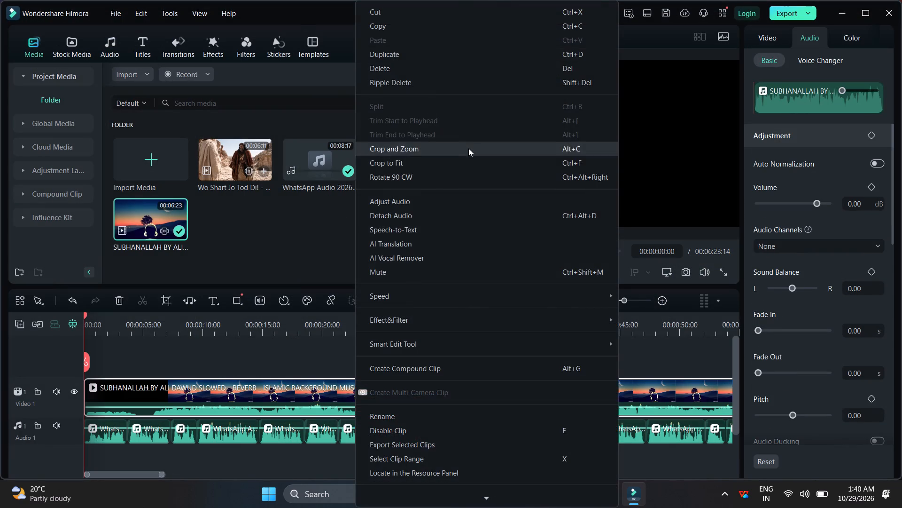
left_click(426, 220)
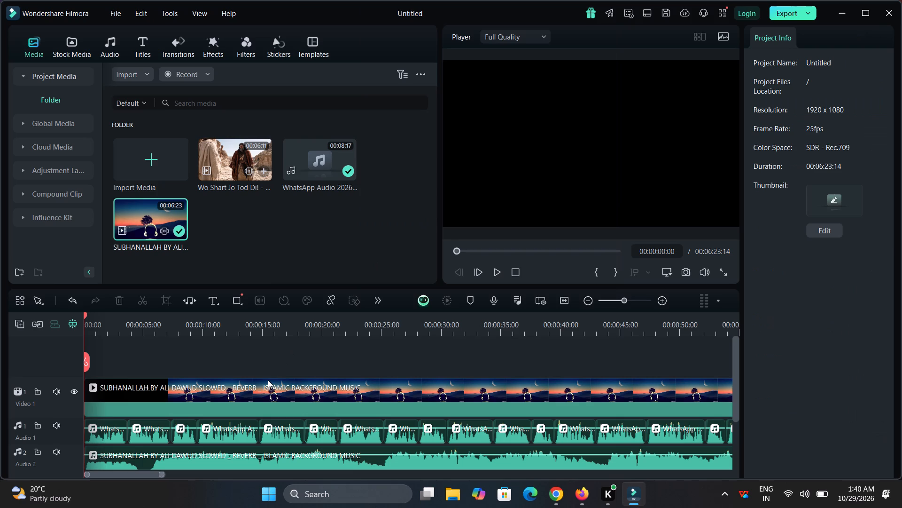
left_click(262, 398)
key("ctrl+x")
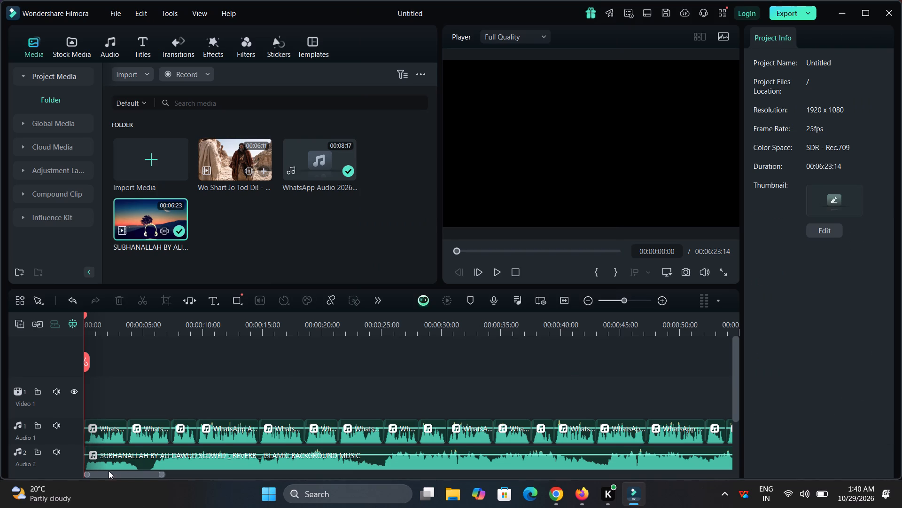
Trim about 5 seconds off the start of the background music on Audio 2 and move the clip back to the timeline's beginning.
left_click_drag(88, 464, 148, 465)
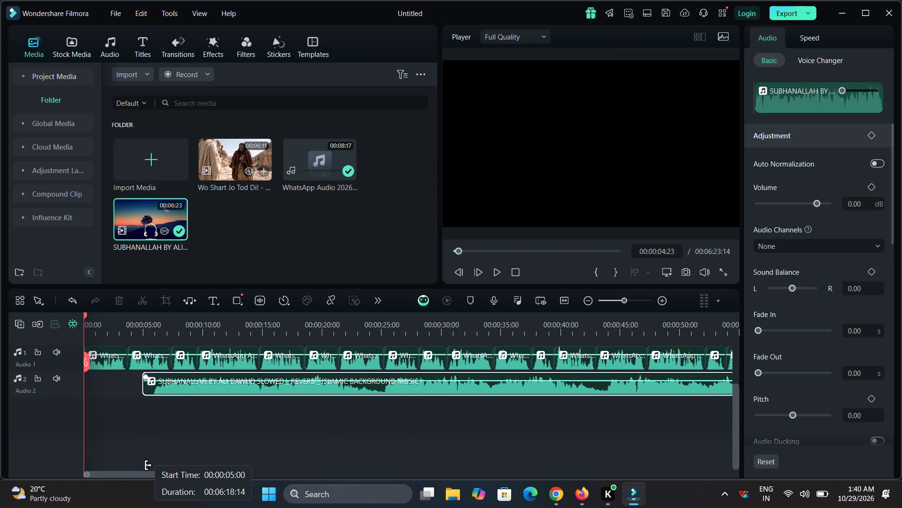
left_click_drag(148, 465, 152, 465)
left_click_drag(189, 389, 114, 391)
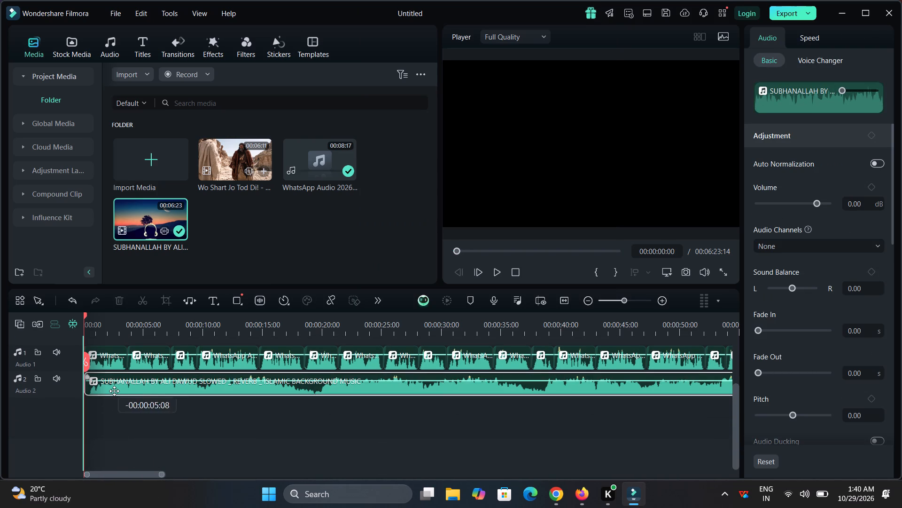
left_click_drag(114, 391, 110, 391)
scroll(110, 391, "up", 1)
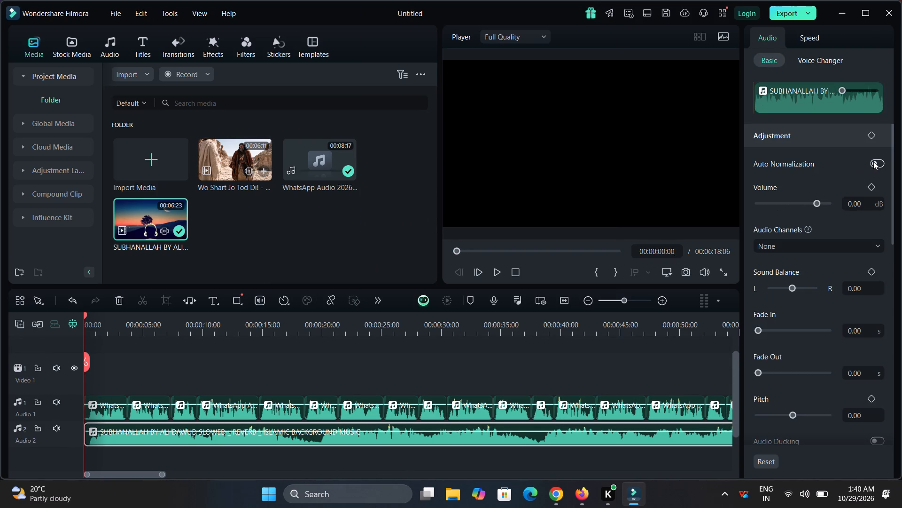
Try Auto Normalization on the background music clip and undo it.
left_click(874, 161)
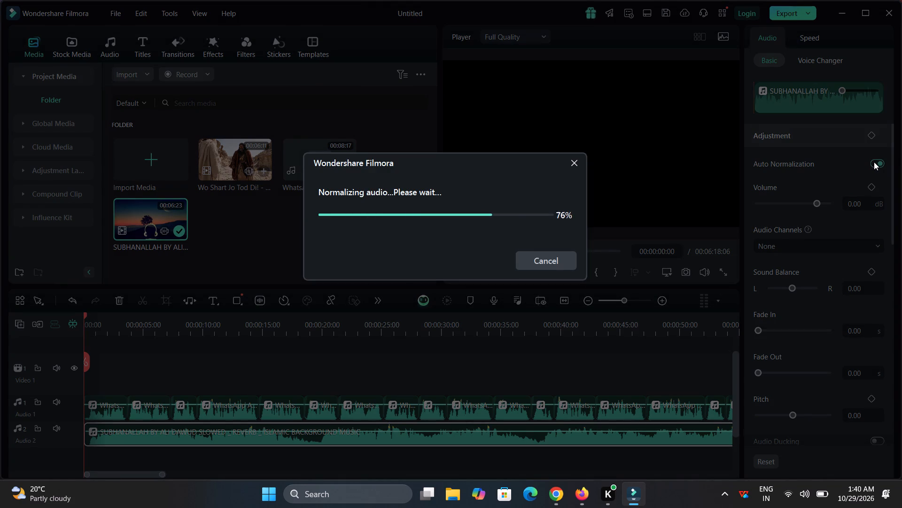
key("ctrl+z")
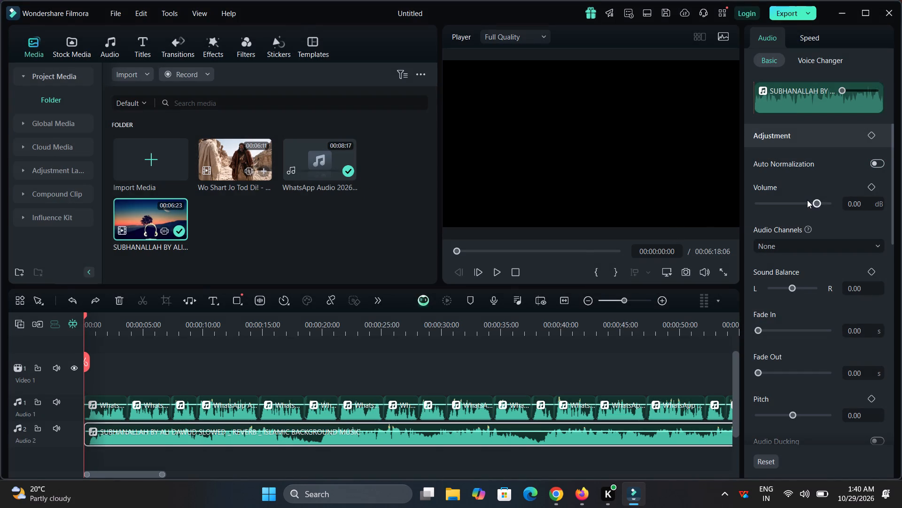
Lower the background music clip's volume to -13.73 dB.
left_click(807, 200)
left_click_drag(807, 200, 810, 206)
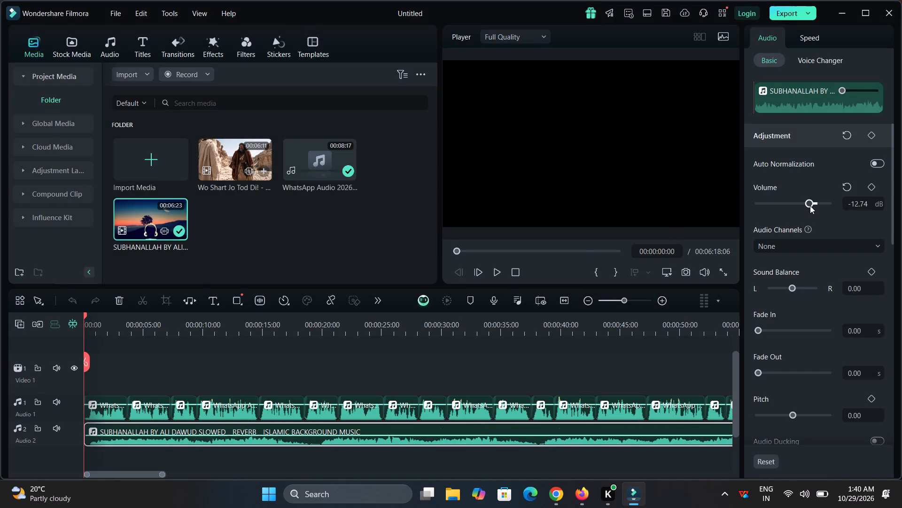
left_click_drag(810, 206, 808, 207)
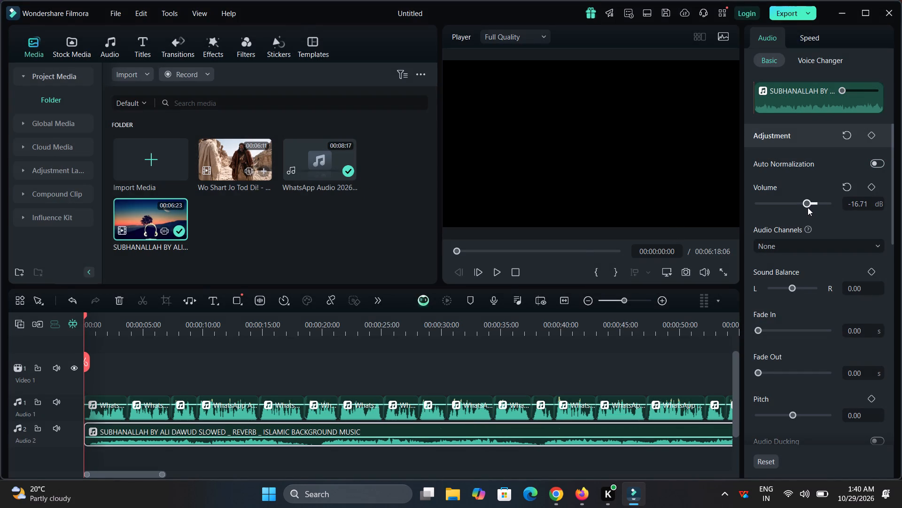
left_click_drag(808, 207, 808, 201)
left_click(808, 201)
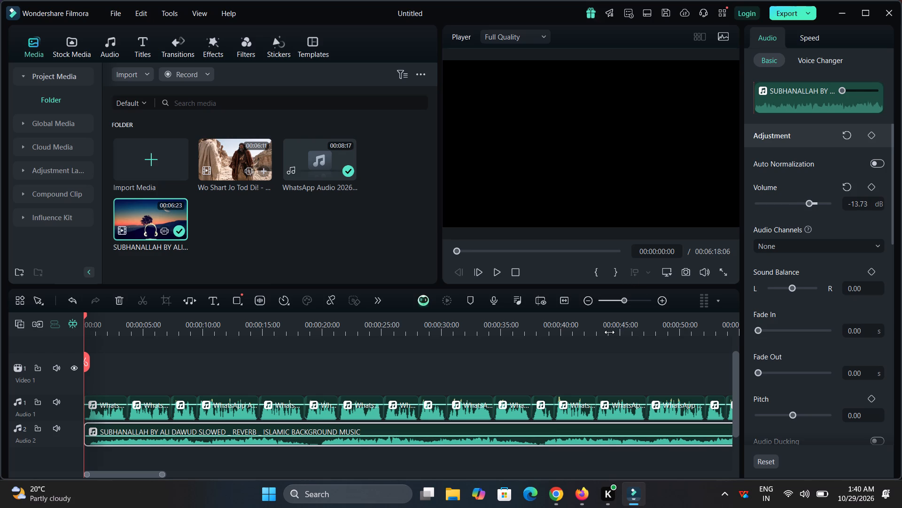
Select all the voice clips on the Audio 1 track and turn on Auto Normalization for them.
left_click_drag(609, 332, 307, 354)
left_click_drag(237, 412, 64, 421)
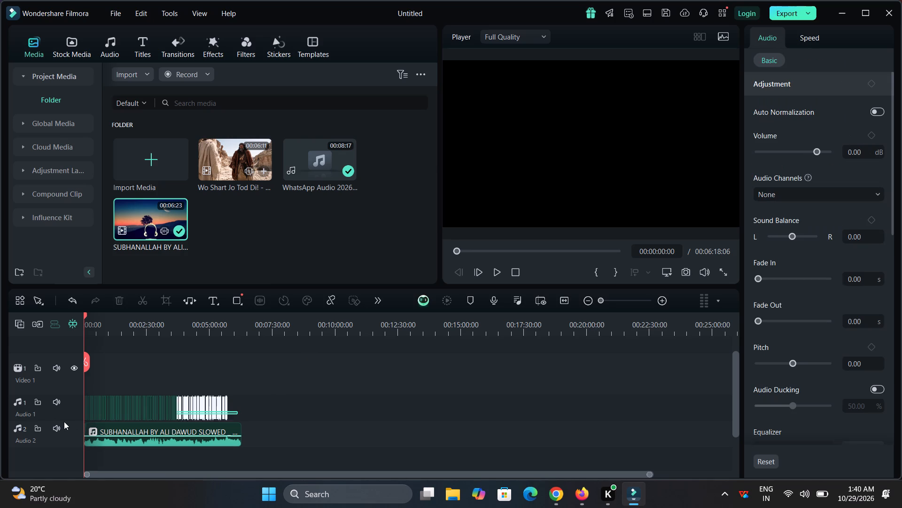
left_click_drag(64, 421, 85, 407)
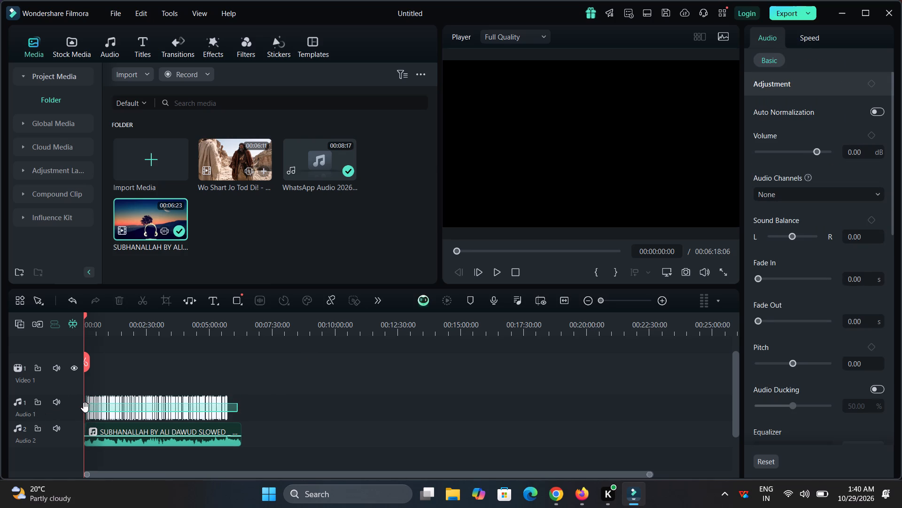
left_click_drag(85, 407, 82, 410)
left_click_drag(95, 325, 128, 337)
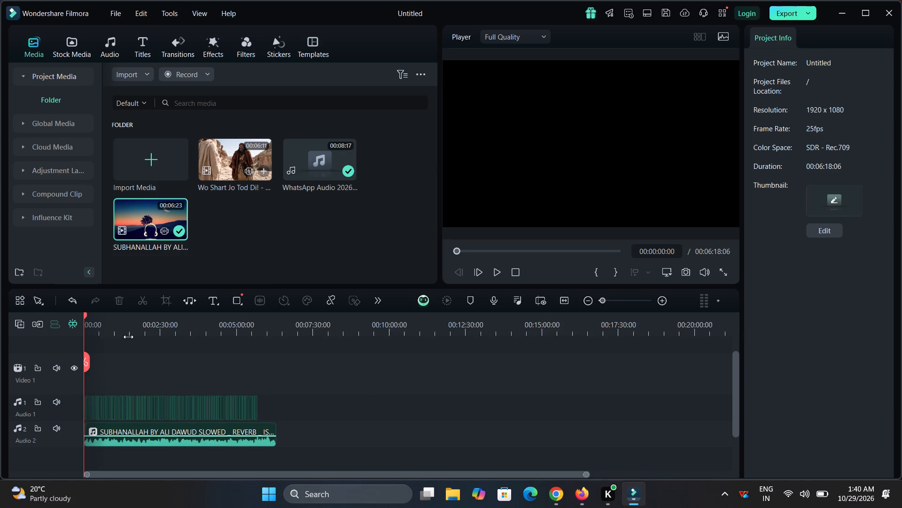
left_click_drag(128, 337, 163, 346)
left_click_drag(163, 346, 150, 332)
left_click_drag(139, 322, 178, 334)
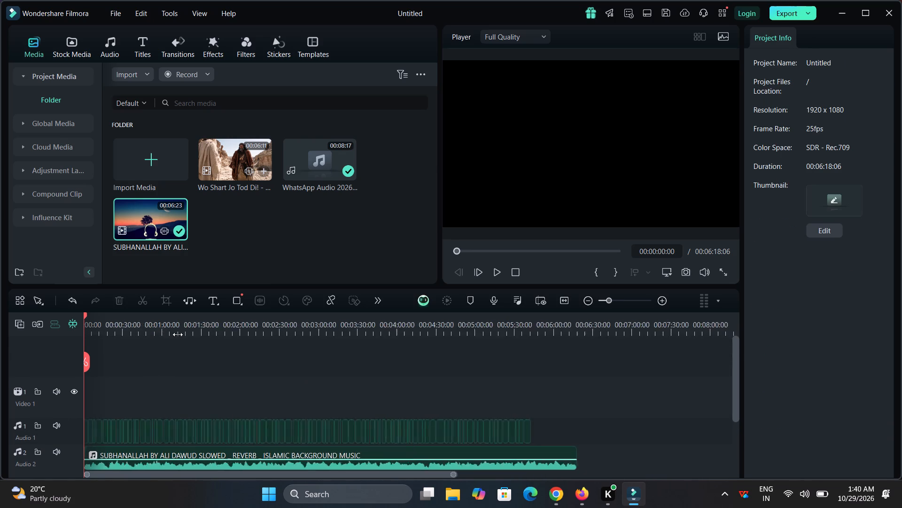
left_click_drag(178, 334, 201, 343)
left_click_drag(686, 424, 314, 393)
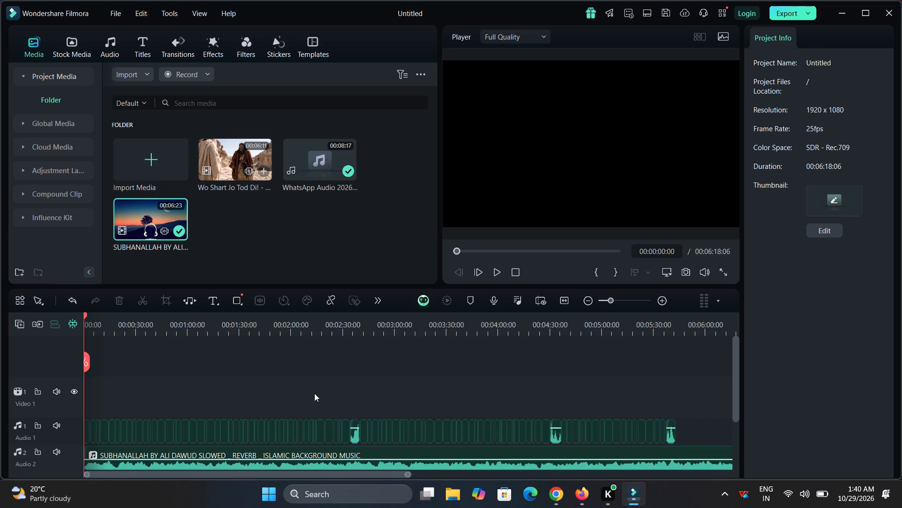
left_click_drag(314, 393, 79, 437)
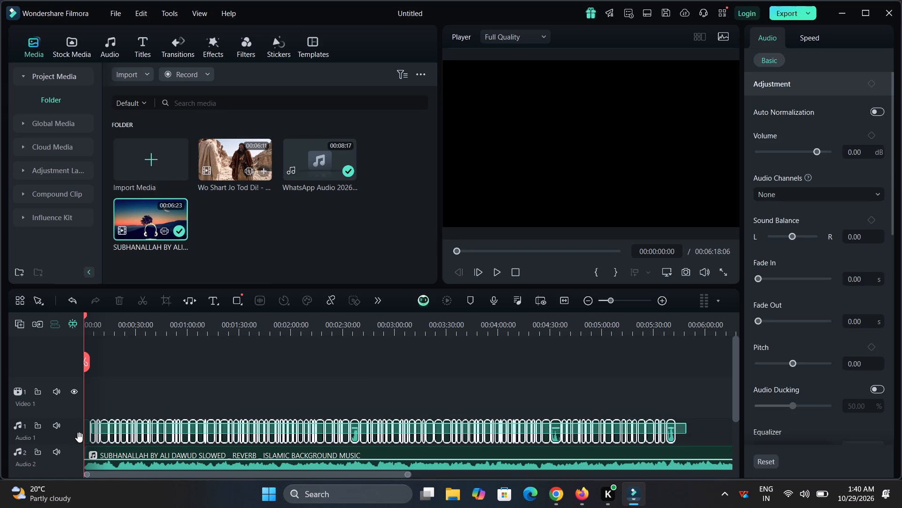
left_click_drag(79, 437, 87, 431)
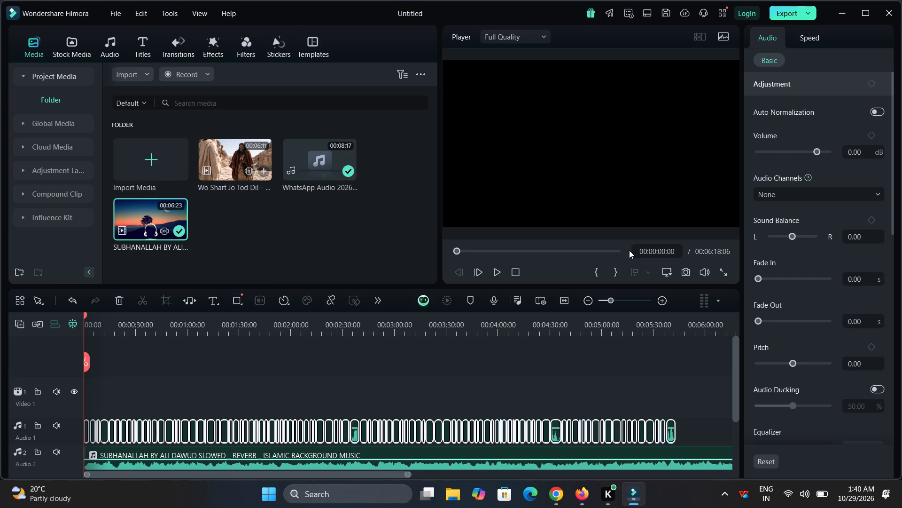
left_click(879, 112)
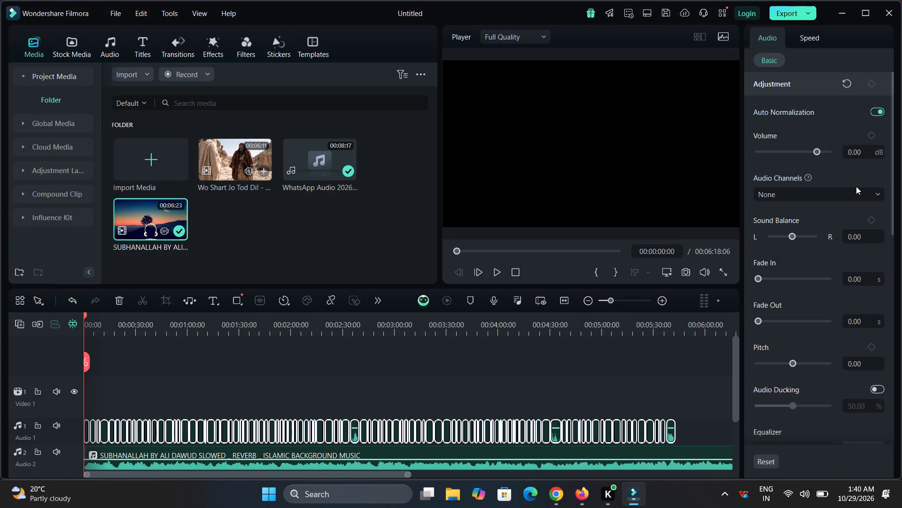
Set the volume of the selected Audio 1 clips to 4 dB and deselect them.
left_click(852, 157)
left_click(852, 157)
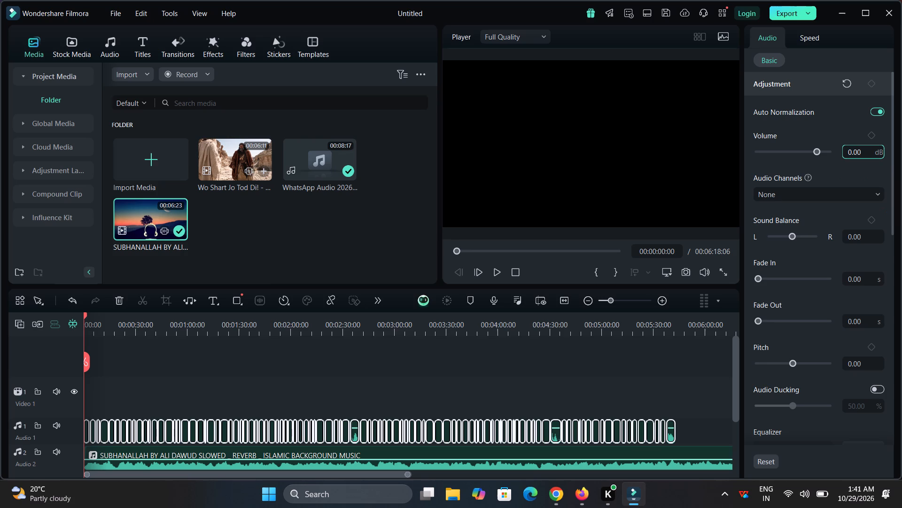
key("BackSpace")
key("4")
left_click(836, 142)
left_click(459, 369)
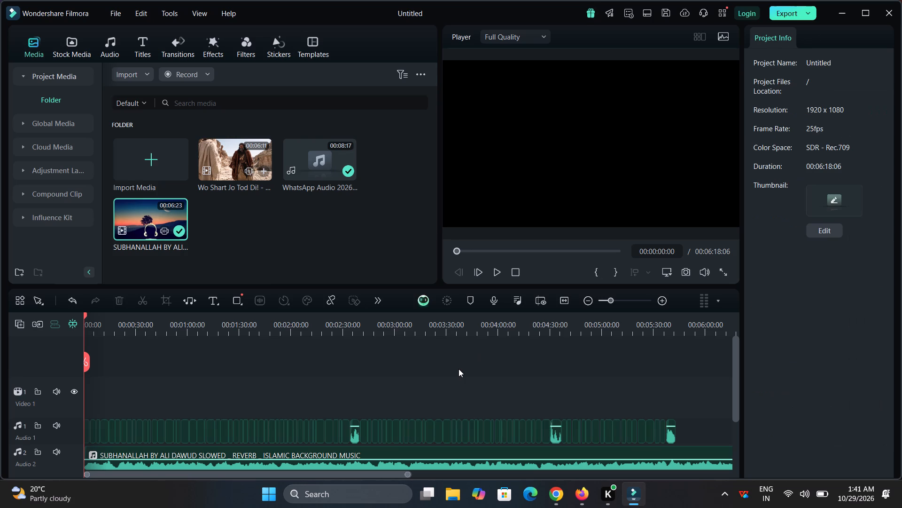
Play the timeline from the start for a few seconds to check the voice against the background music.
key("space")
left_click_drag(267, 314, 387, 334)
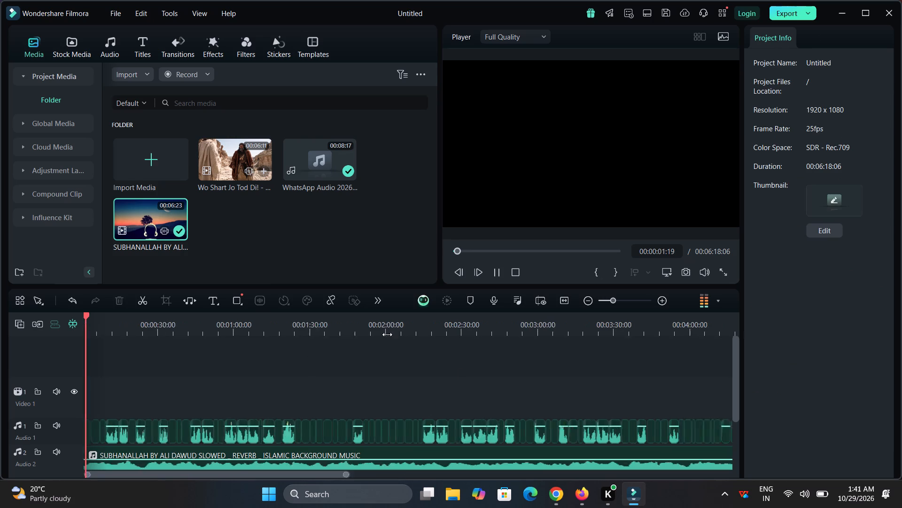
left_click_drag(387, 334, 426, 346)
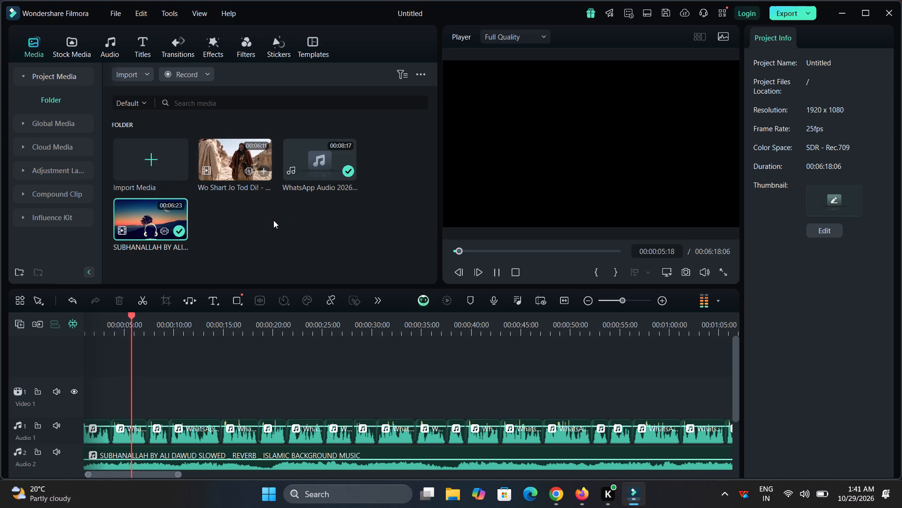
key("space")
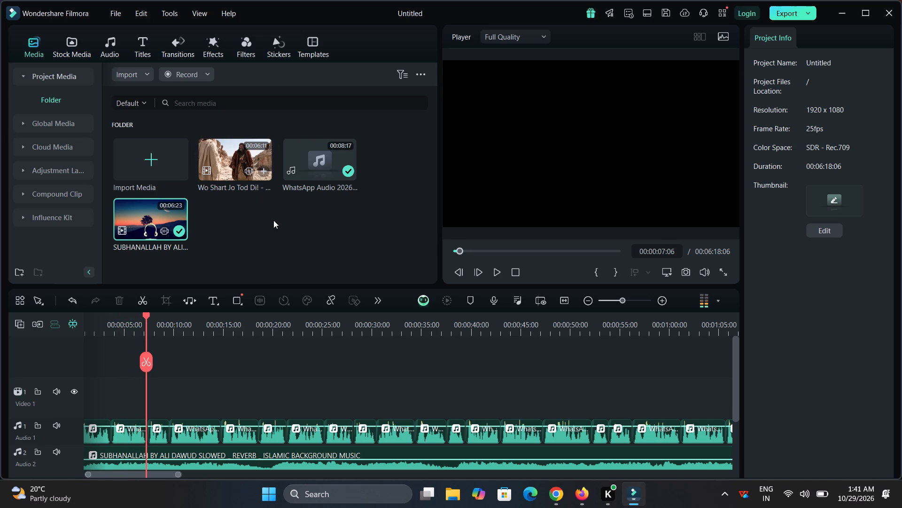
Switch to Google Chrome and bring up the YouTube home page.
left_click(559, 497)
left_click(349, 0)
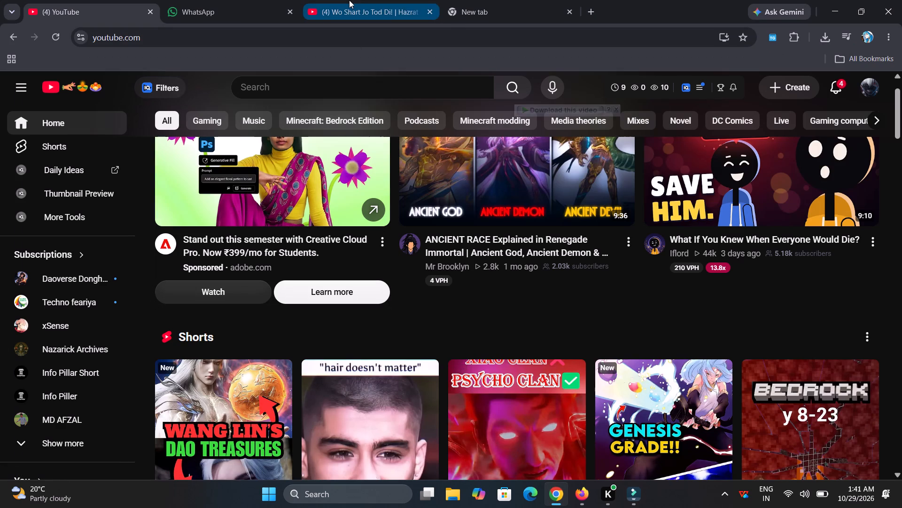
left_click(332, 92)
left_click(95, 0)
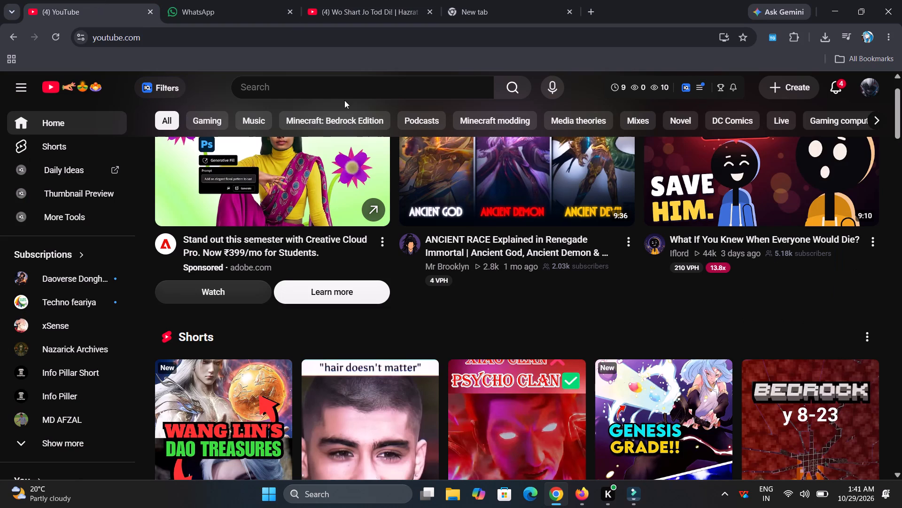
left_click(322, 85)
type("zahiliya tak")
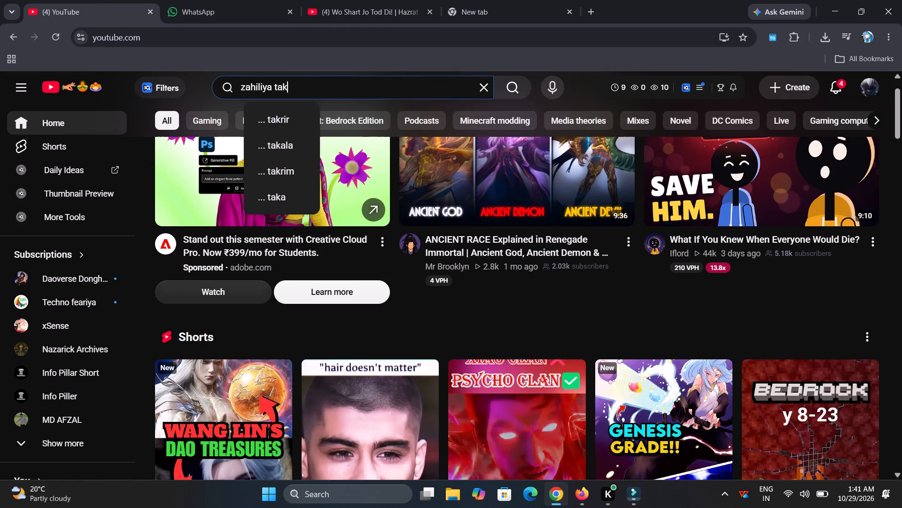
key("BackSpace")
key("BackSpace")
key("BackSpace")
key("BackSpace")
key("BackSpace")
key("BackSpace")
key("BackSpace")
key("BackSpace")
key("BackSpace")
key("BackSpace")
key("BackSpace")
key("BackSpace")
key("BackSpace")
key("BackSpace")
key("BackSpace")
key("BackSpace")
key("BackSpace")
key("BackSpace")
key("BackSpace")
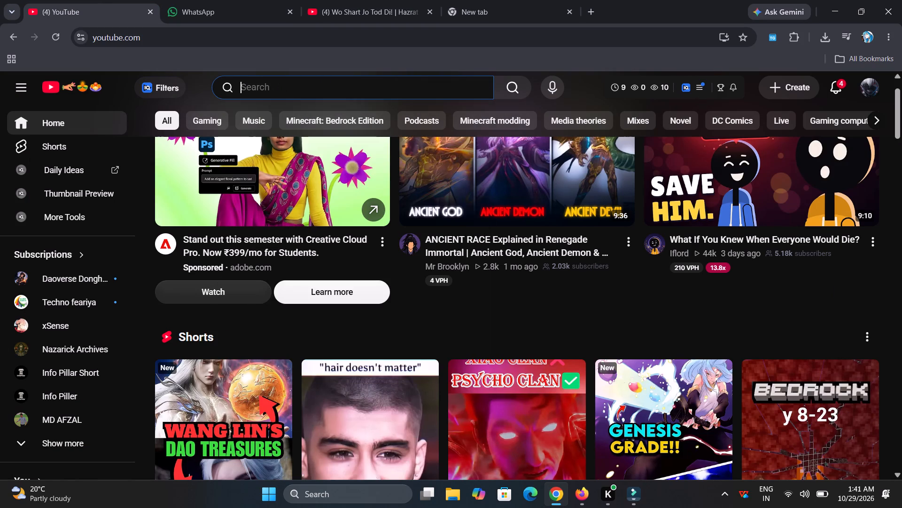
Search YouTube for "makkah before islam" and look through the results for suitable footage.
type("makkah befor")
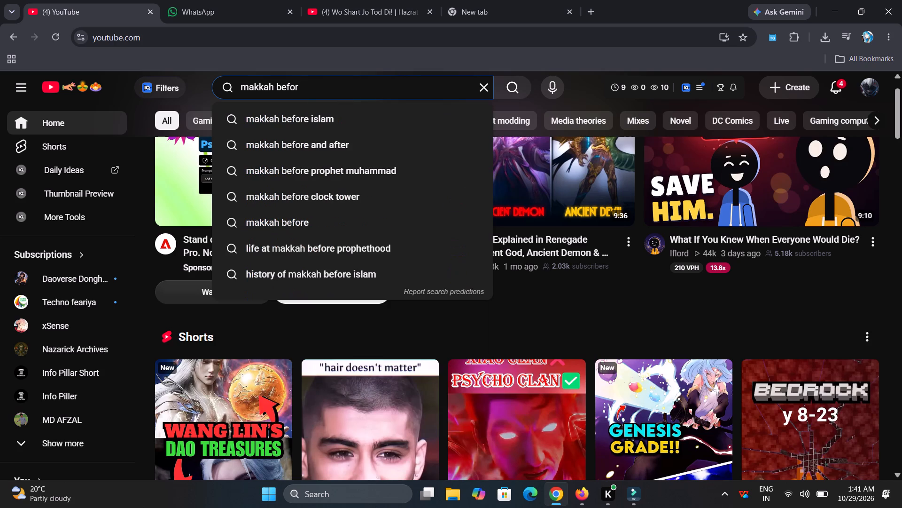
key("Down")
key("Return")
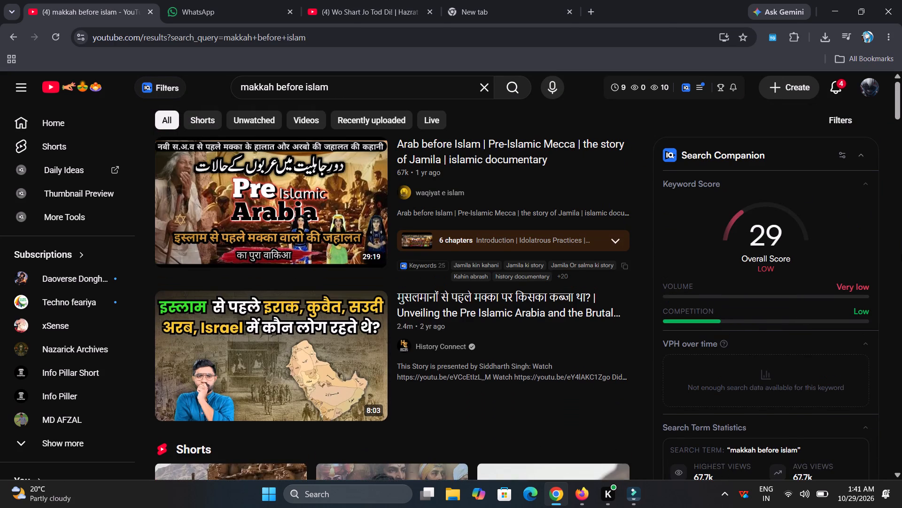
scroll(901, 254, "down", 6)
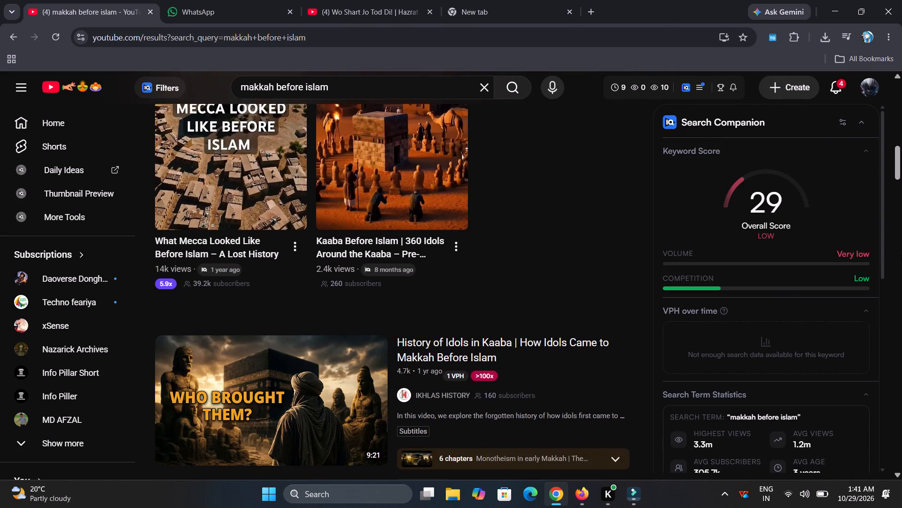
scroll(901, 254, "down", 3)
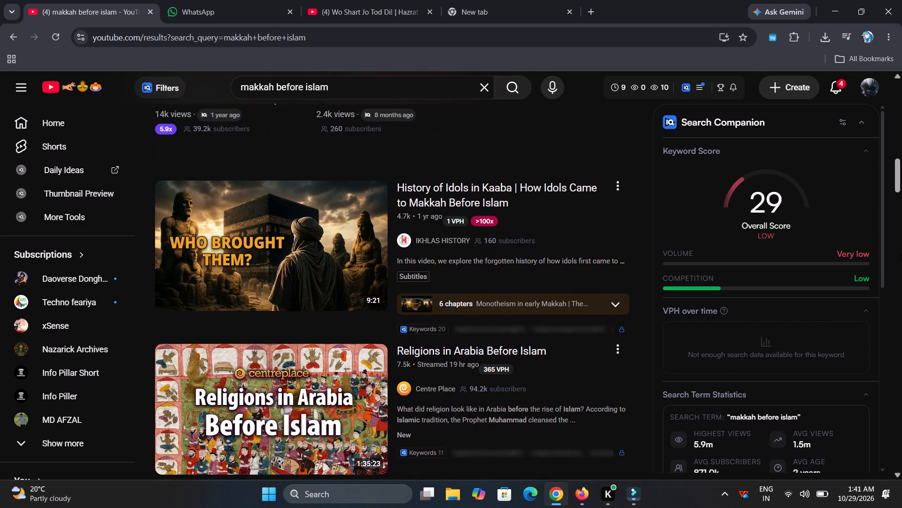
scroll(901, 254, "down", 4)
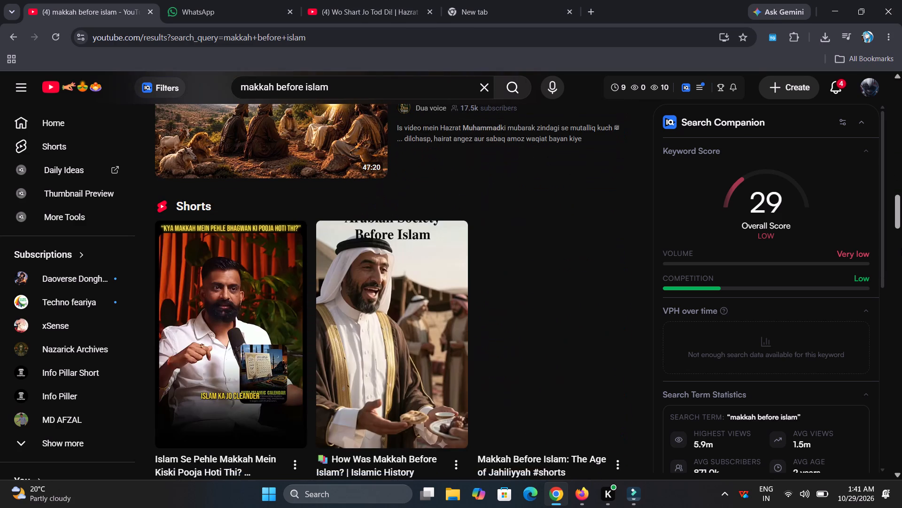
scroll(901, 248, "up", 2)
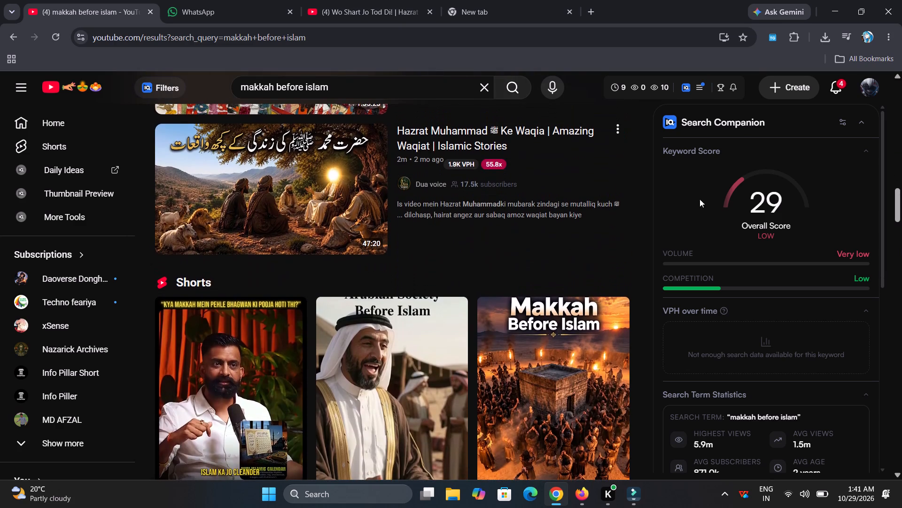
Search YouTube for "dor e zahiliyar" and look over the results.
left_click(489, 89)
type("dor e d")
key("BackSpace")
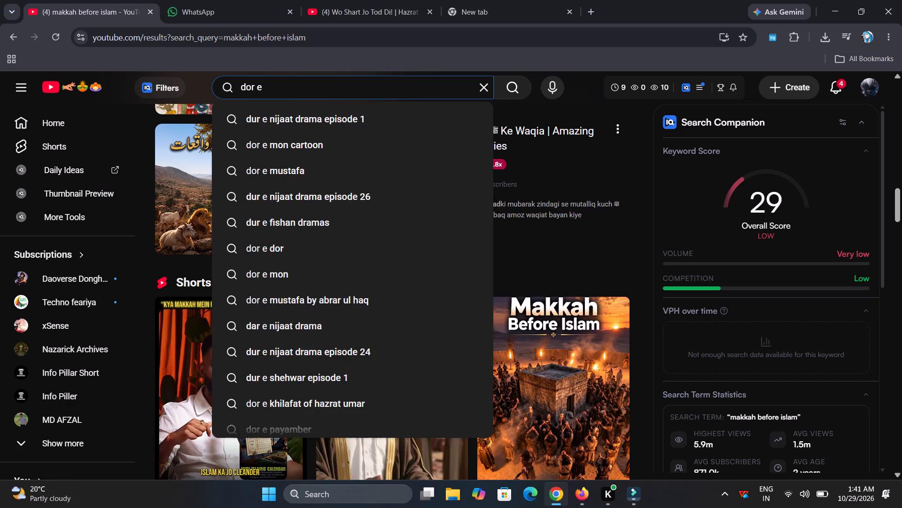
type("zahi")
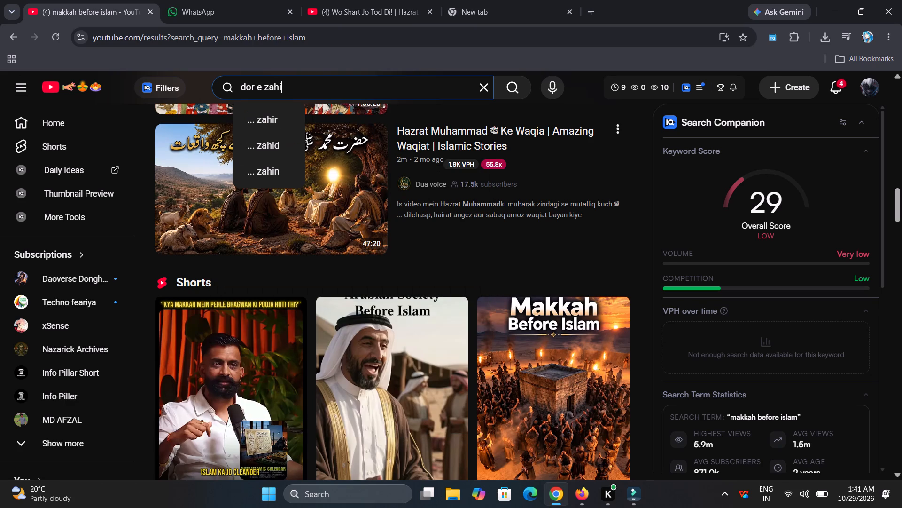
type("liyar")
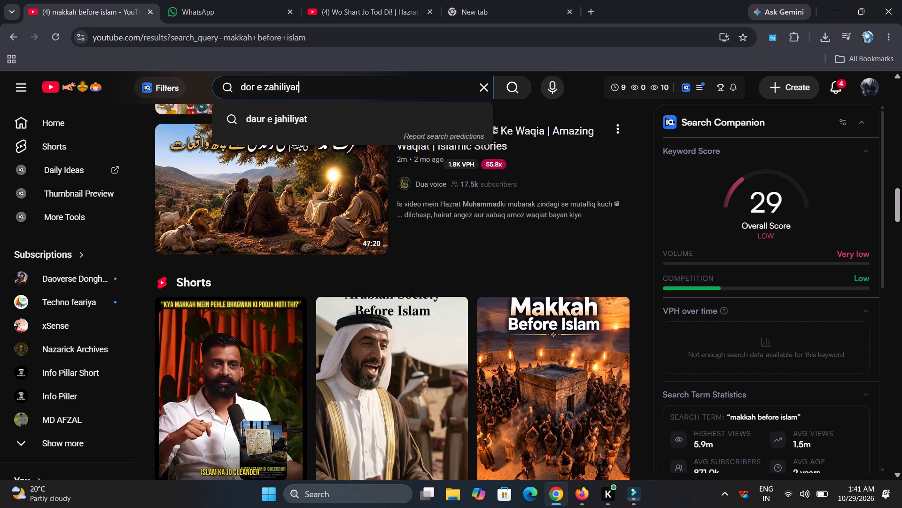
key("Return")
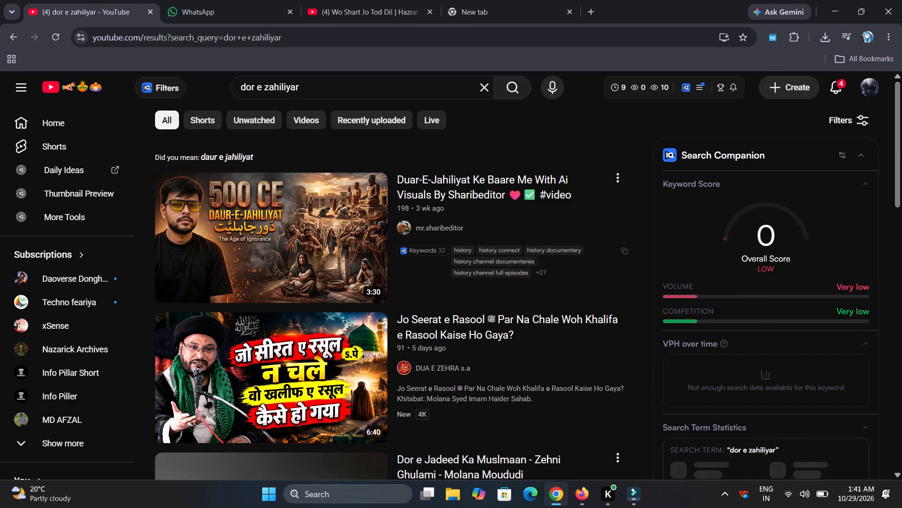
scroll(901, 172, "down", 2)
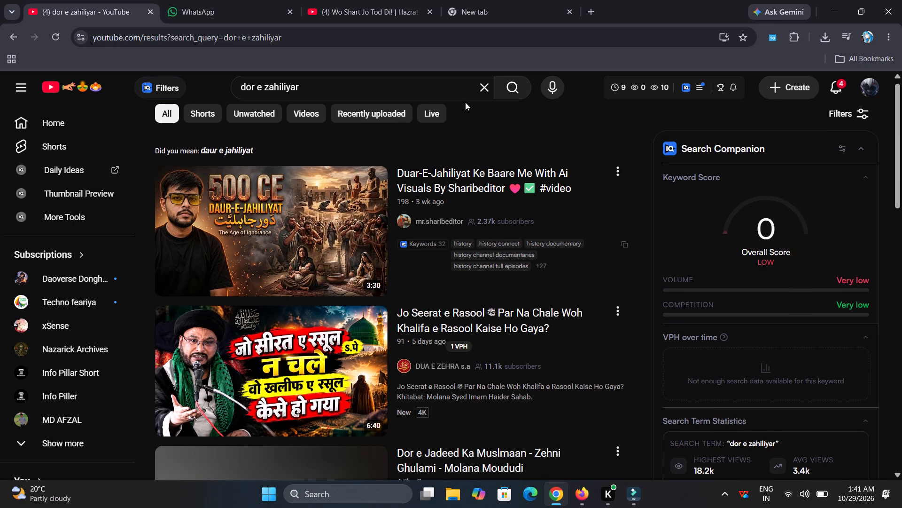
Search YouTube for the suggested term "daur e jahiliyat" and look through the video results.
left_click(315, 92)
key("BackSpace")
key("y")
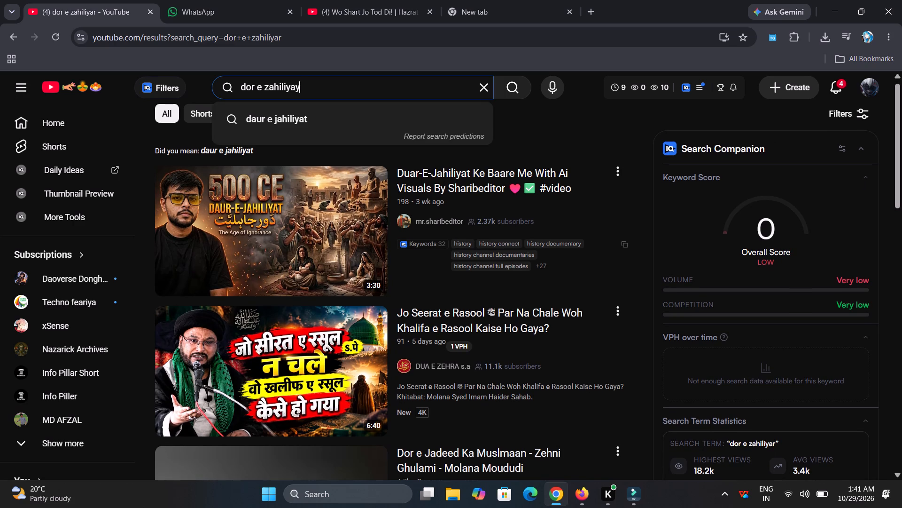
key("Insert")
key("t")
key("Down")
key("Up")
key("Down")
key("Return")
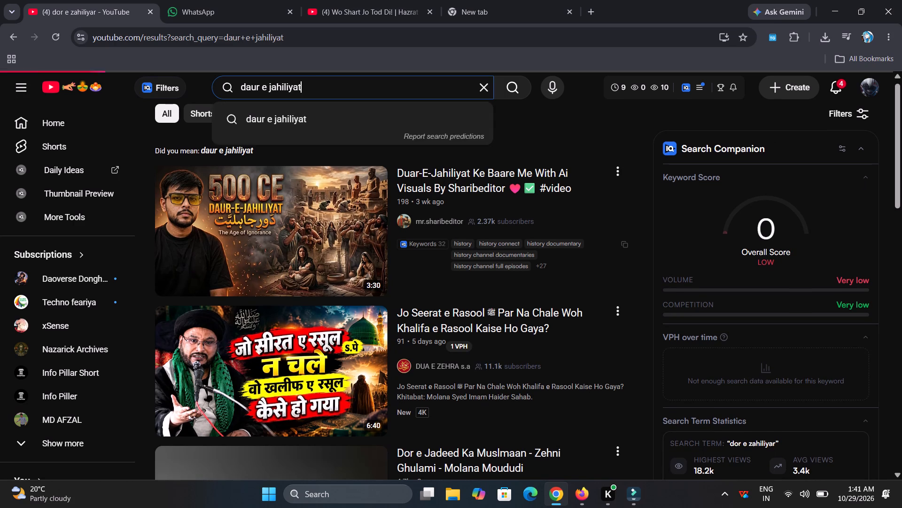
scroll(901, 195, "down", 4)
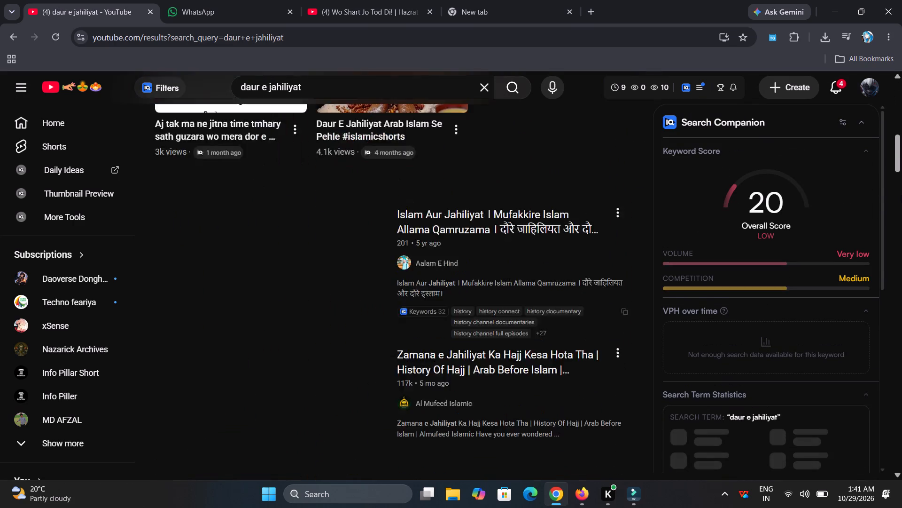
scroll(901, 195, "down", 3)
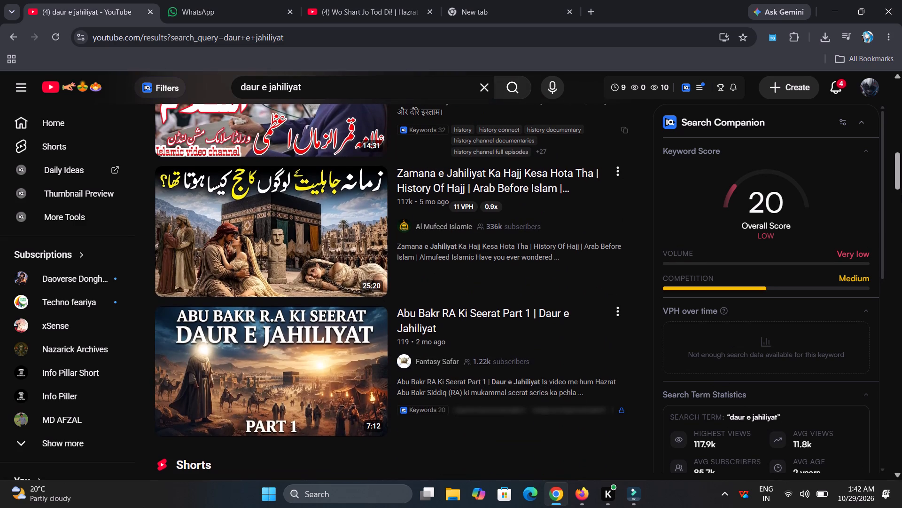
Preview the "Abu Bakr RA Ki Seerat Part 1 | Daur e Jahiliyat" video in the results with sound on and captions off.
scroll(901, 195, "down", 1)
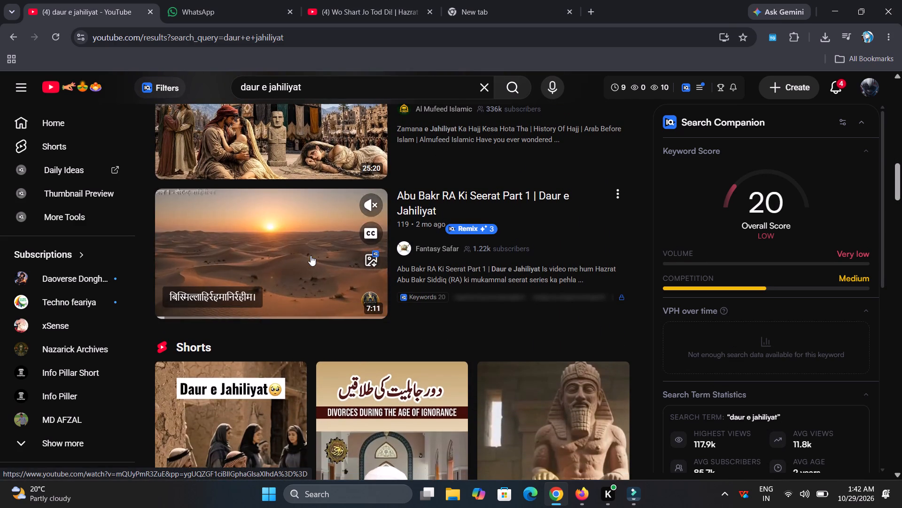
left_click(372, 206)
left_click(372, 226)
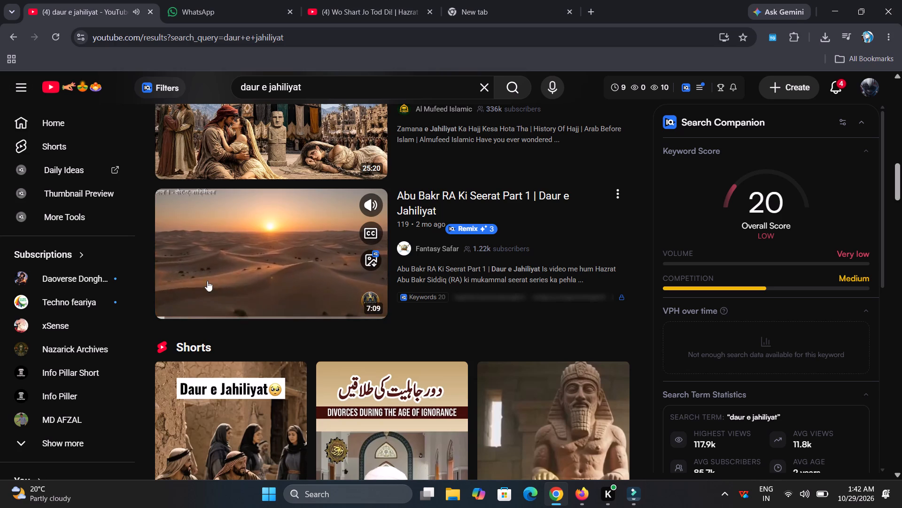
Skip ahead in the preview of "Abu Bakr RA Ki Seerat Part 1 | Daur e Jahiliyat" to about 1:09.
left_click(171, 311)
left_click(198, 313)
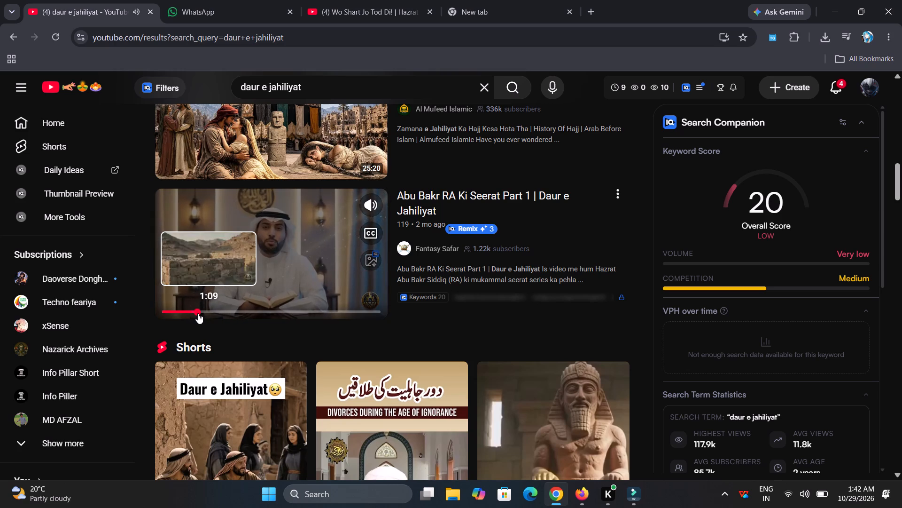
Look further through the "daur e jahiliyat" videos and Shorts for footage of pre-Islamic Arabia.
scroll(198, 313, "down", 9)
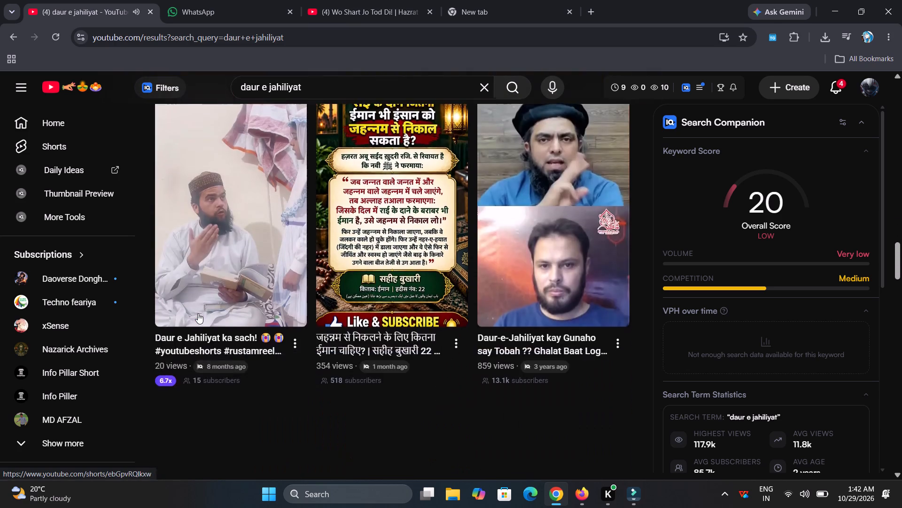
scroll(198, 313, "down", 6)
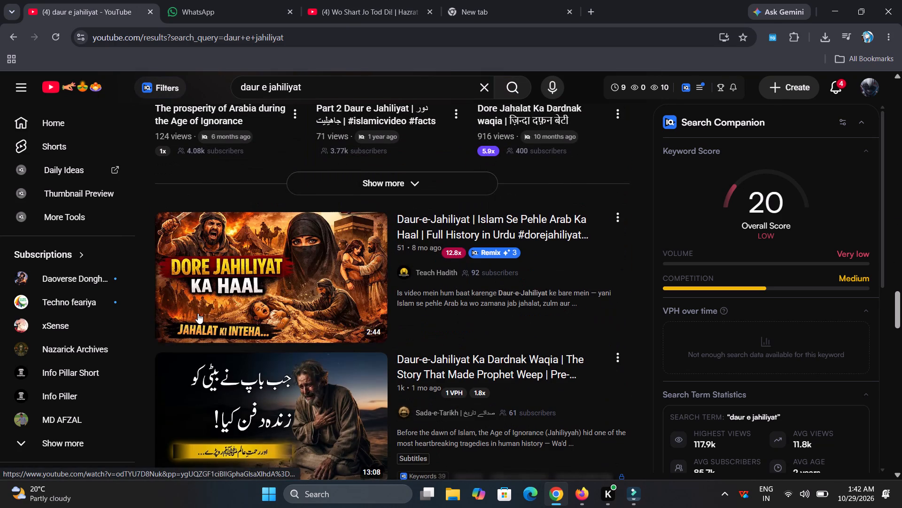
scroll(202, 294, "down", 1)
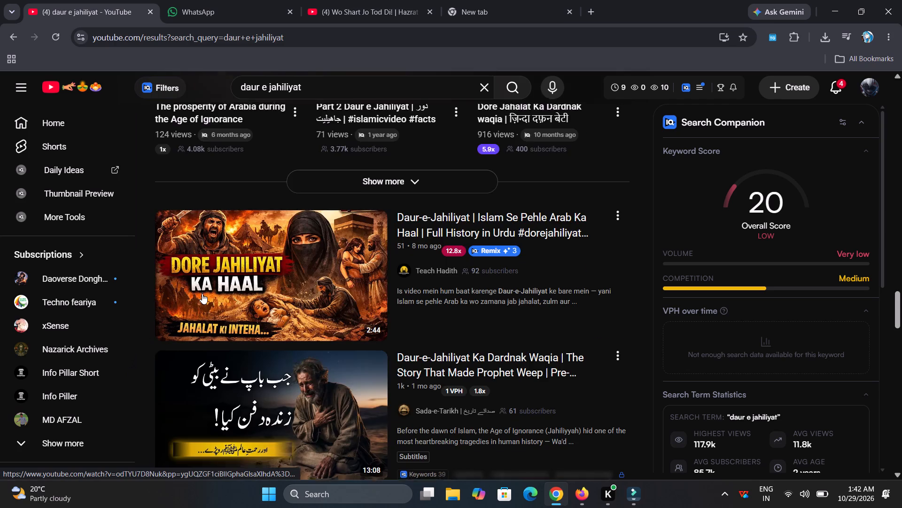
scroll(202, 294, "down", 6)
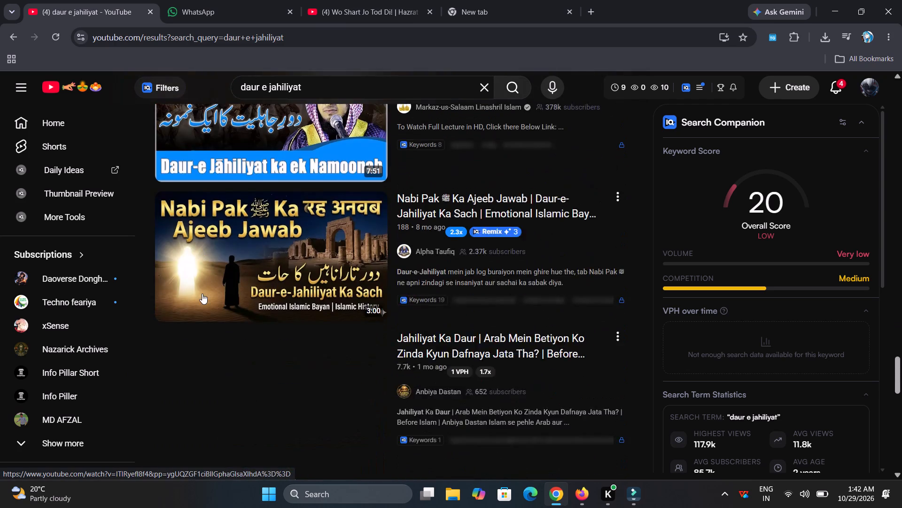
scroll(202, 294, "down", 6)
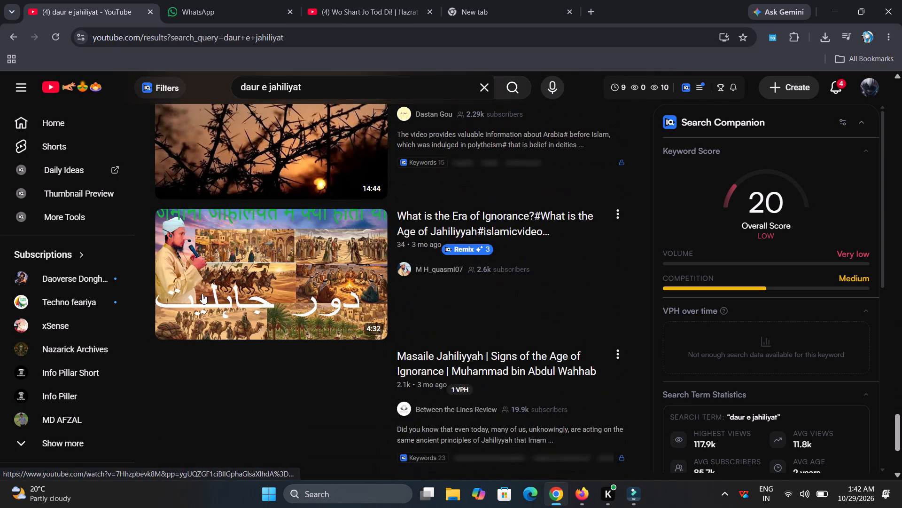
scroll(202, 294, "down", 5)
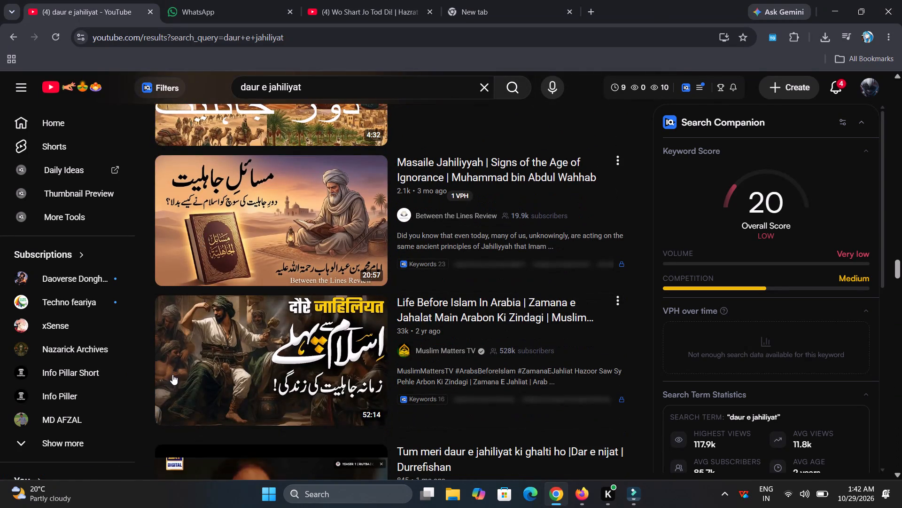
scroll(172, 374, "down", 8)
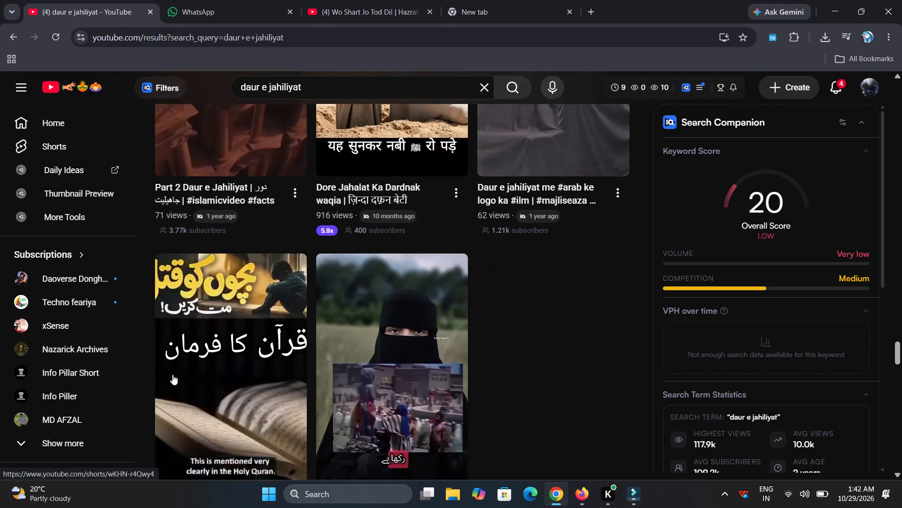
scroll(172, 374, "down", 8)
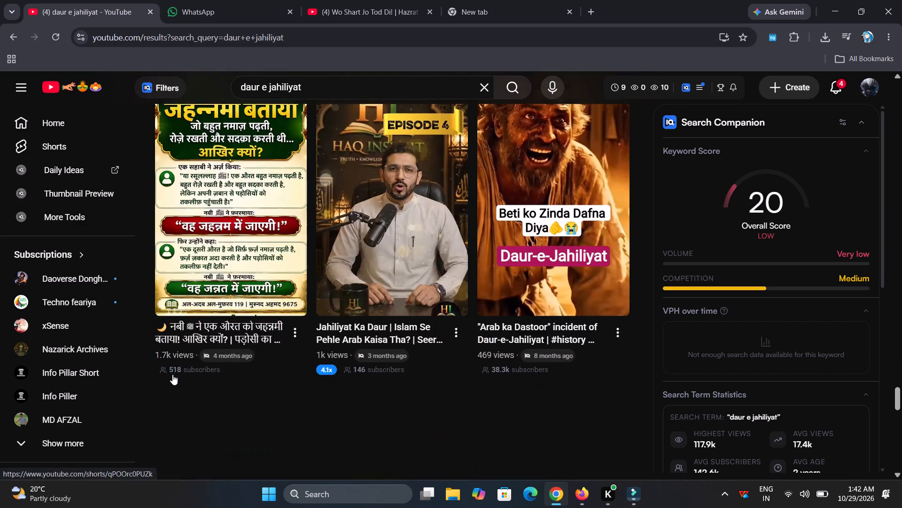
scroll(172, 374, "down", 9)
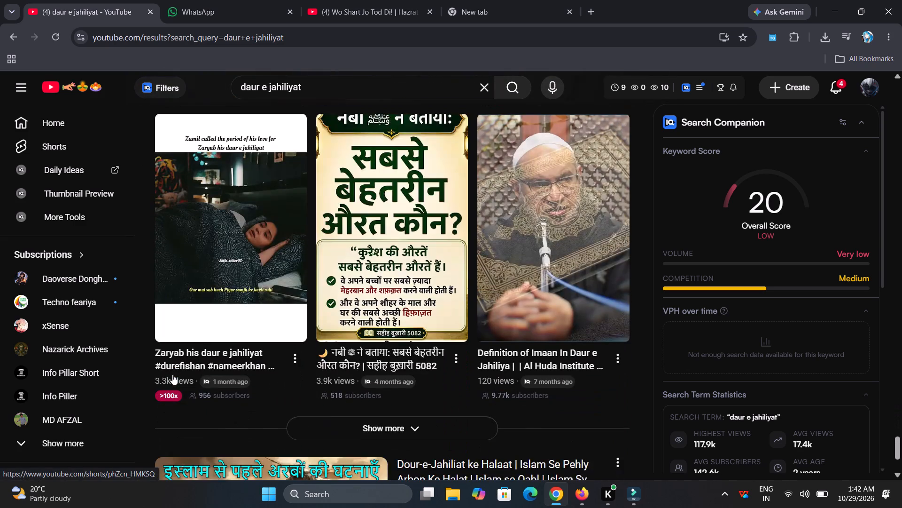
scroll(172, 374, "down", 4)
scroll(257, 339, "down", 2)
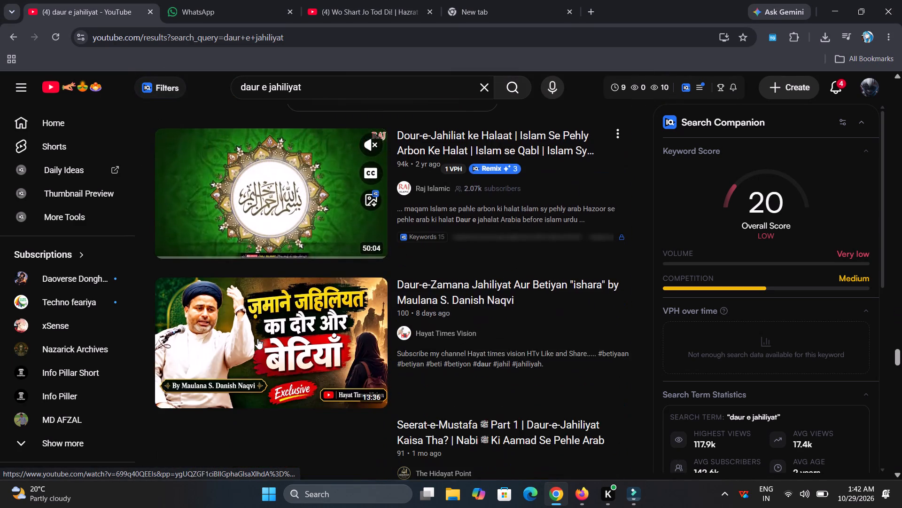
Preview the "Seerat-e-Mustafa Part 1 | Daur-e-Jahiliyat Kaisa Tha?" video in the results from about 1:08.
scroll(257, 339, "down", 2)
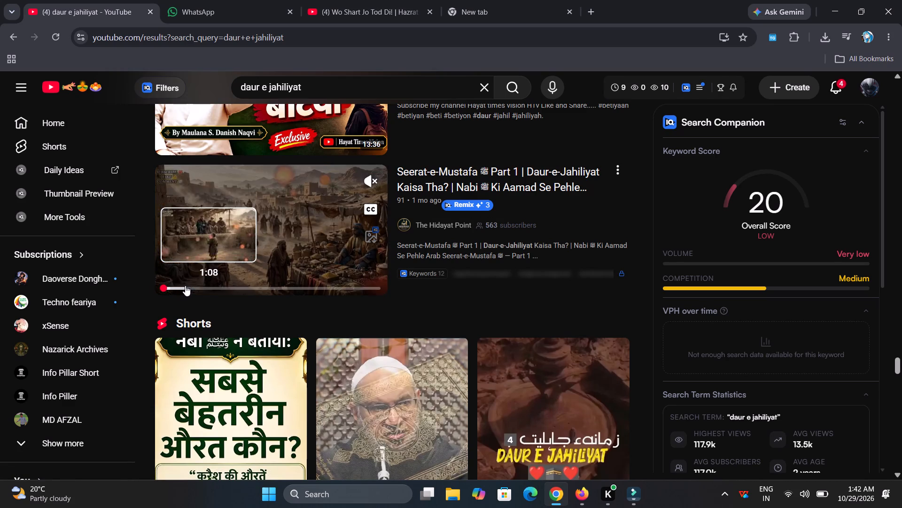
left_click(185, 286)
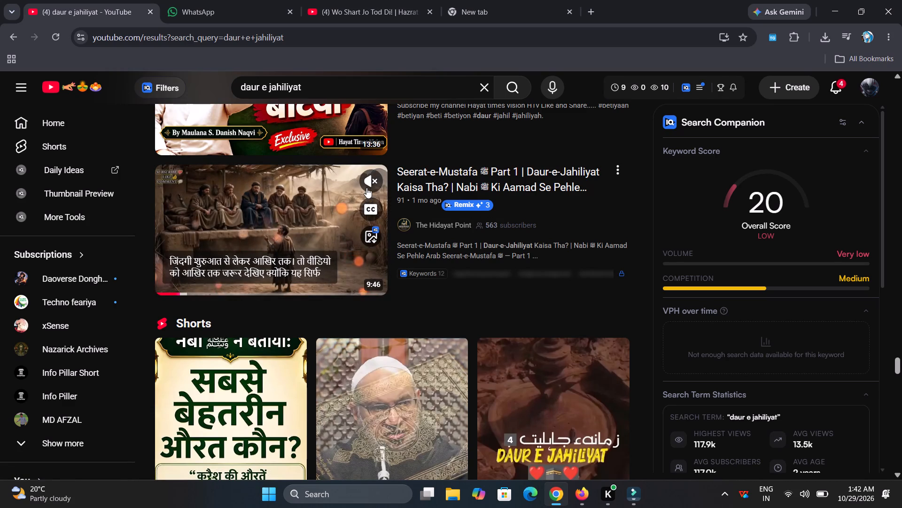
Continue examining the "daur e jahiliyat" results below the Seerat-e-Mustafa video for suitable footage.
scroll(366, 188, "down", 5)
scroll(317, 309, "down", 1)
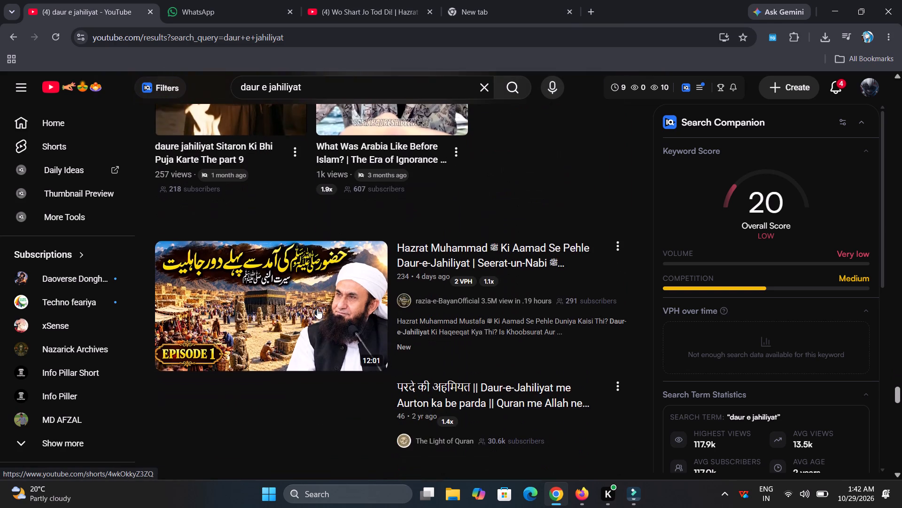
scroll(317, 309, "down", 1)
scroll(192, 368, "down", 1)
scroll(130, 419, "down", 1)
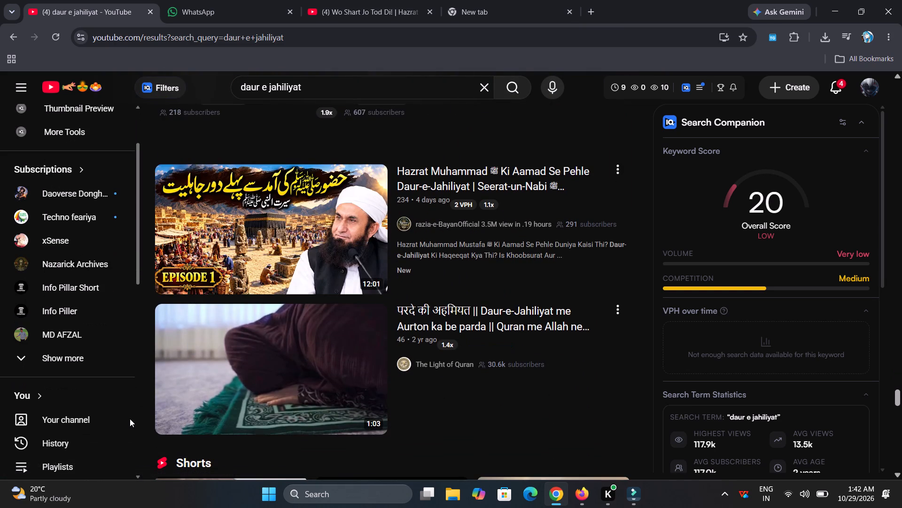
scroll(130, 419, "down", 1)
scroll(143, 460, "down", 2)
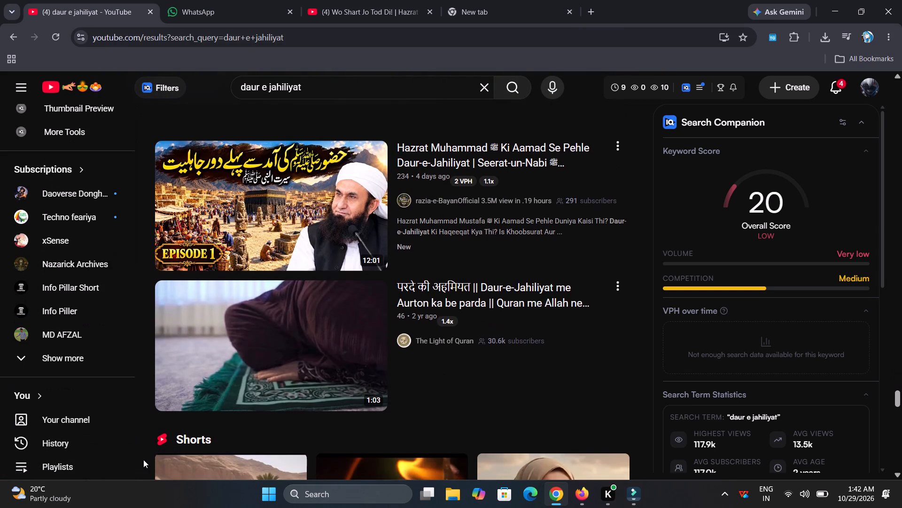
scroll(143, 460, "down", 4)
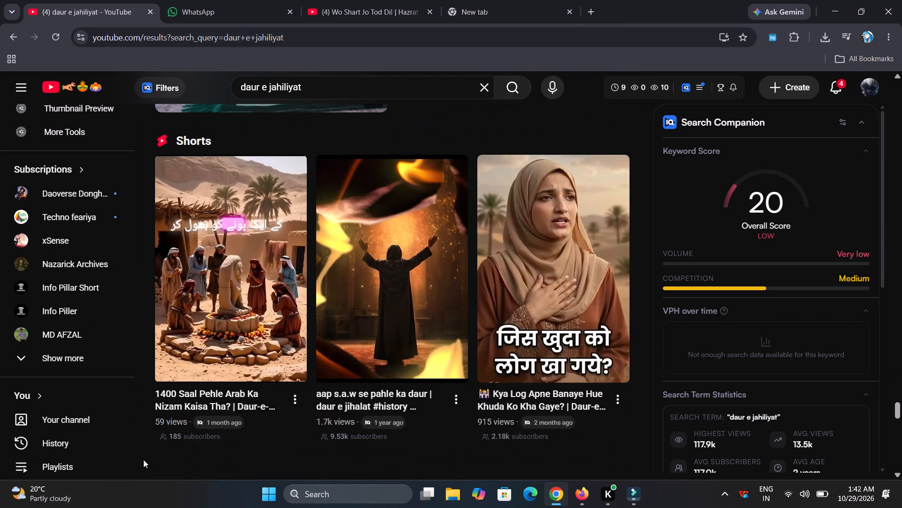
scroll(143, 460, "down", 7)
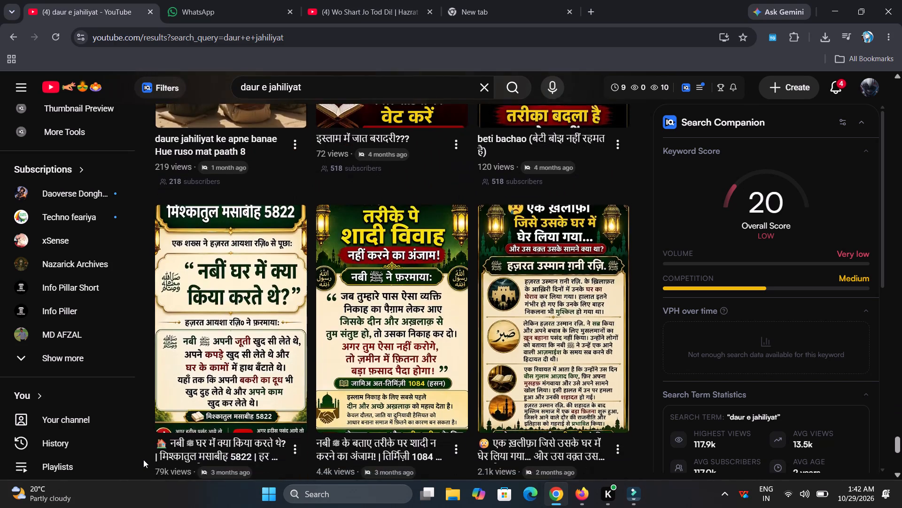
scroll(143, 460, "down", 4)
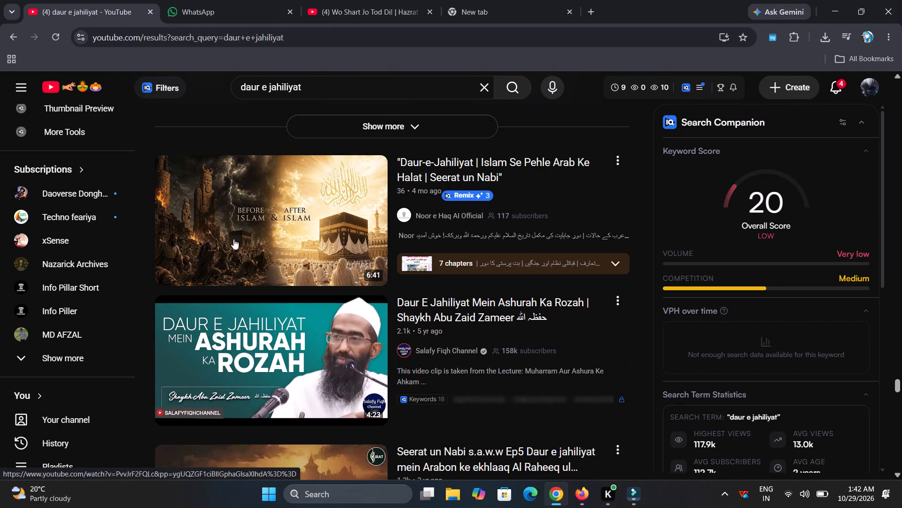
Skip through the preview of the "Daur-e-Jahiliyat | Islam Se Pehle Arab Ke Halat | Seerat un Nabi" video.
left_click(172, 274)
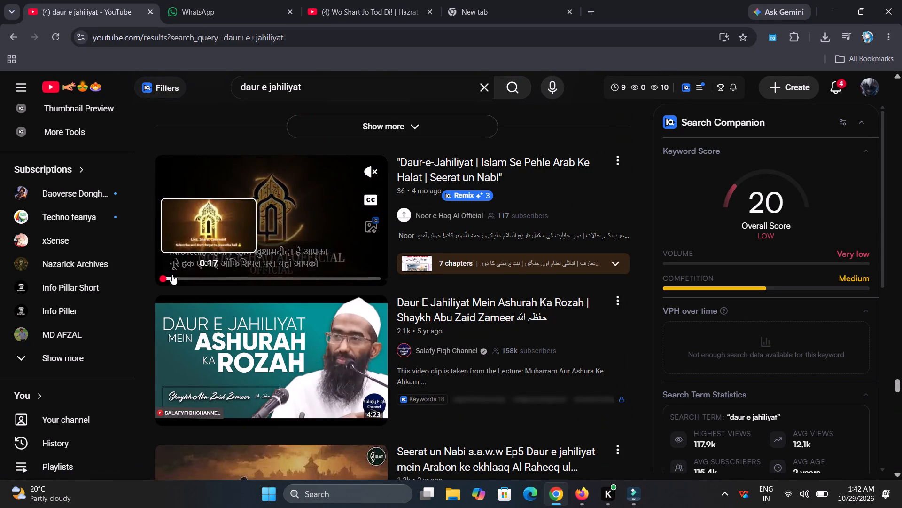
left_click(194, 275)
Examine the remaining "daur e jahiliyat" videos and Shorts further down the results for usable footage.
scroll(194, 275, "down", 3)
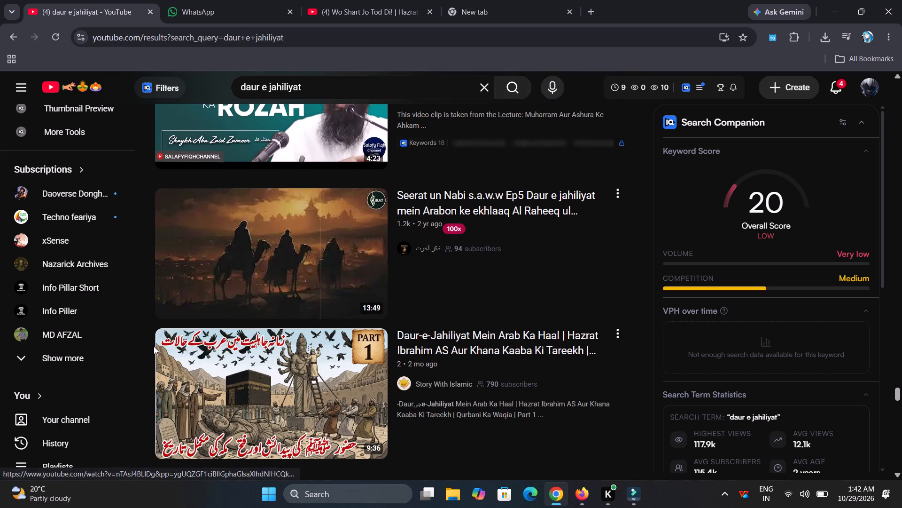
scroll(154, 346, "down", 1)
scroll(136, 387, "down", 4)
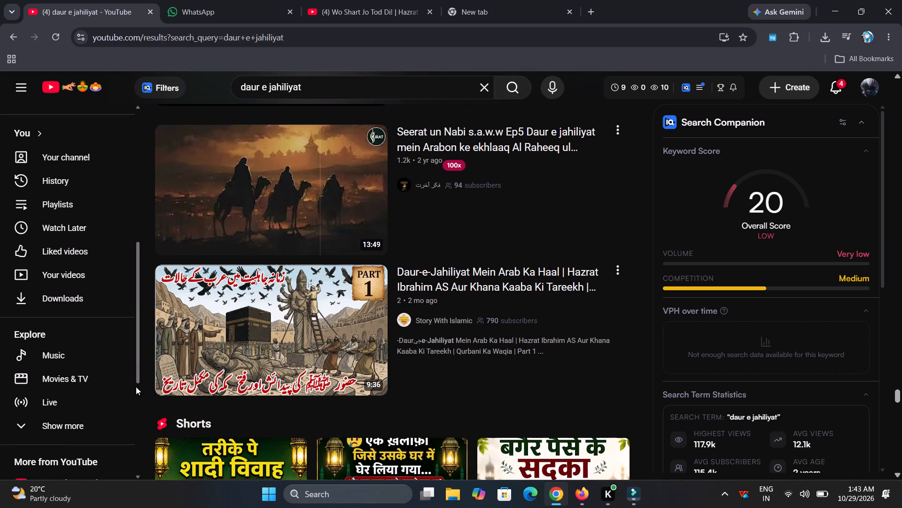
scroll(153, 415, "down", 7)
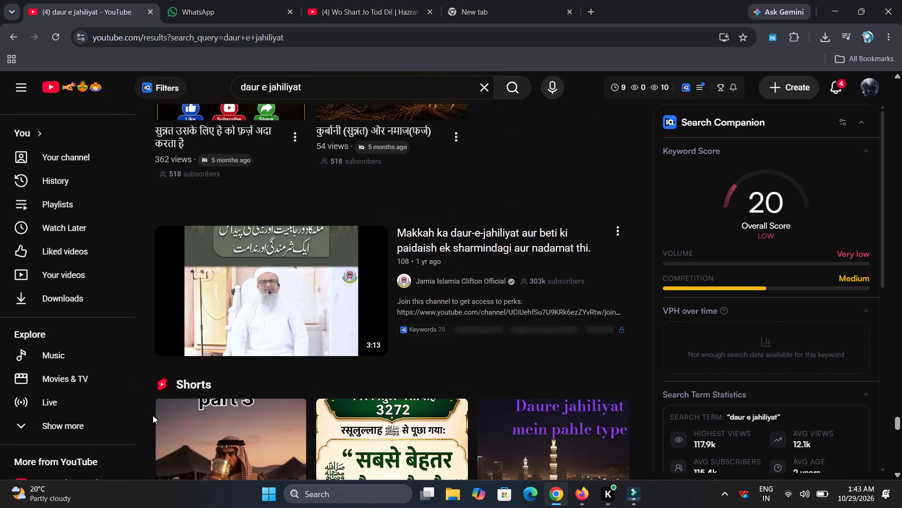
scroll(153, 415, "down", 10)
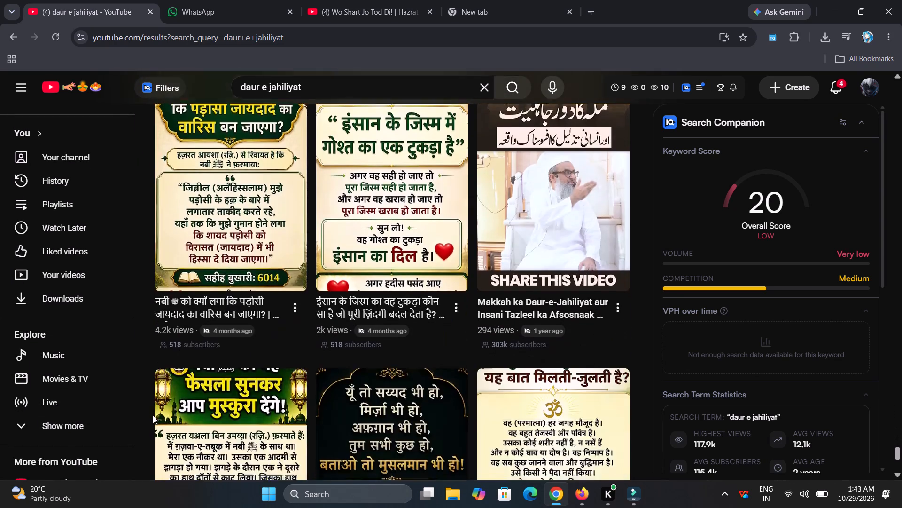
scroll(153, 415, "down", 8)
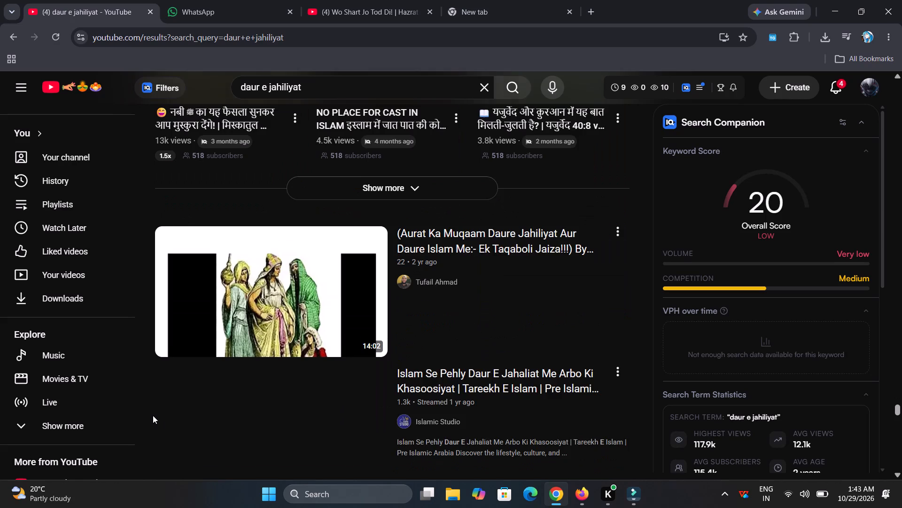
scroll(153, 415, "down", 8)
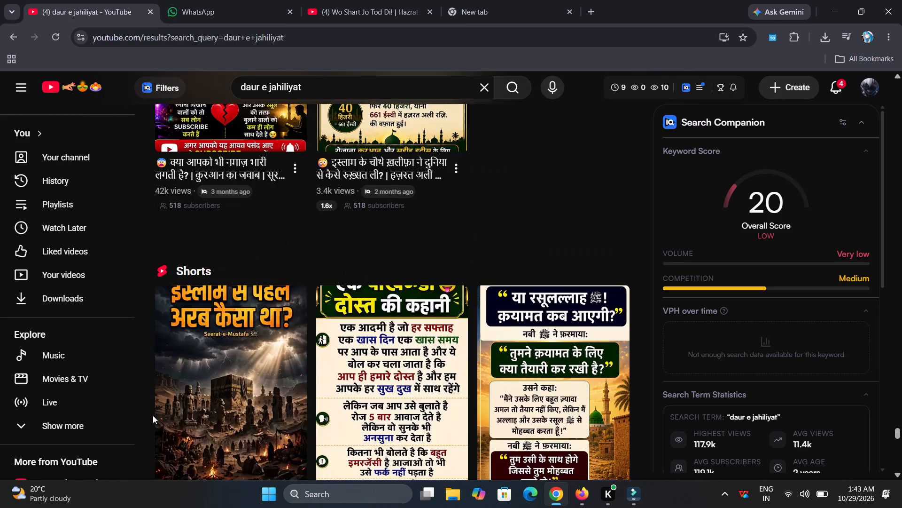
scroll(153, 415, "down", 8)
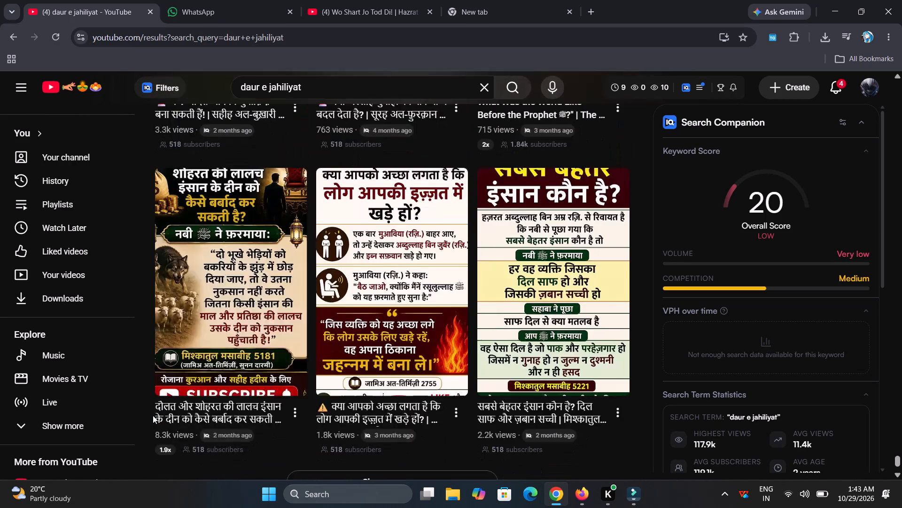
scroll(153, 415, "down", 6)
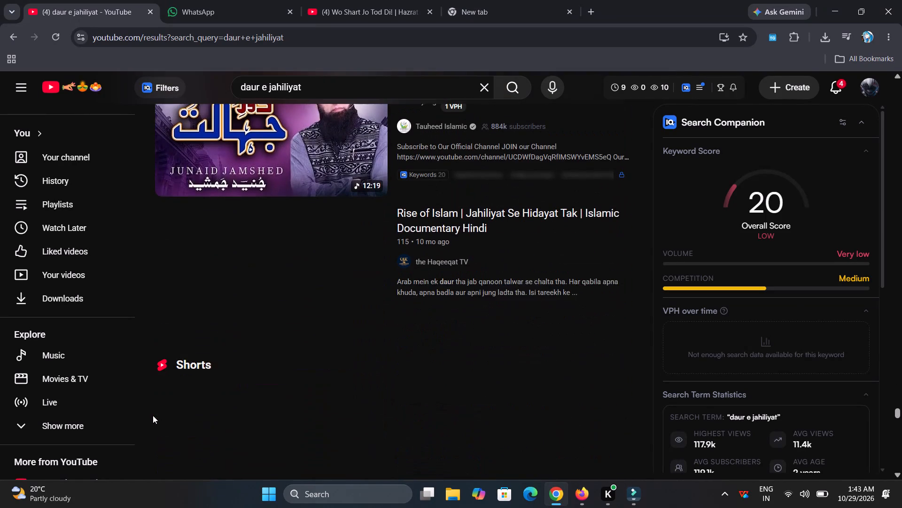
scroll(153, 415, "down", 10)
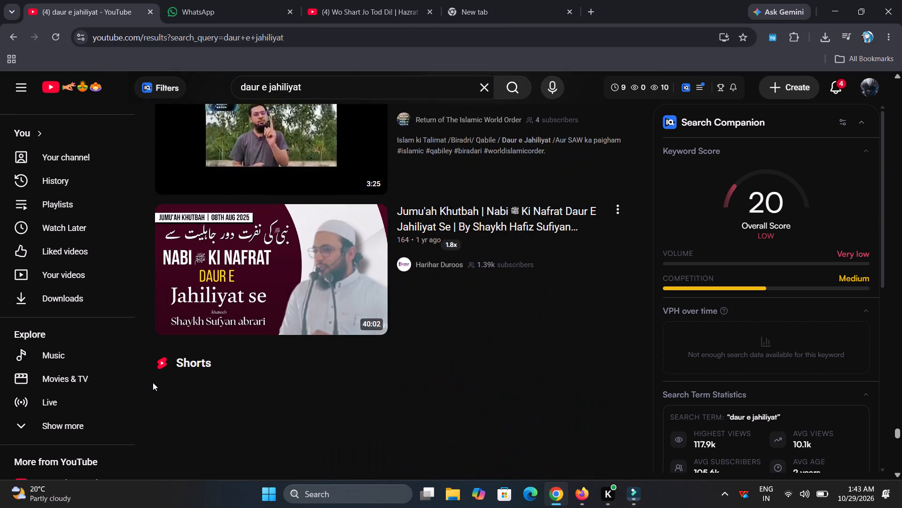
scroll(153, 382, "down", 7)
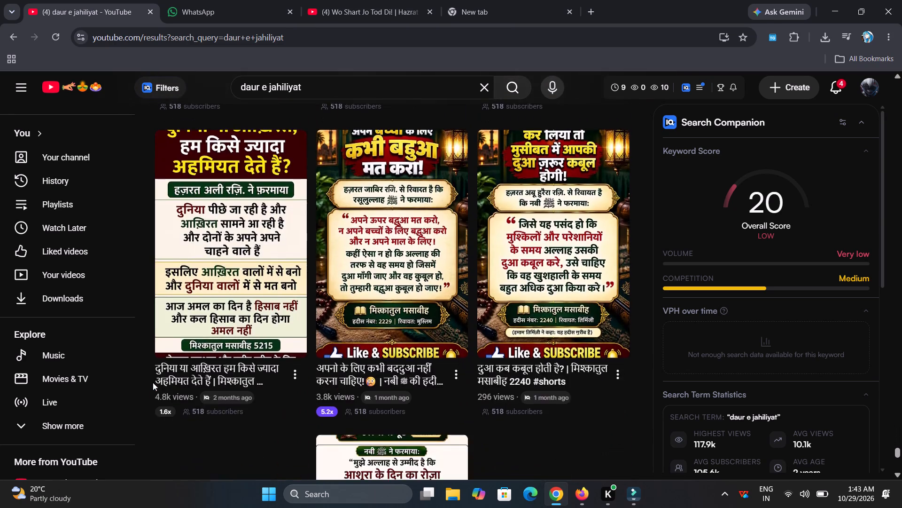
scroll(153, 382, "down", 9)
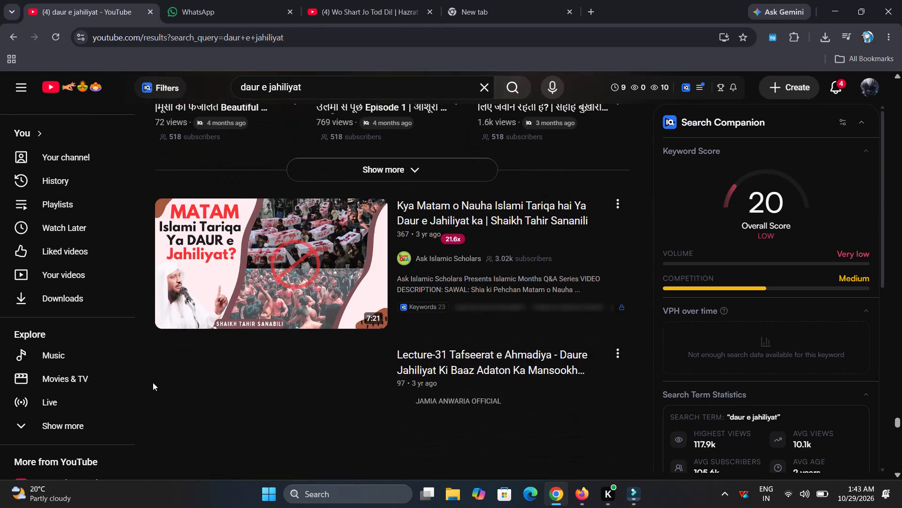
scroll(153, 382, "down", 7)
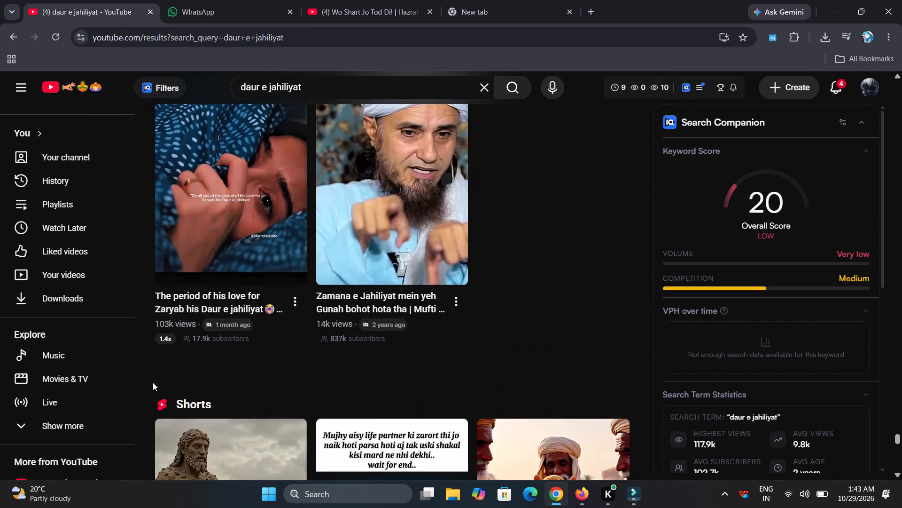
scroll(153, 382, "down", 6)
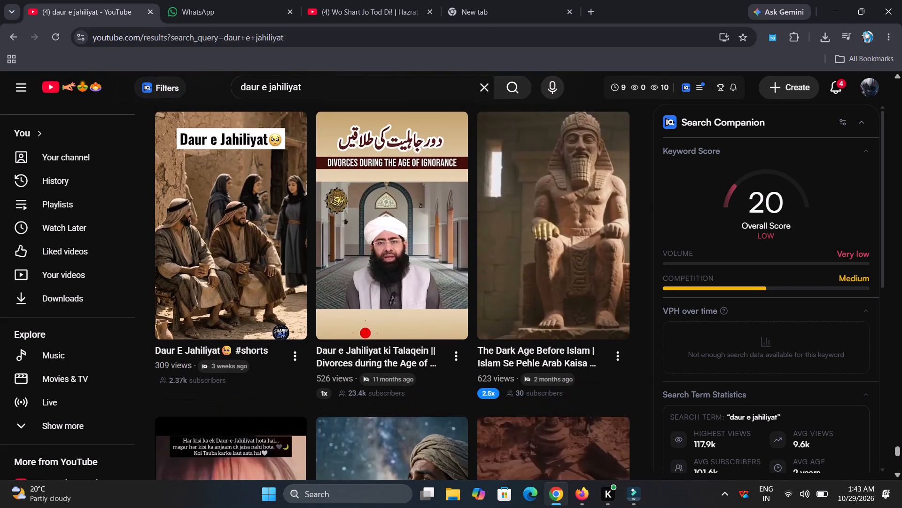
Replace the YouTube search with the suggested term "arab before islam" and run it.
left_click(480, 81)
type("arab befo")
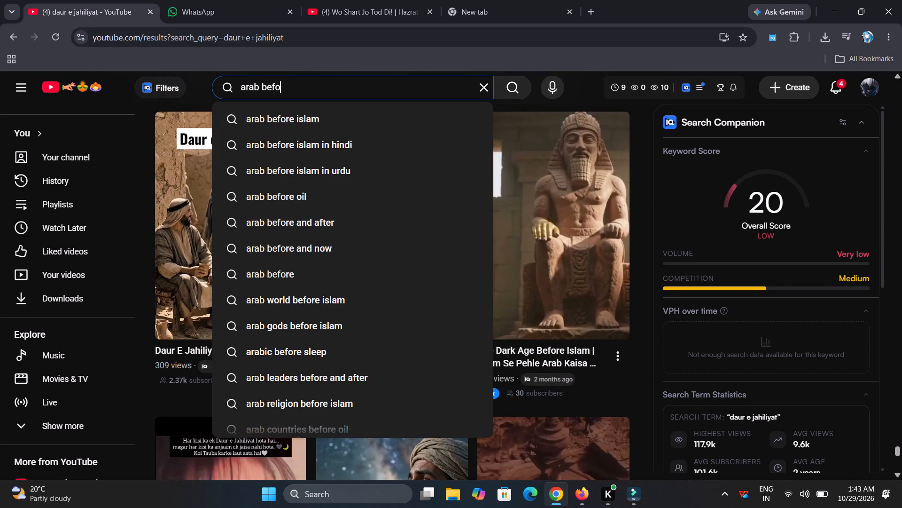
key("Down")
key("Return")
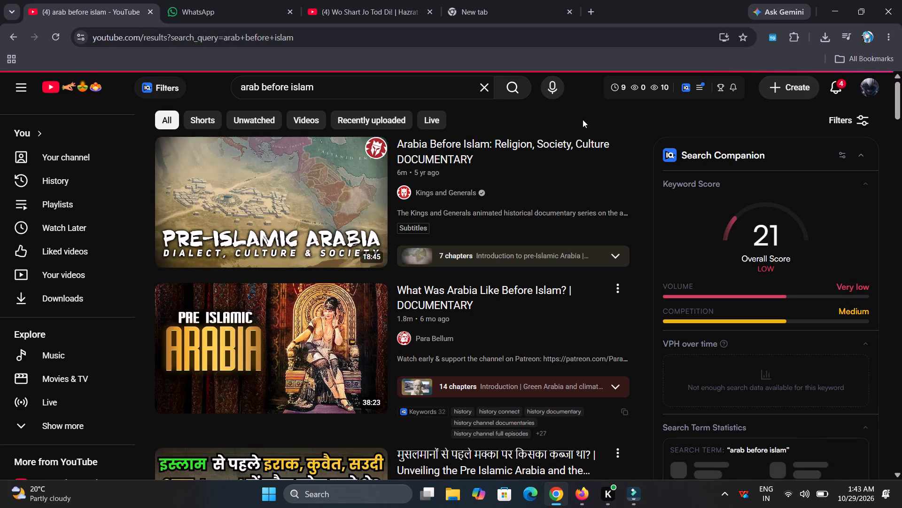
Examine the "arab before islam" results and preview "The Dark Age OF ARABS Before Islam" by Hijazi Voice with sound.
scroll(583, 119, "down", 8)
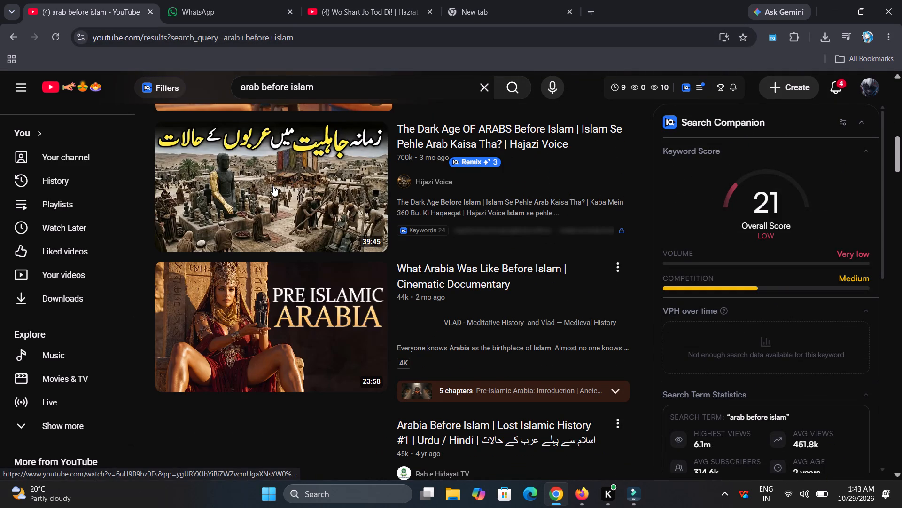
scroll(273, 186, "up", 1)
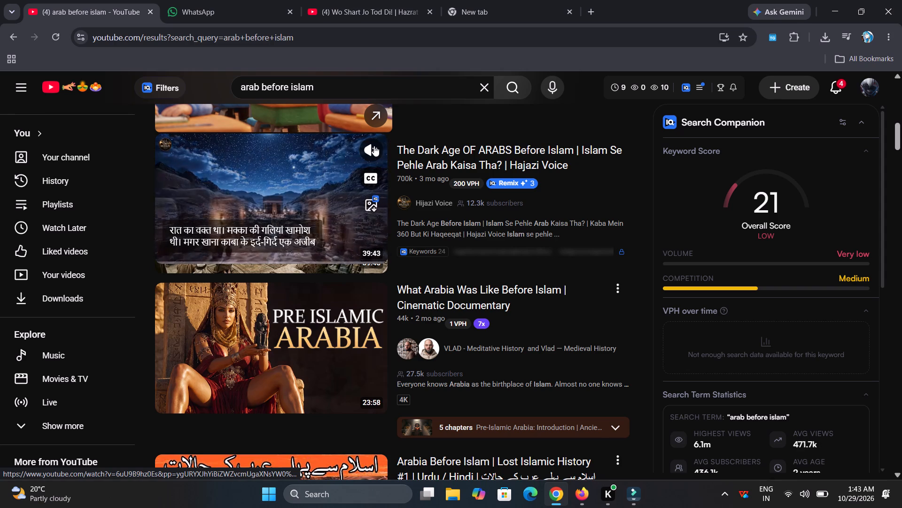
left_click(374, 146)
left_click(372, 167)
scroll(370, 178, "up", 1)
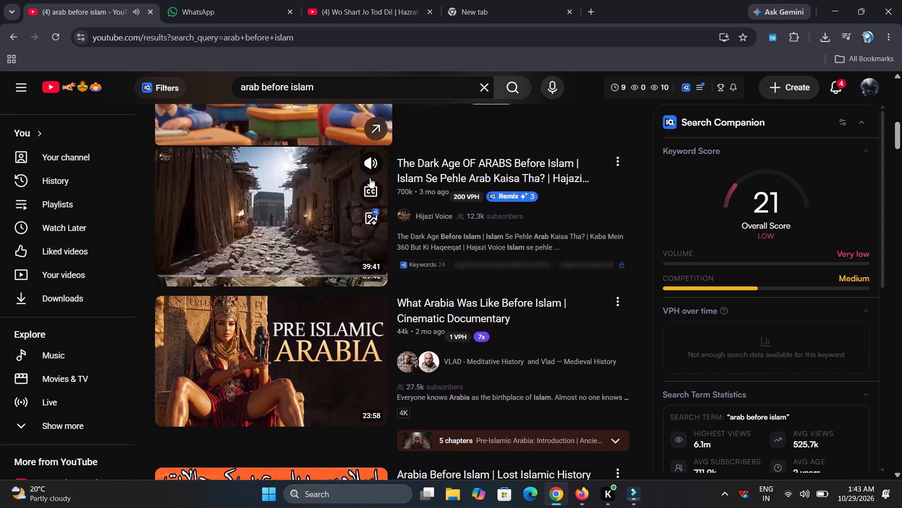
scroll(370, 178, "up", 1)
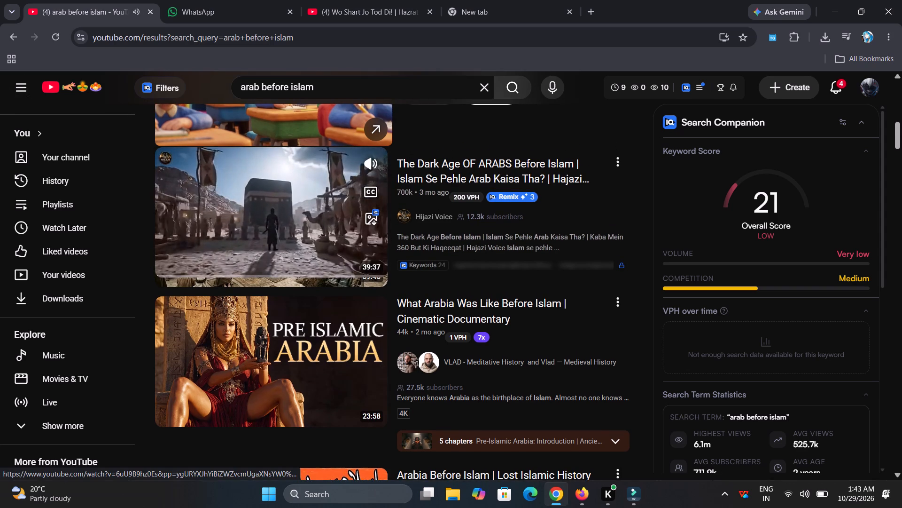
scroll(291, 217, "up", 1)
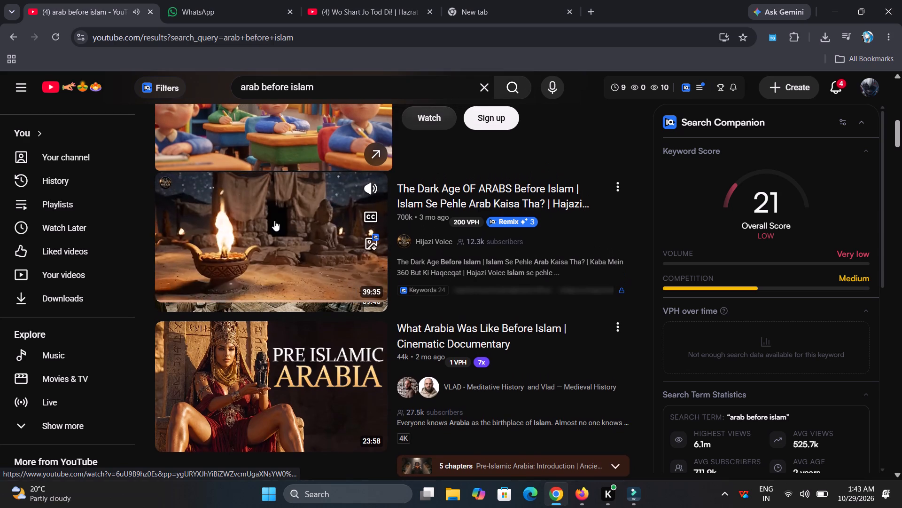
Open "The Dark Age OF ARABS Before Islam" video in a new tab and switch to it.
right_click(198, 254)
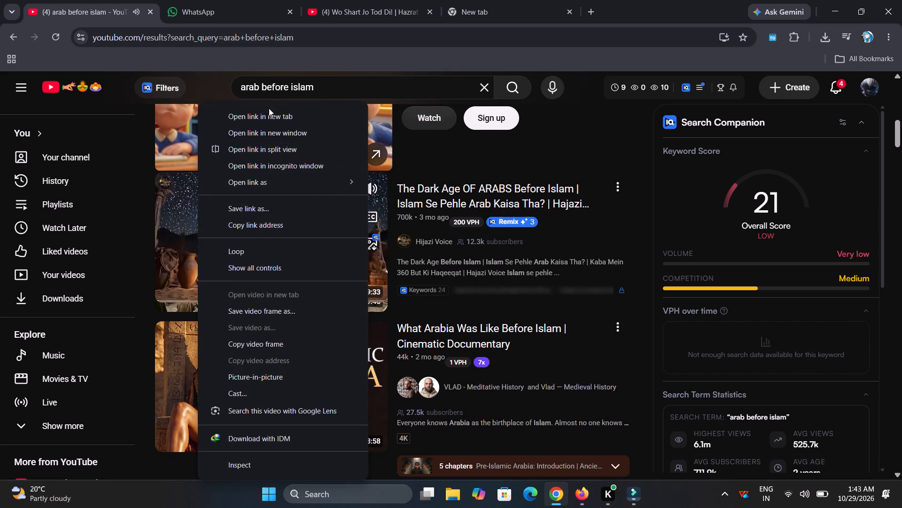
left_click(271, 115)
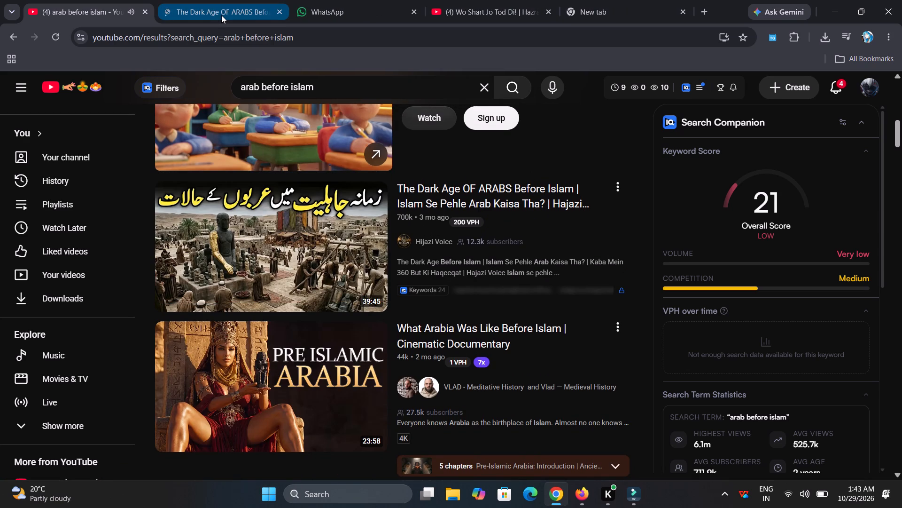
left_click(462, 0)
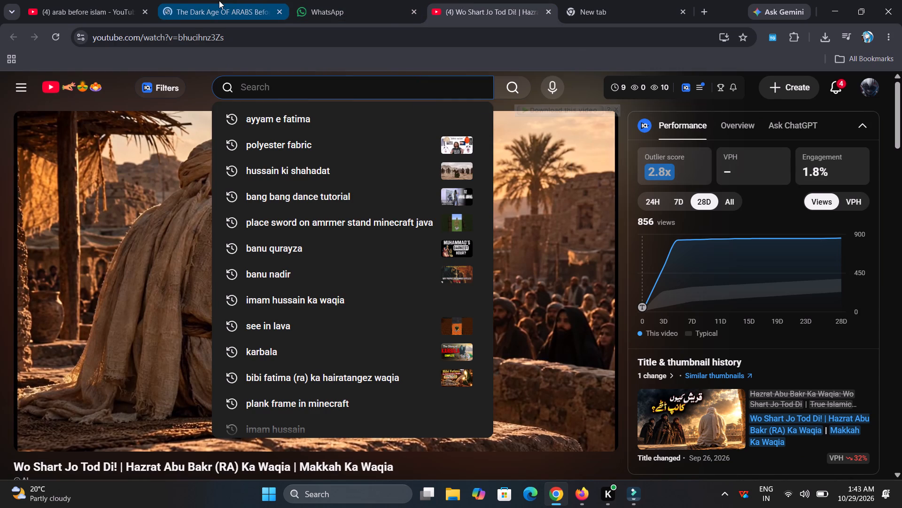
left_click(219, 0)
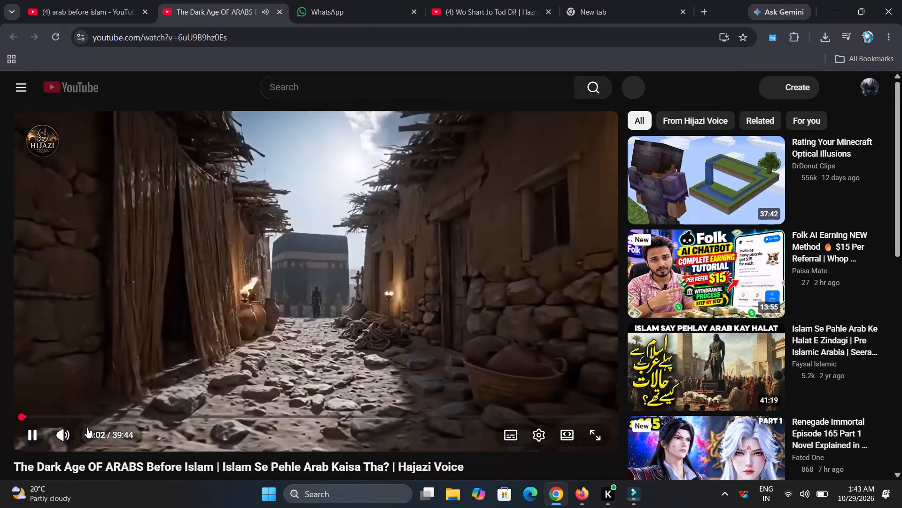
Skip through the Dark Age of Arabs video from about 4:29 to 5:31 to check its footage.
left_click(88, 413)
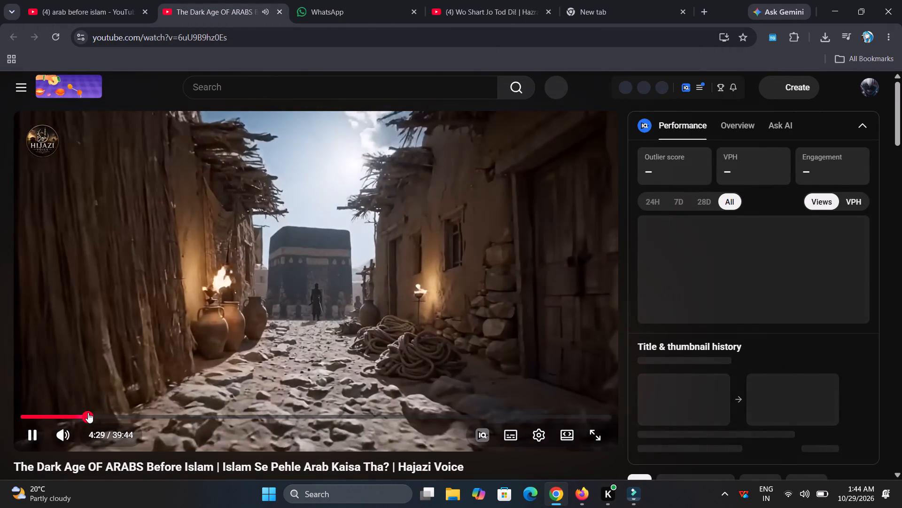
key("Right")
key("Right")
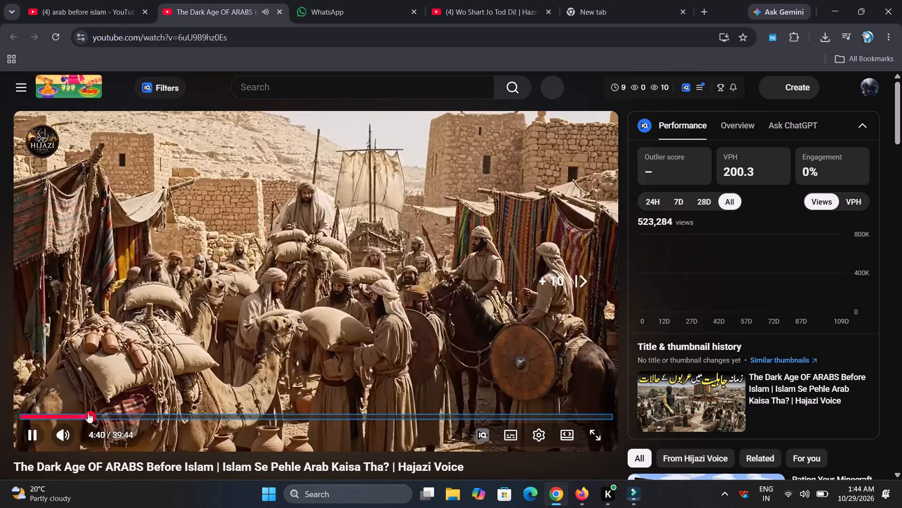
key("Right")
key("Right")
key("Right")
key("Right")
key("Right")
key("Right")
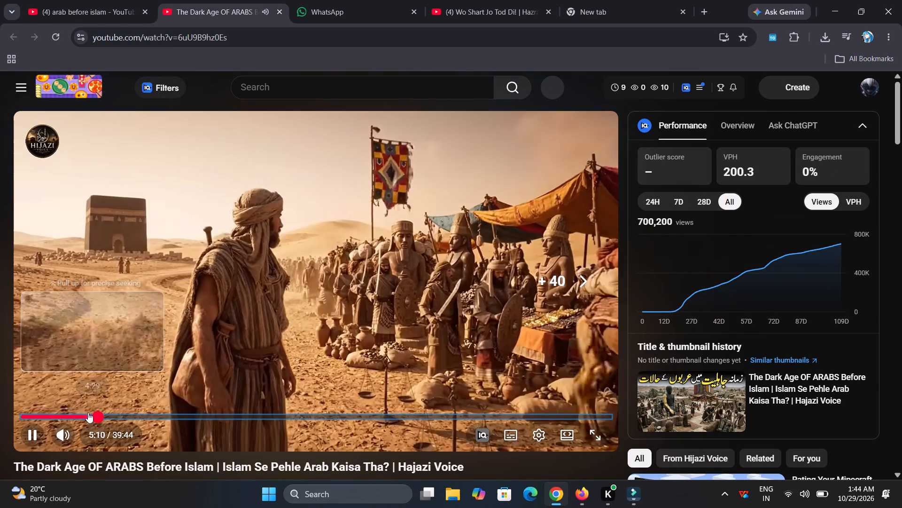
key("Right")
key("Right")
key("Right")
key("Right")
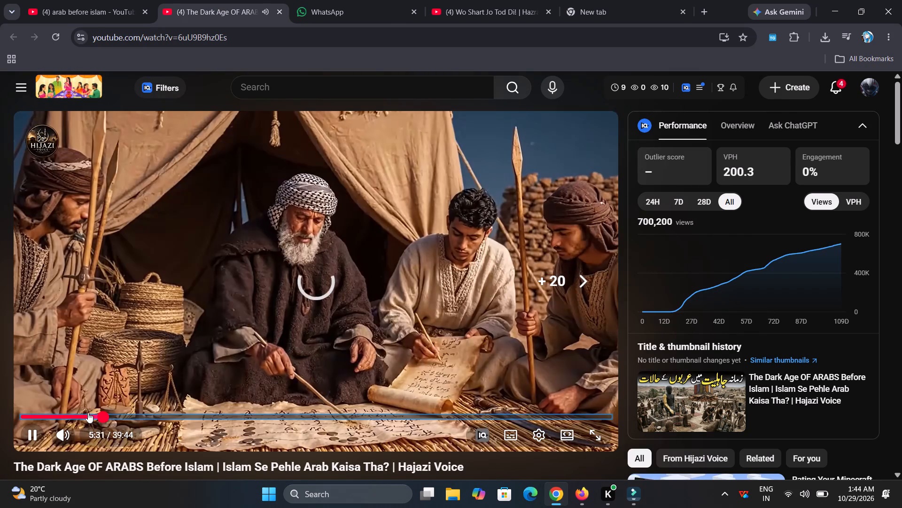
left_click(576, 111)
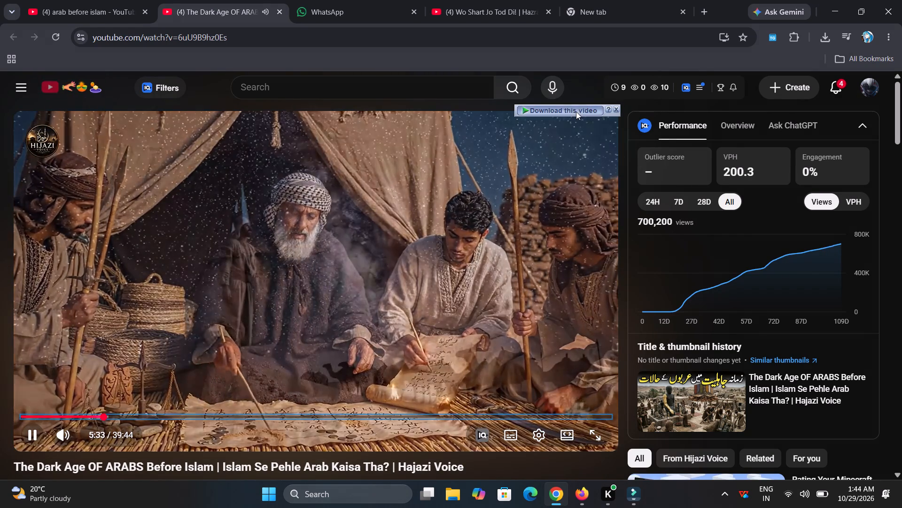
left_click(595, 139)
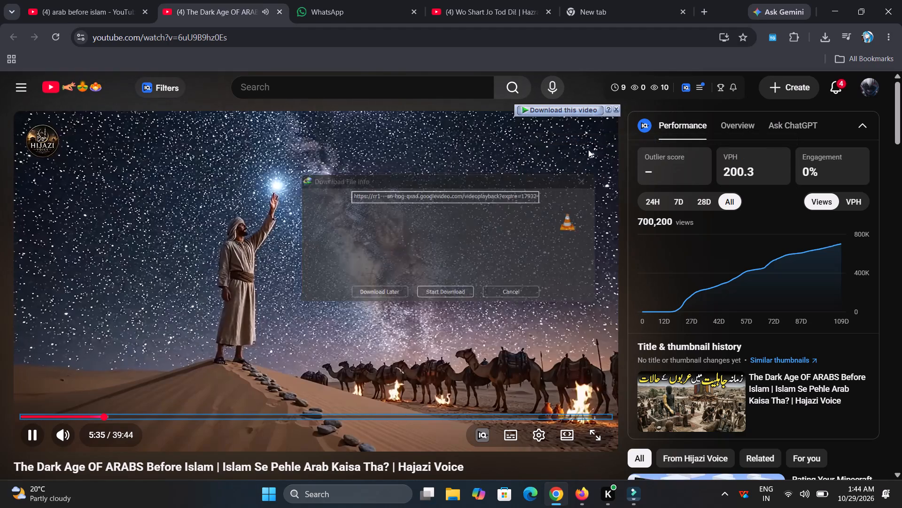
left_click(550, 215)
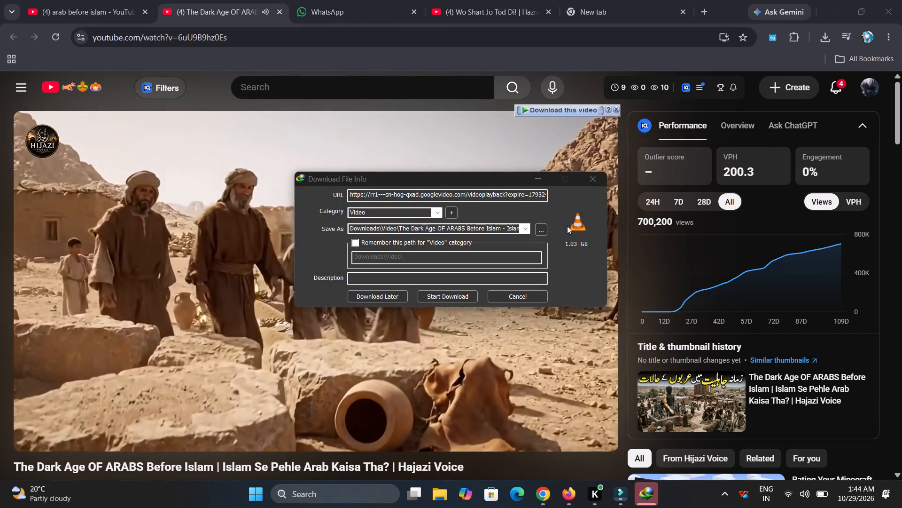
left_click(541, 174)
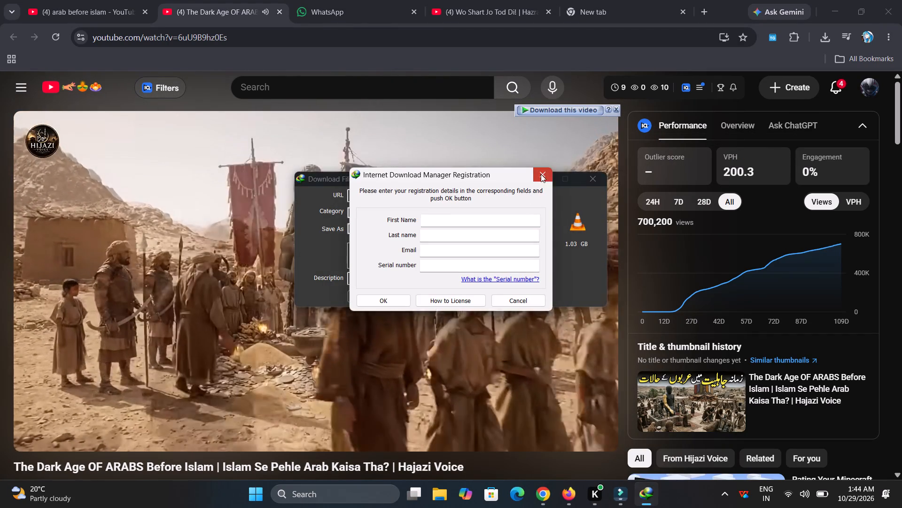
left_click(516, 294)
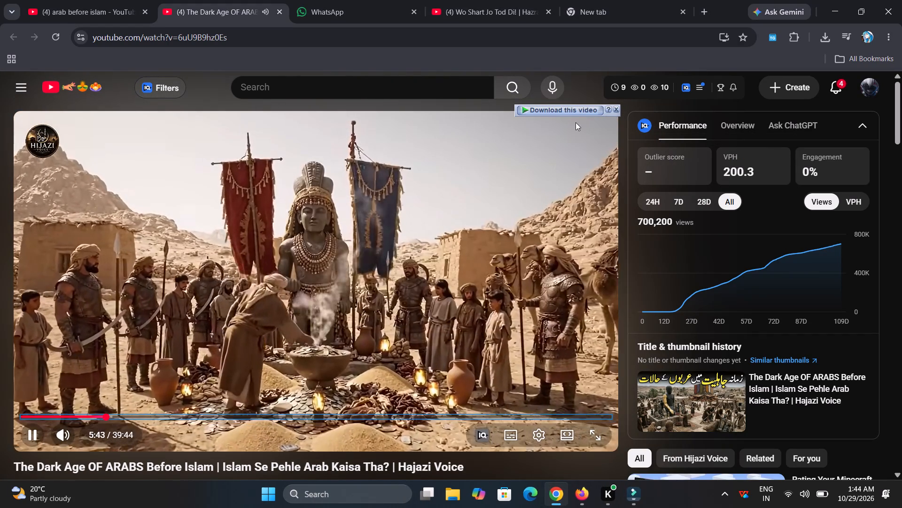
Start downloading the 311 MB MP4 version of the Dark Age of Arabs video with IDM and return to the video page.
left_click(567, 108)
left_click(615, 152)
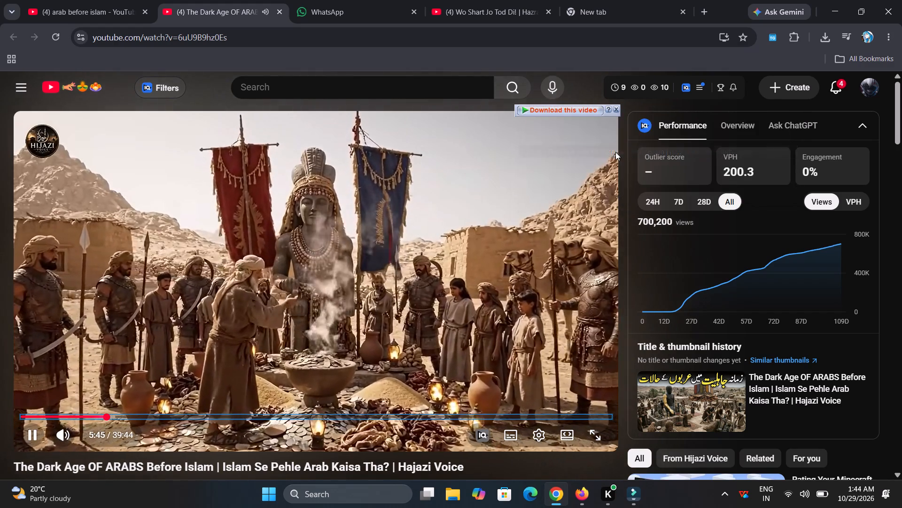
left_click(456, 297)
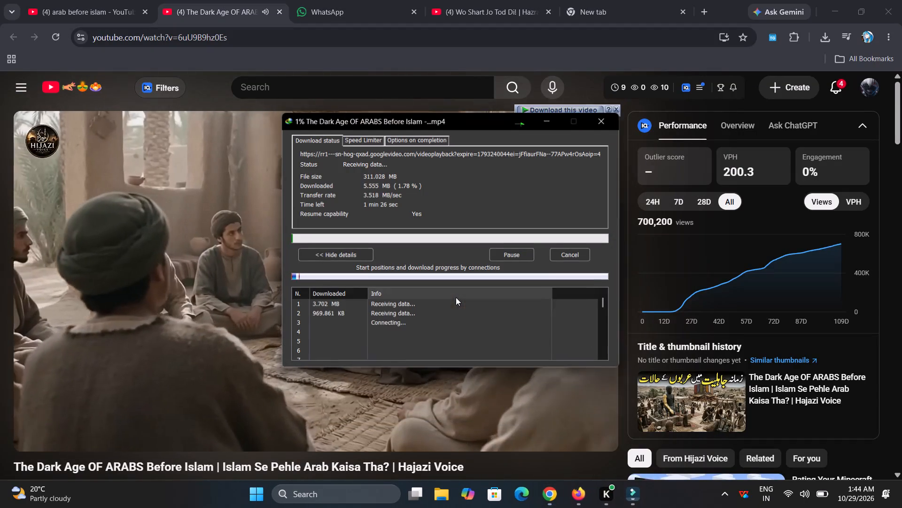
left_click(0, 366)
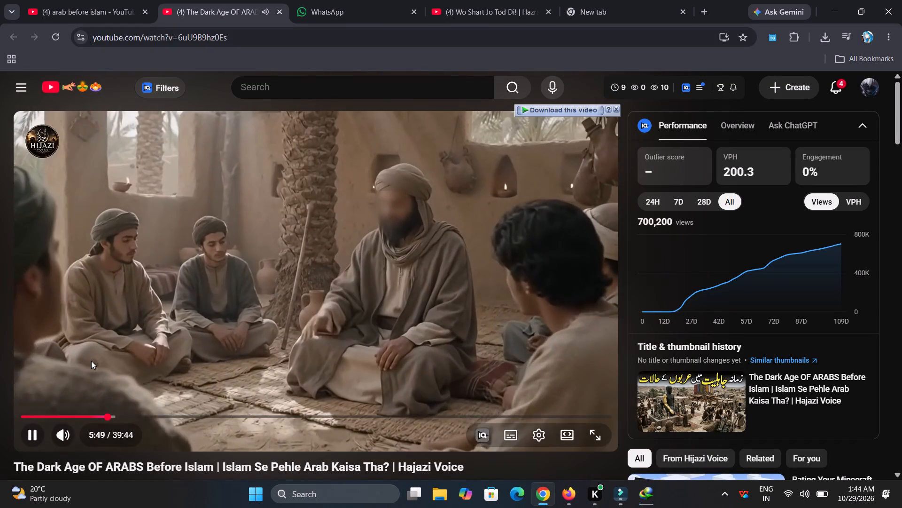
left_click(91, 361)
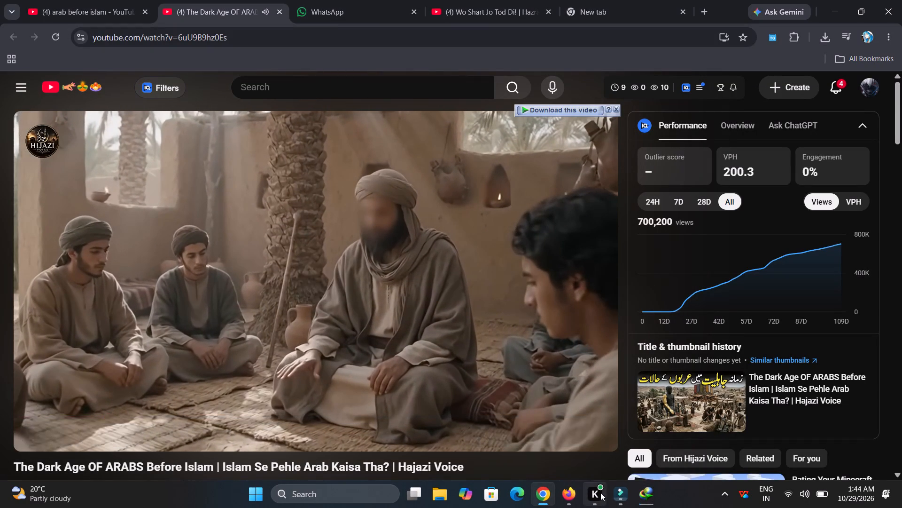
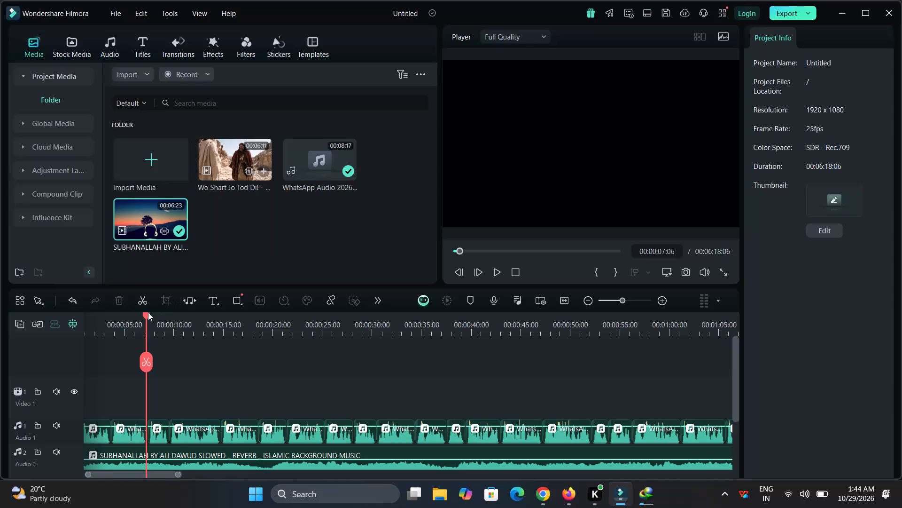
Play back the timeline from about 00:00:07:06 and delete the short third voiceover clip on Audio 1, closing the gap.
key("space")
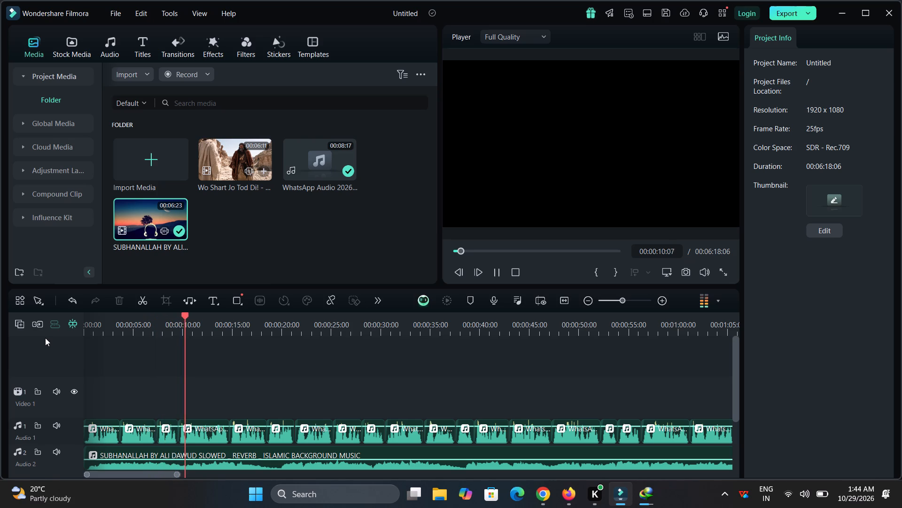
left_click(165, 445)
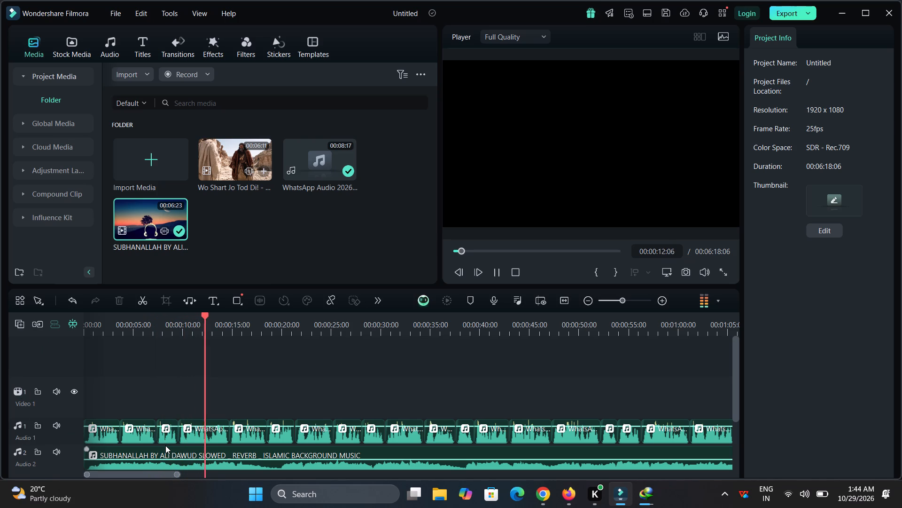
left_click(165, 435)
key("ctrl+x")
left_click_drag(166, 430, 171, 421)
double_click(171, 421)
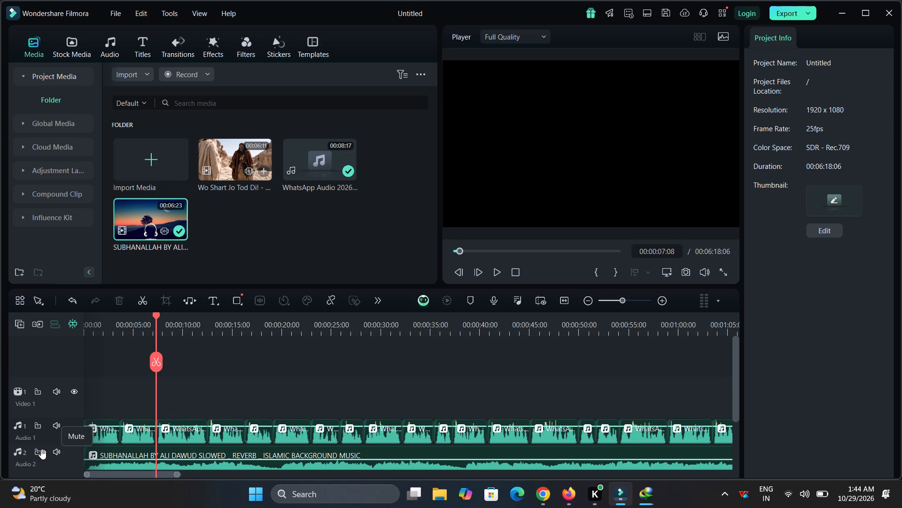
Lock the Audio 2 track holding the SUBHANALLAH background music.
double_click(39, 453)
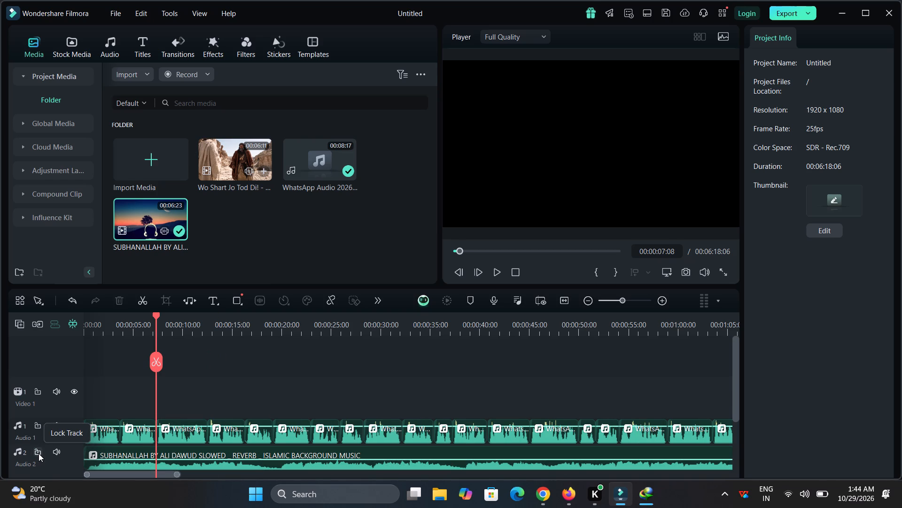
left_click(39, 453)
Import "The Dark Age OF ARABS Before Islam" MP4 from the Downloads Video folder into the project media.
triple_click(268, 199)
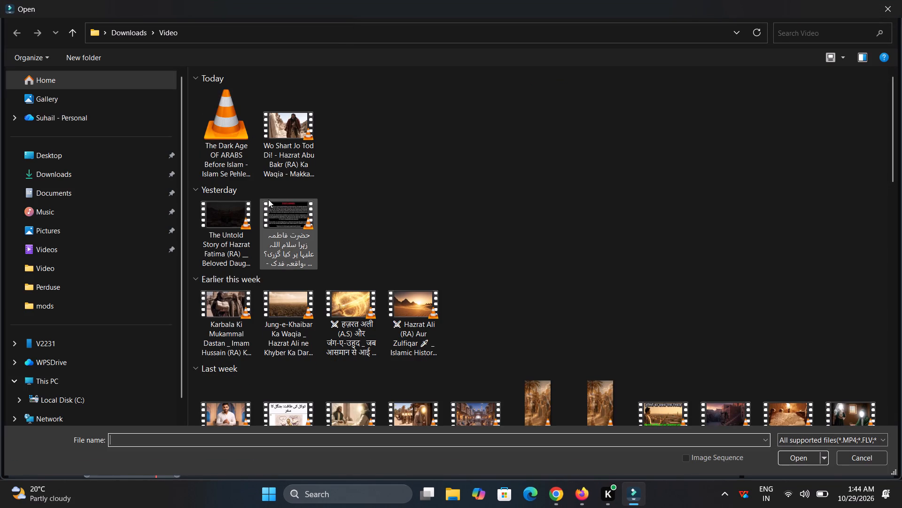
left_click(230, 142)
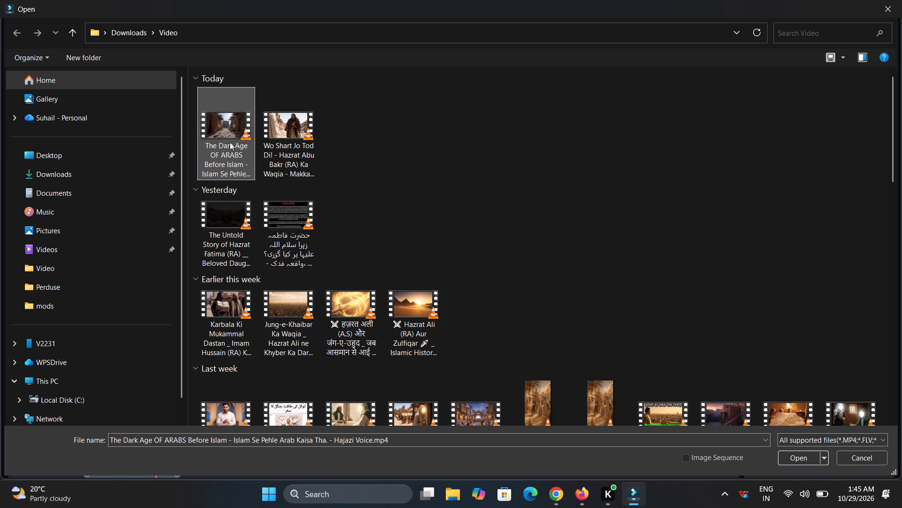
key("Return")
left_click(291, 227)
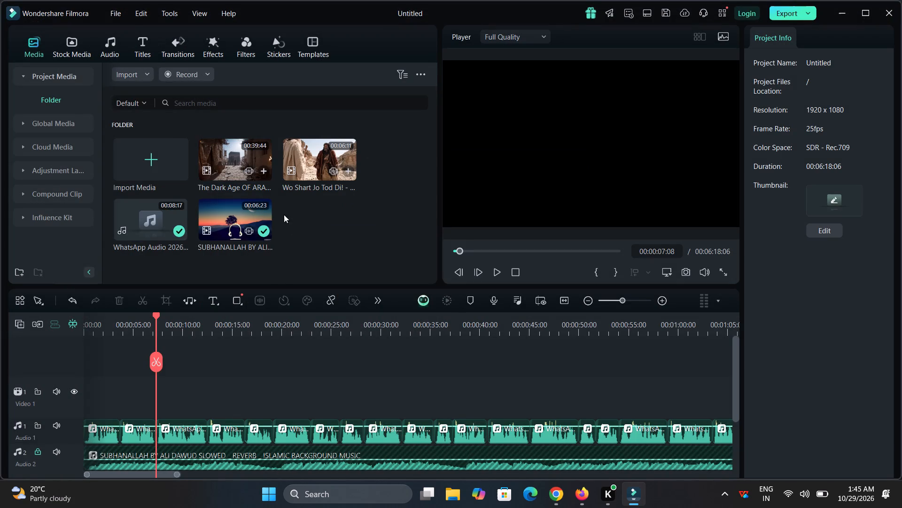
Place the Dark Age of Arabs video at the very start of the Video 1 track, keeping the project settings.
left_click_drag(218, 167, 72, 392)
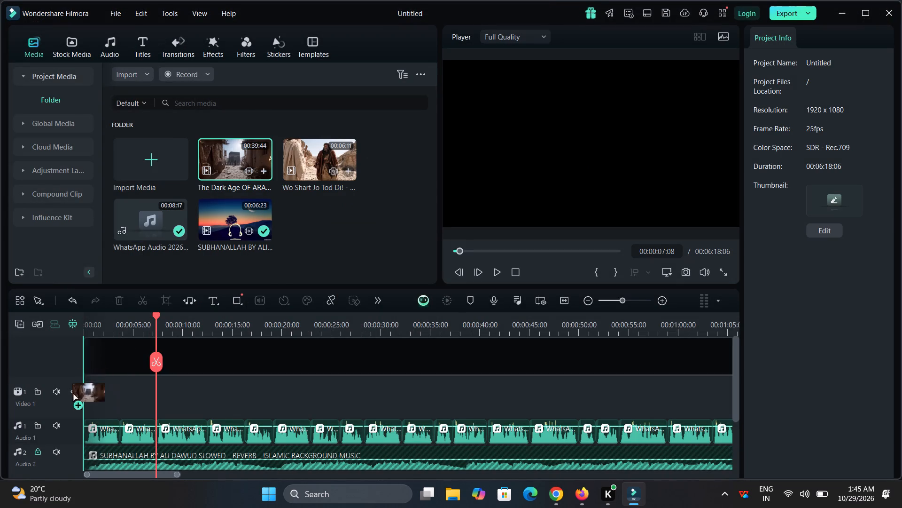
left_click_drag(72, 392, 69, 401)
left_click(491, 261)
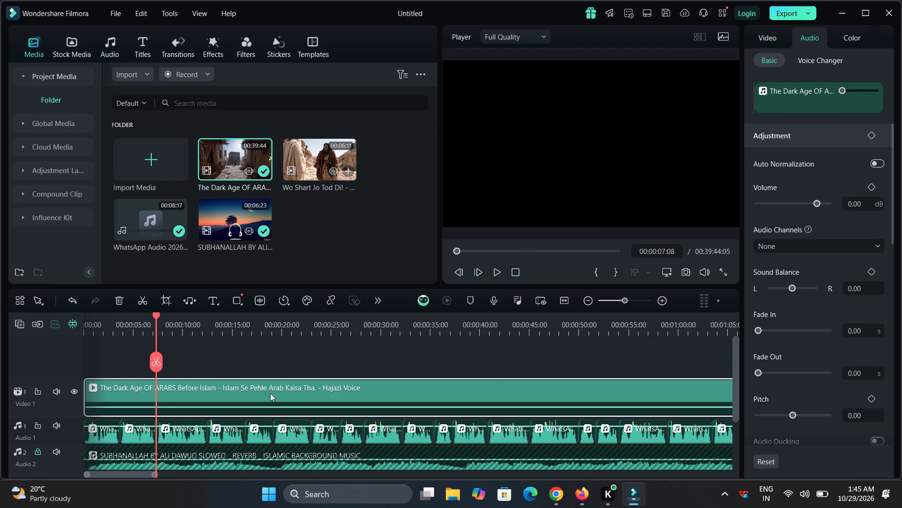
Lower the volume of the Dark Age of Arabs clip all the way to silence.
left_click(262, 404)
left_click_drag(260, 405, 263, 425)
Play the footage with the voiceover from the start and set the playhead at 00:00:07:06 for a cut.
left_click_drag(158, 361, 45, 385)
key("space")
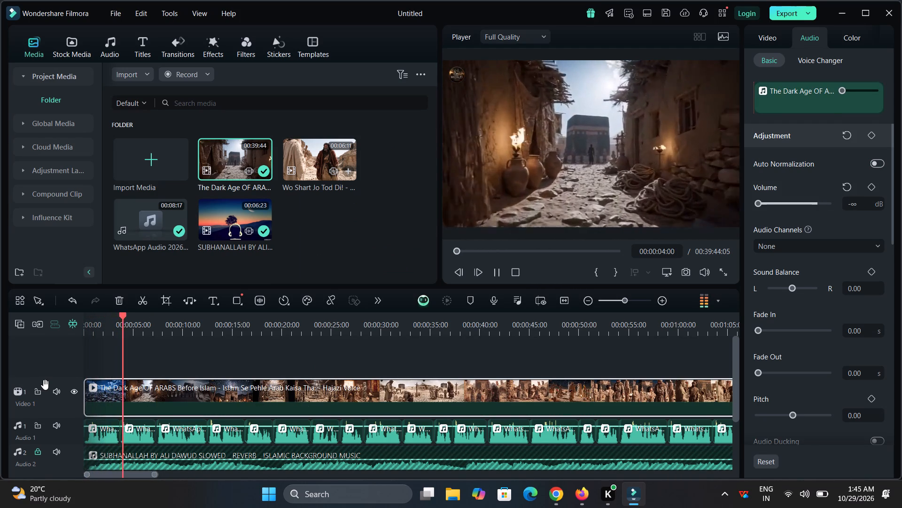
key("space")
key("space")
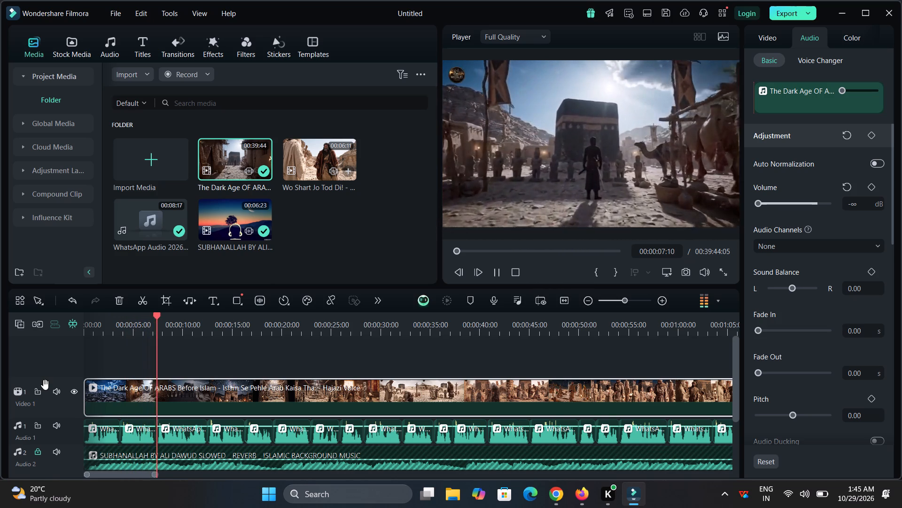
key("space")
left_click(160, 387)
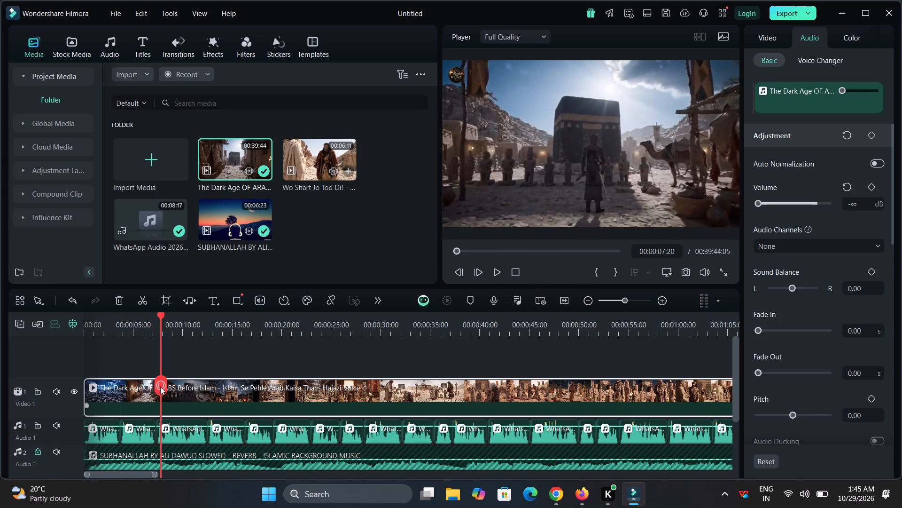
left_click(159, 388)
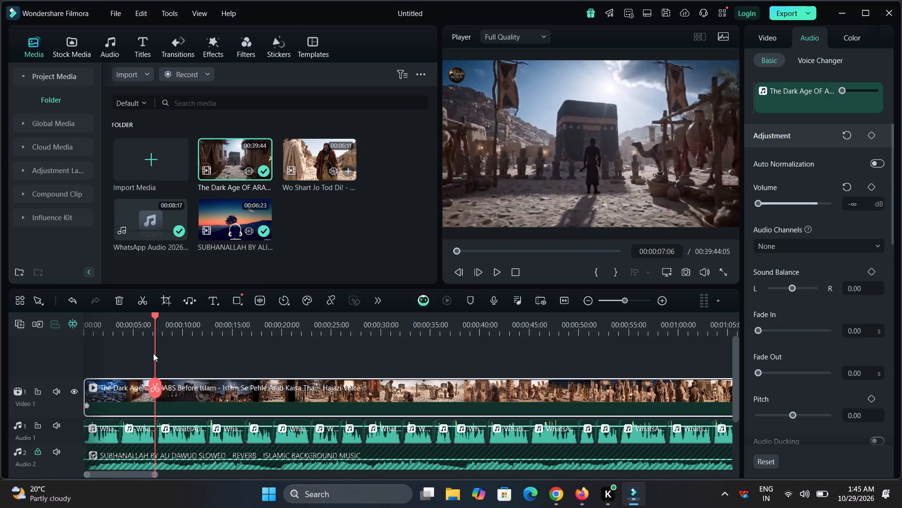
Crop the Dark Age of Arabs clip at 16:9 to 1074 x 604, framing out the Hijazi logo in the upper corner.
left_click(164, 305)
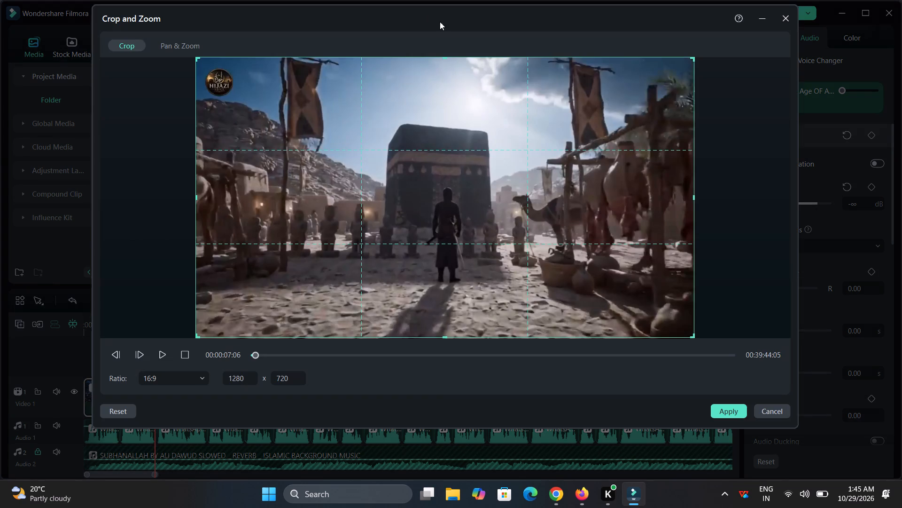
left_click_drag(446, 60, 447, 103)
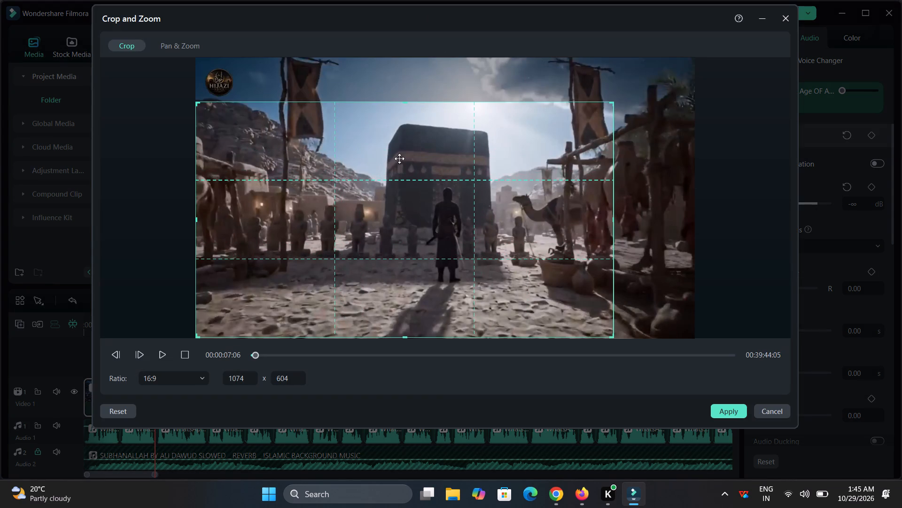
left_click_drag(399, 159, 480, 157)
left_click(731, 413)
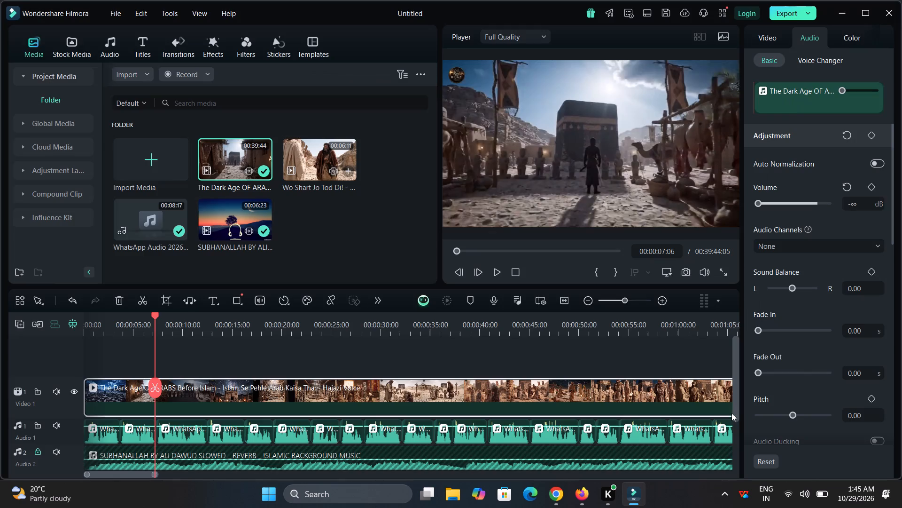
Split the Dark Age of Arabs clip at 00:00:07:06 and 00:00:29:08, delete the section between, and close the gap.
left_click(157, 391)
key("space")
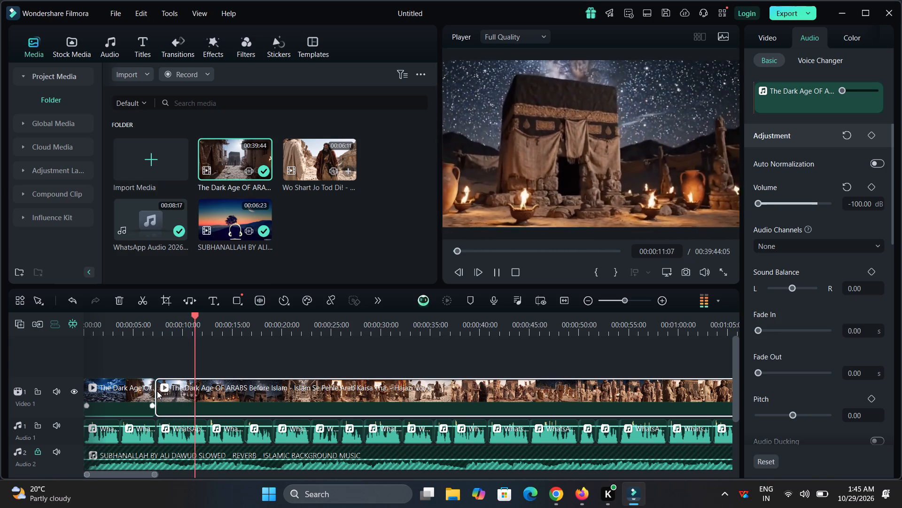
key("space")
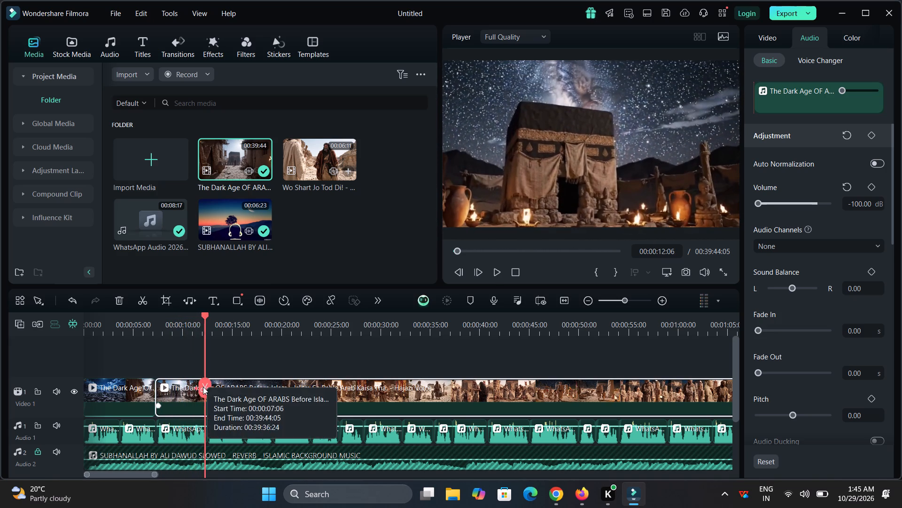
left_click_drag(203, 387, 313, 400)
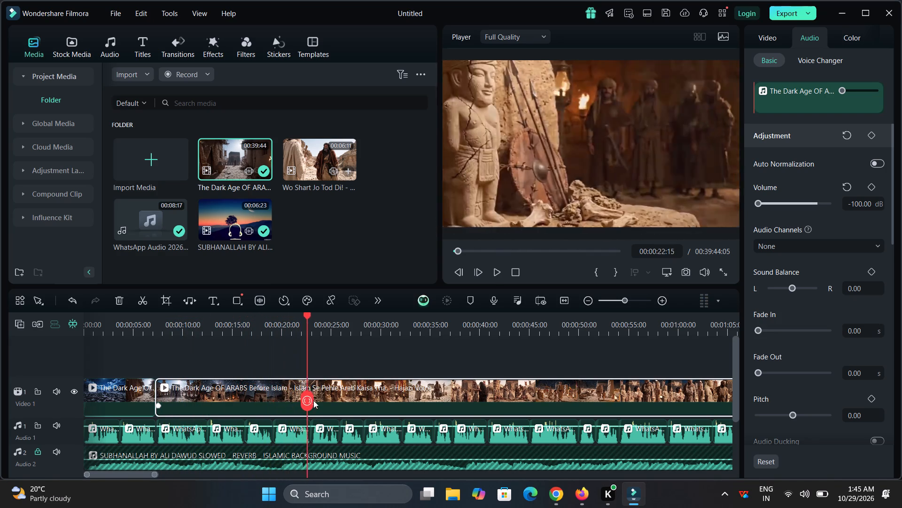
left_click_drag(313, 400, 433, 400)
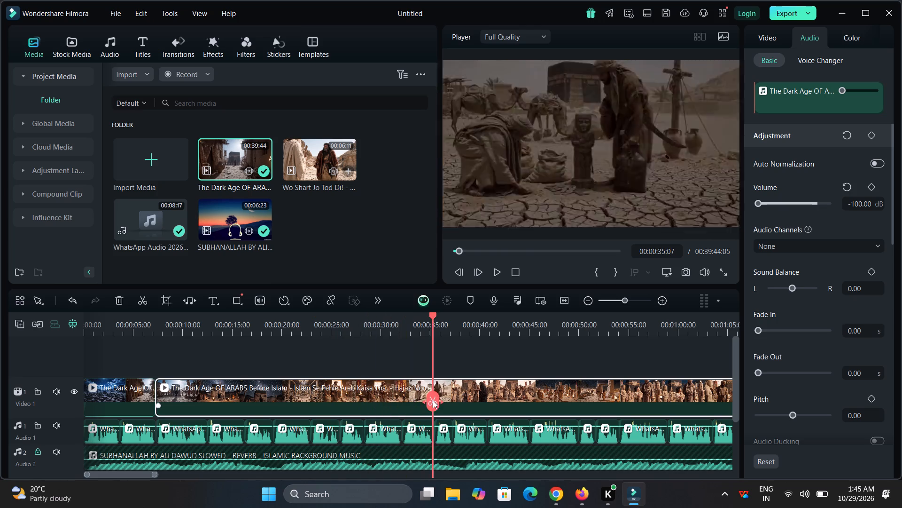
left_click_drag(433, 400, 366, 388)
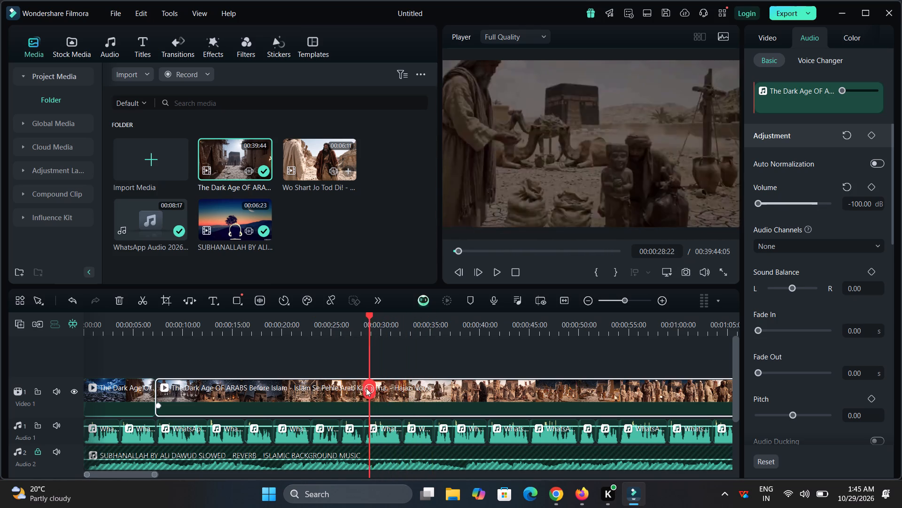
left_click_drag(366, 388, 374, 386)
left_click(374, 386)
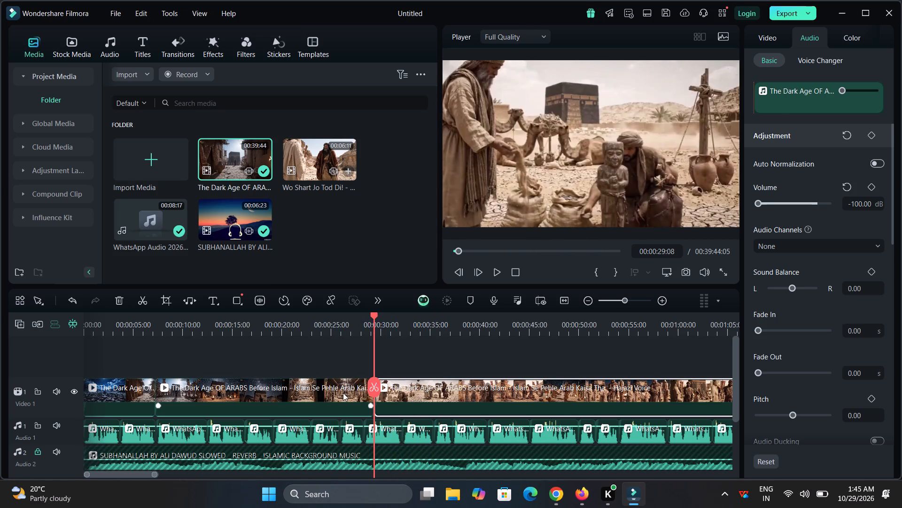
left_click(343, 393)
key("ctrl+x")
left_click_drag(435, 402, 214, 417)
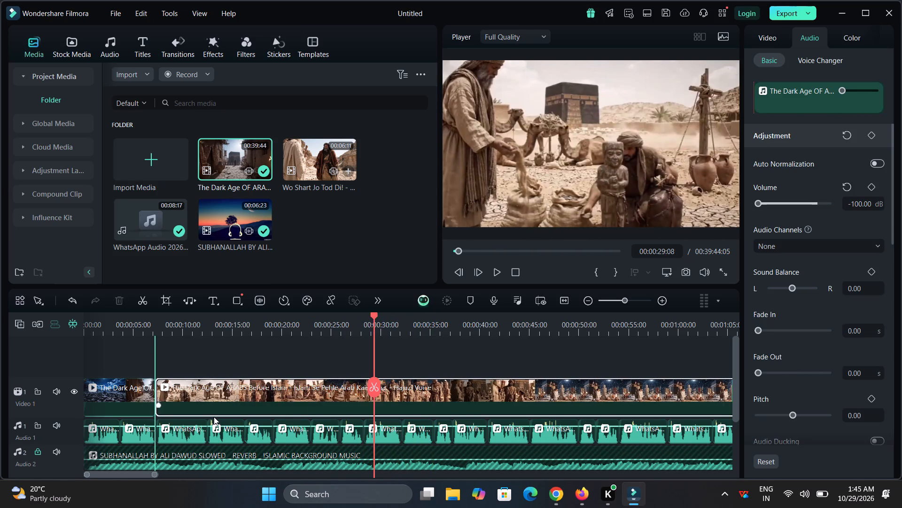
Play from about 00:00:06 and split the second Dark Age of Arabs clip at 00:00:12:14.
left_click(145, 329)
key("space")
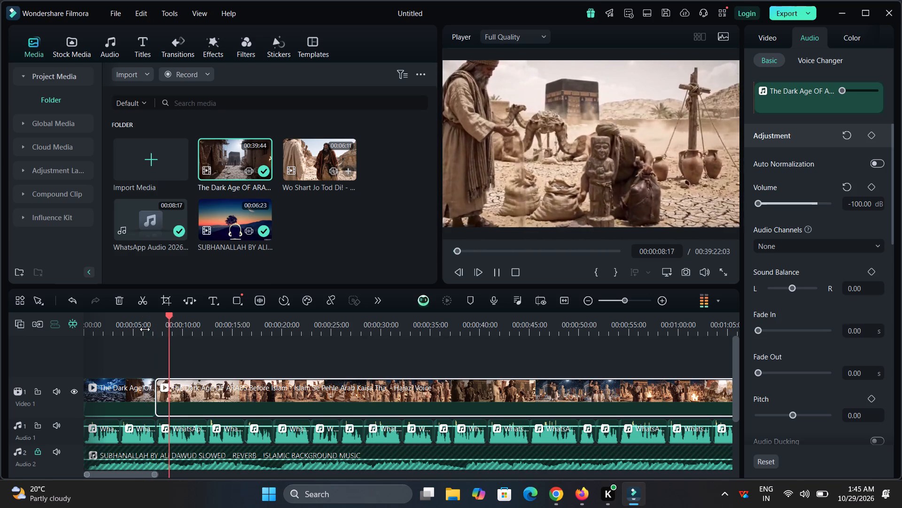
left_click_drag(207, 325, 265, 338)
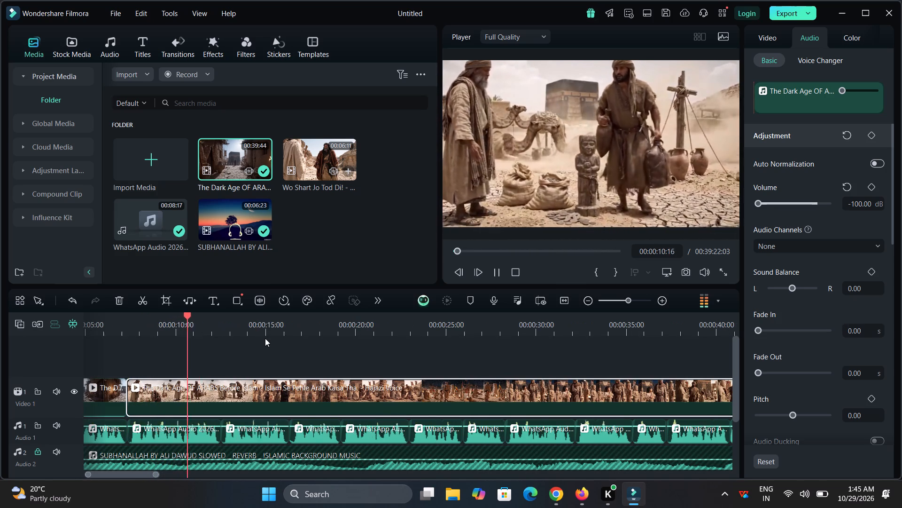
key("space")
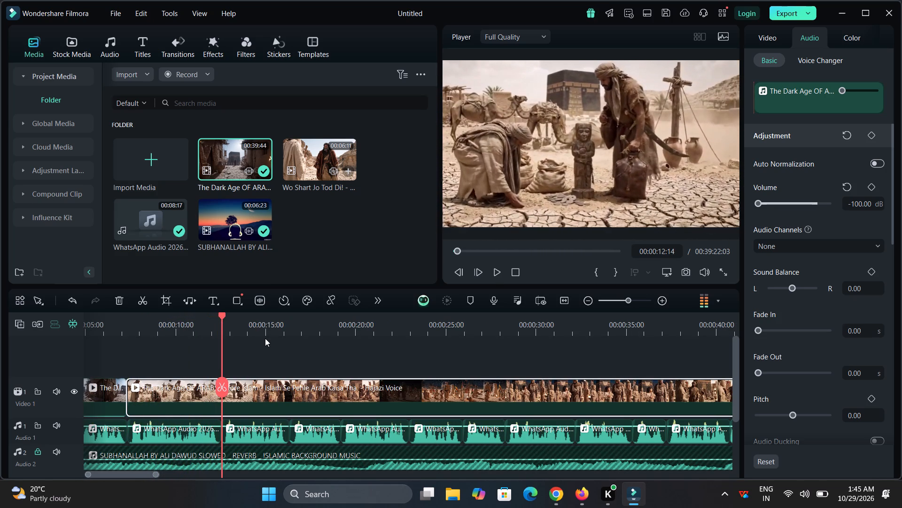
left_click(220, 387)
Check the footage after the cut up to 00:00:21:15, and import the "Battle of Siffin- Shocking Mutiny" video from the Downloads Video folder.
key("space")
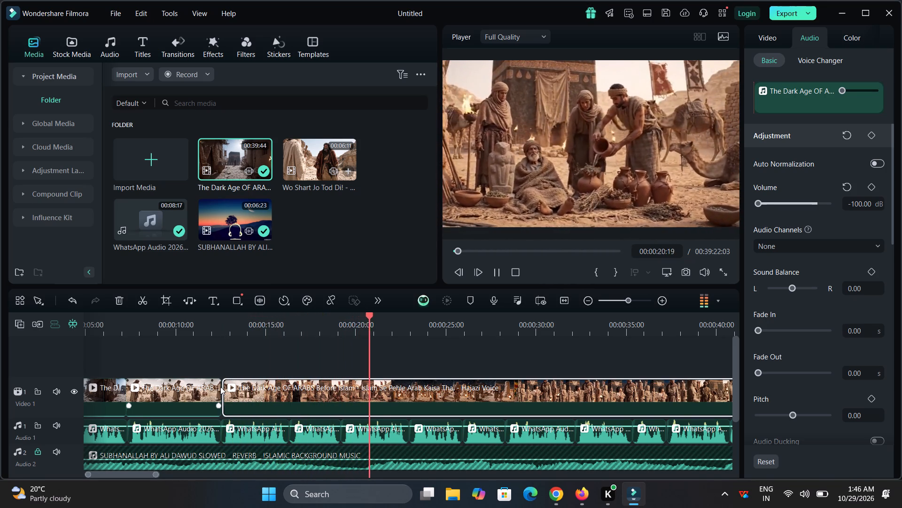
key("space")
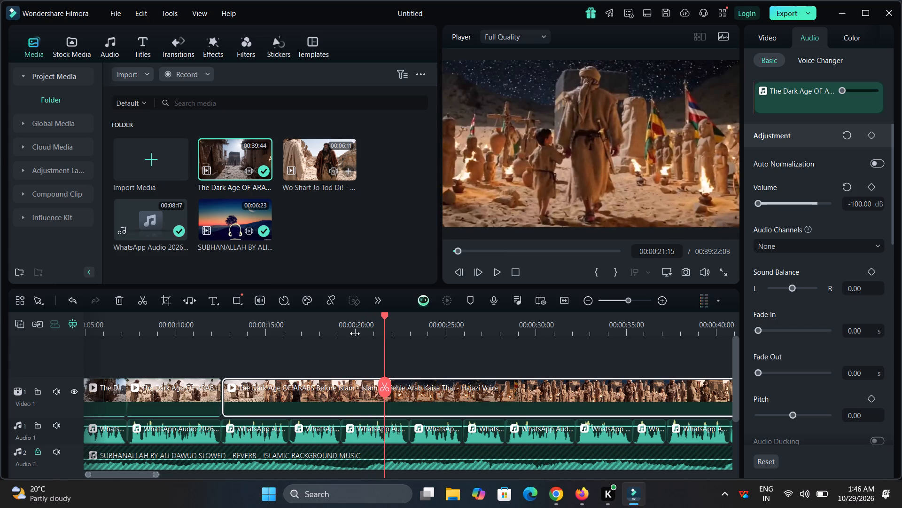
triple_click(346, 228)
triple_click(346, 228)
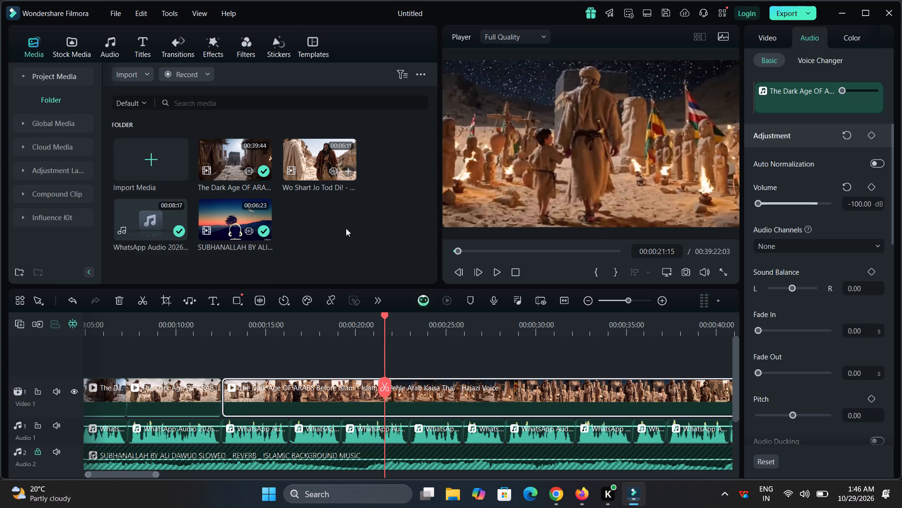
scroll(601, 300, "down", 4)
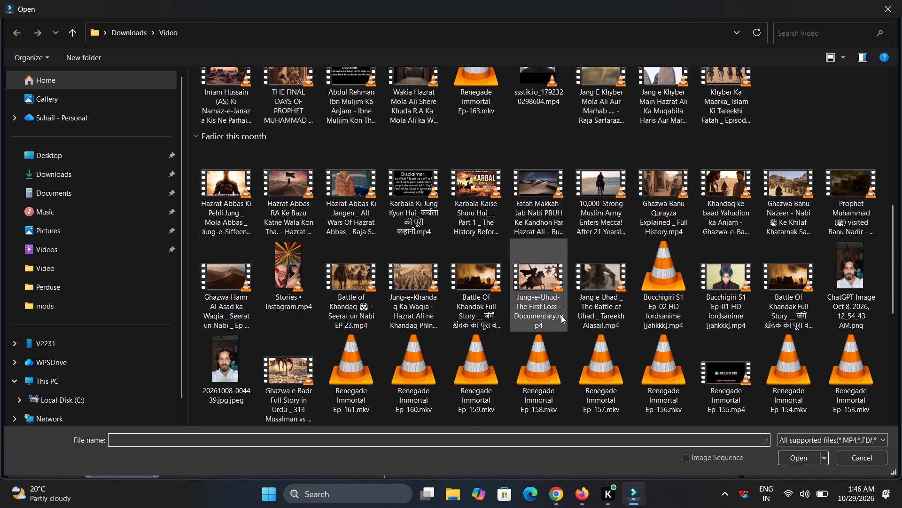
scroll(561, 315, "down", 1)
scroll(664, 322, "down", 1)
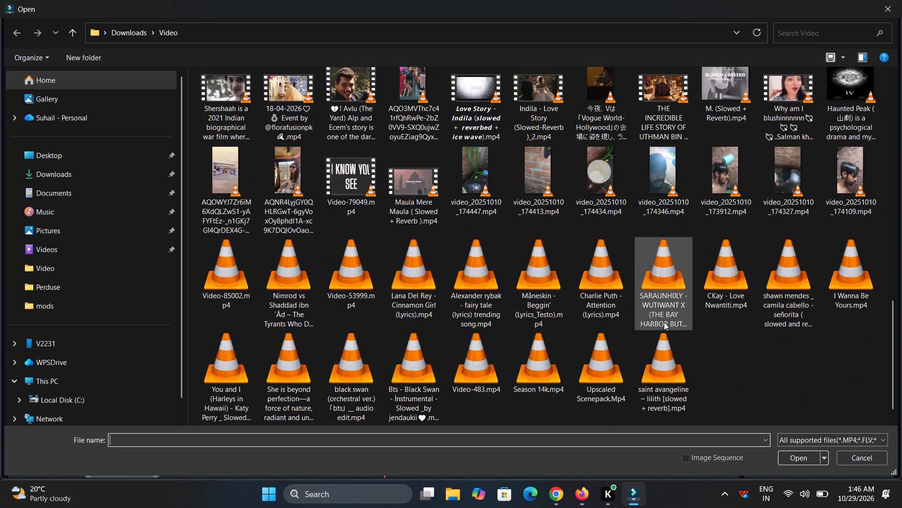
scroll(664, 322, "down", 1)
scroll(429, 339, "up", 1)
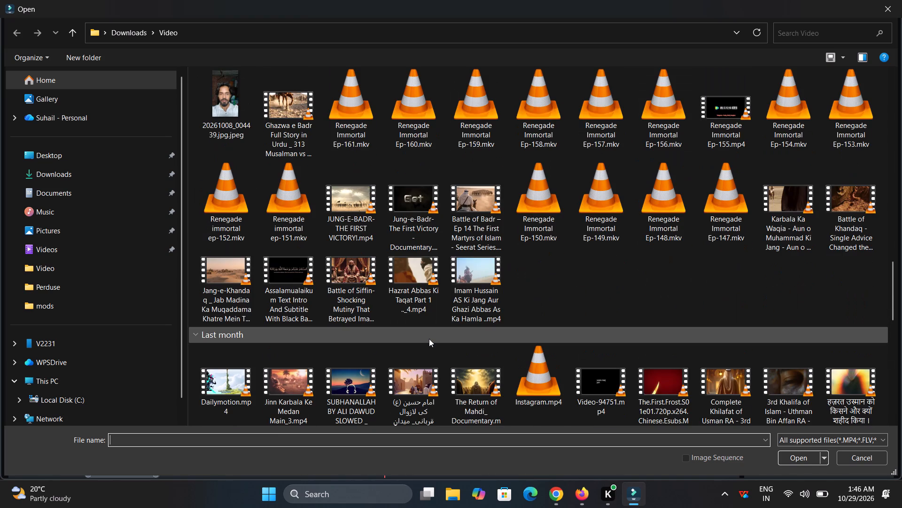
left_click(365, 288)
key("Return")
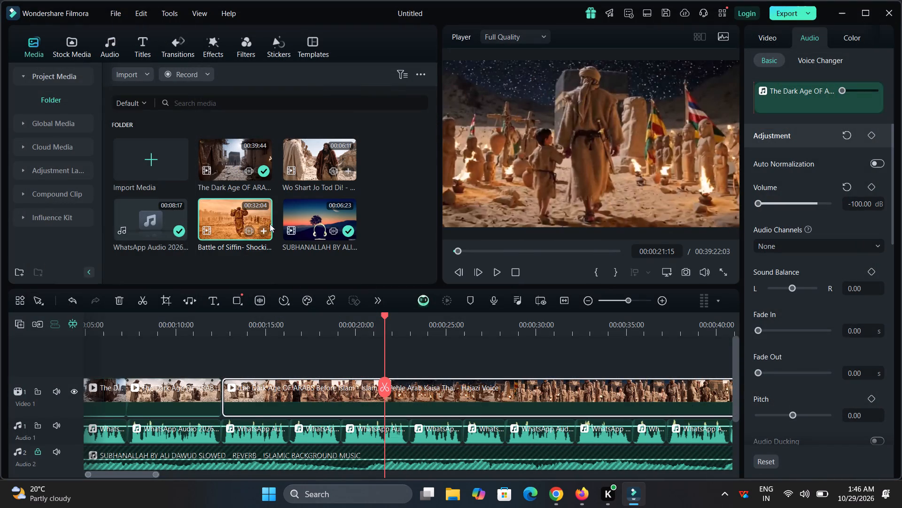
Place the Battle of Siffin video on a new track above the cut at 00:00:12:14, keeping the 1920 x 1080 25fps project settings.
left_click_drag(228, 216, 223, 373)
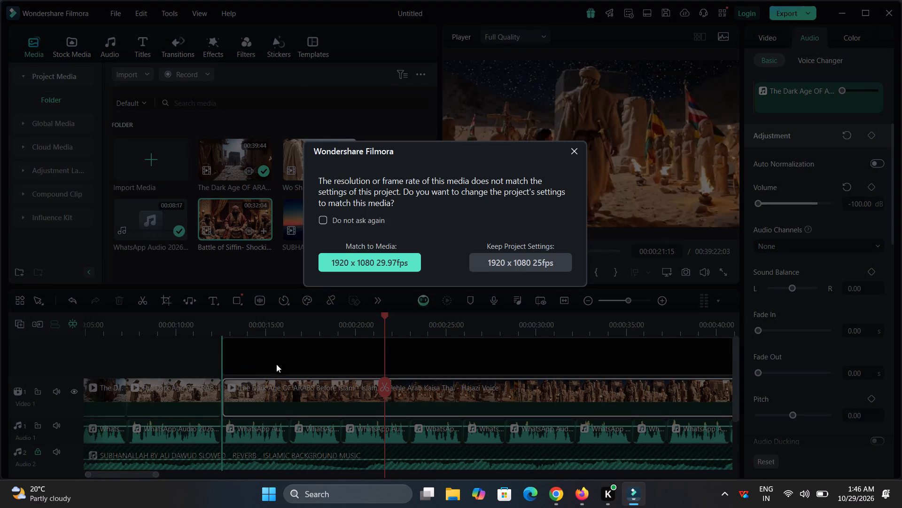
left_click(512, 270)
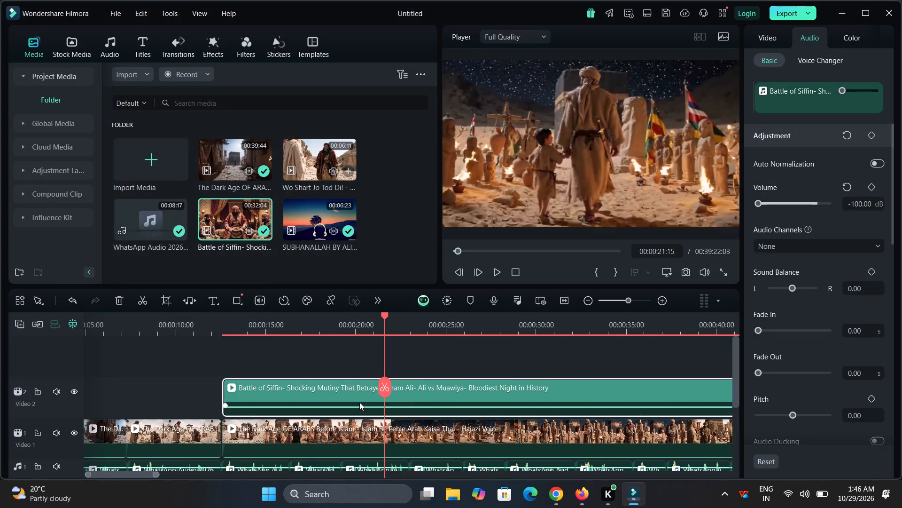
Mute the Battle of Siffin clip's own audio on the Video 2 track.
left_click_drag(352, 406, 355, 429)
Preview the Battle of Siffin clip, trim about one second off its start, and move it back to the cut at 00:00:12:14.
left_click(222, 325)
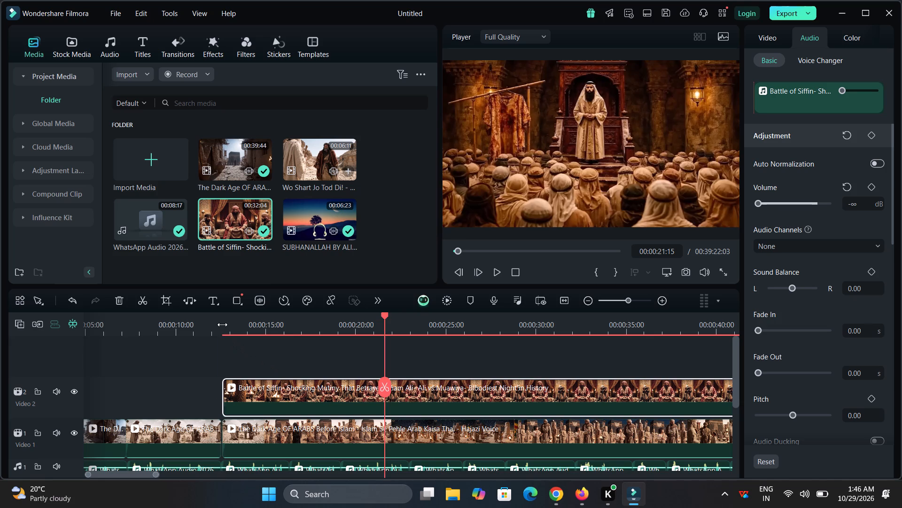
key("space")
left_click_drag(284, 323, 359, 329)
scroll(383, 377, "down", 2)
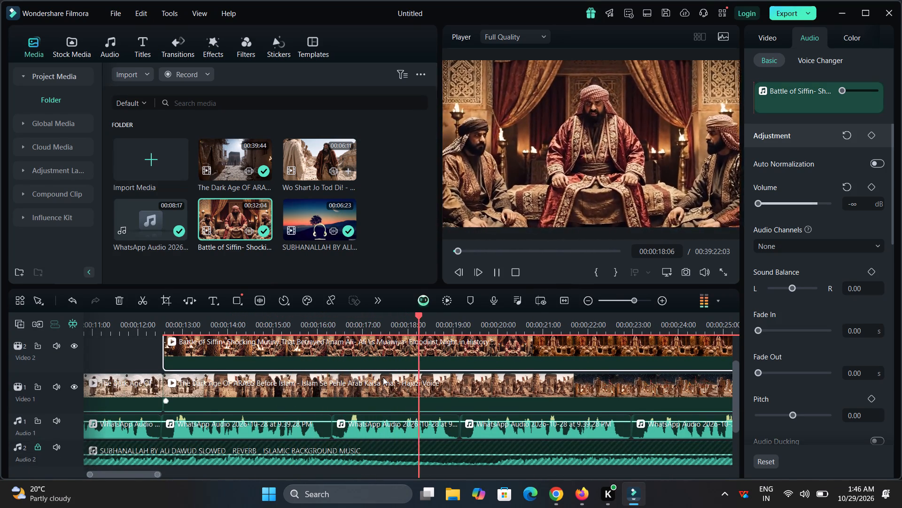
key("space")
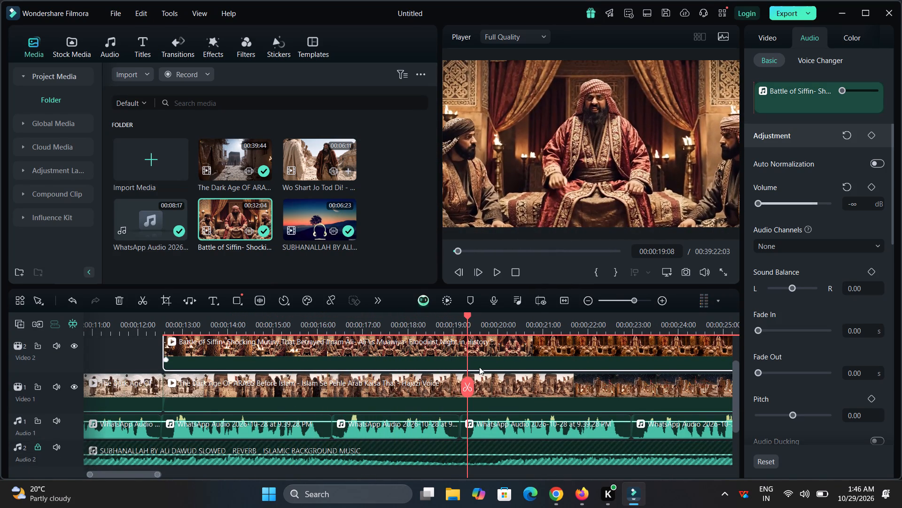
key("space")
key("space")
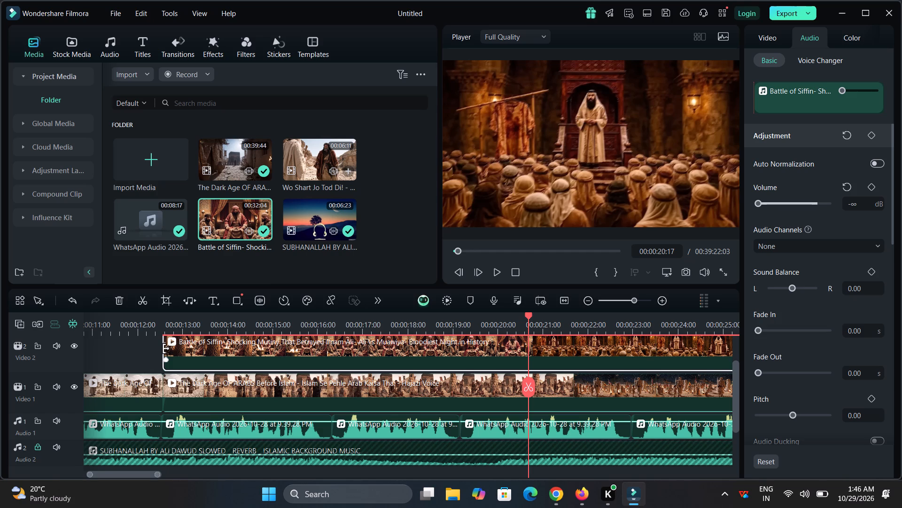
left_click_drag(166, 349, 218, 354)
left_click_drag(264, 354, 222, 357)
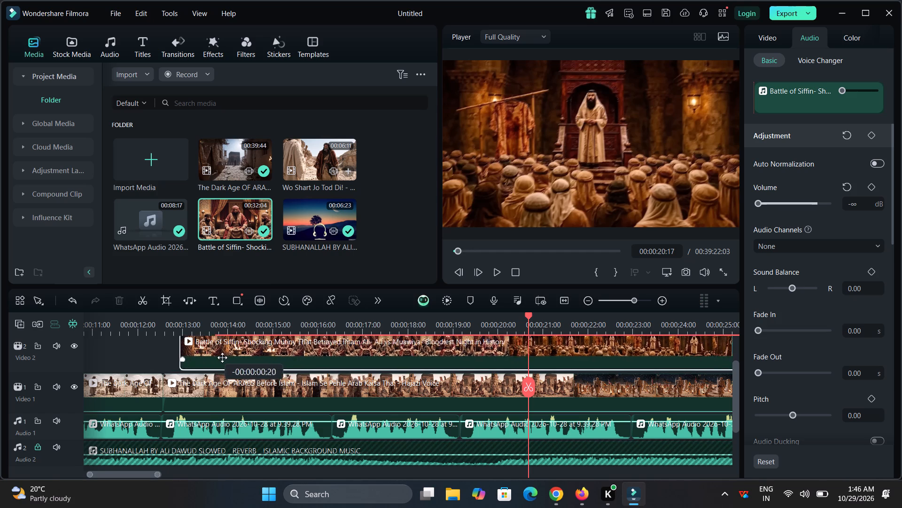
left_click_drag(222, 357, 218, 357)
Play the Battle of Siffin clip from about 00:00:16 and split it at 00:00:22:24.
left_click(316, 319)
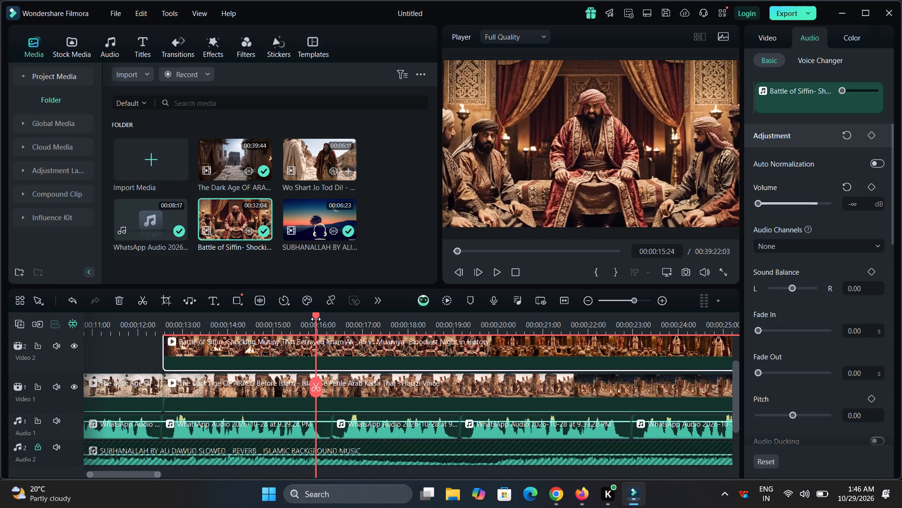
key("space")
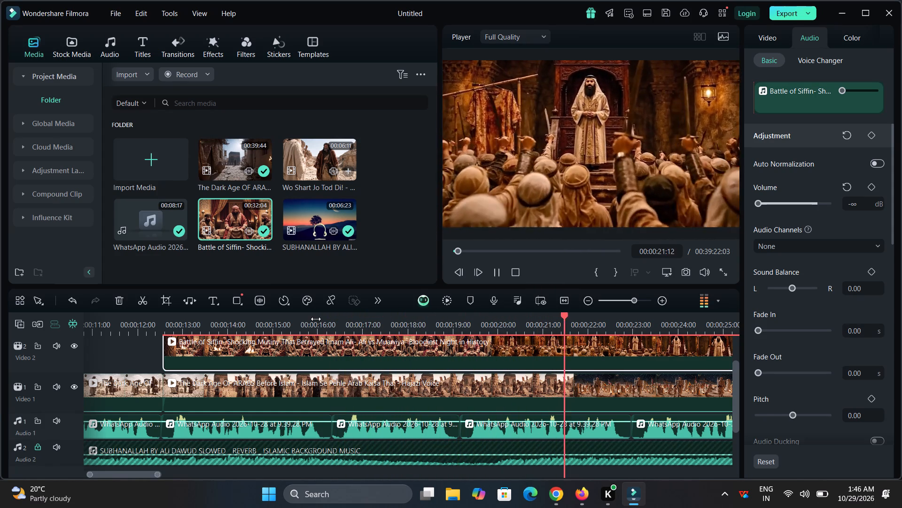
key("space")
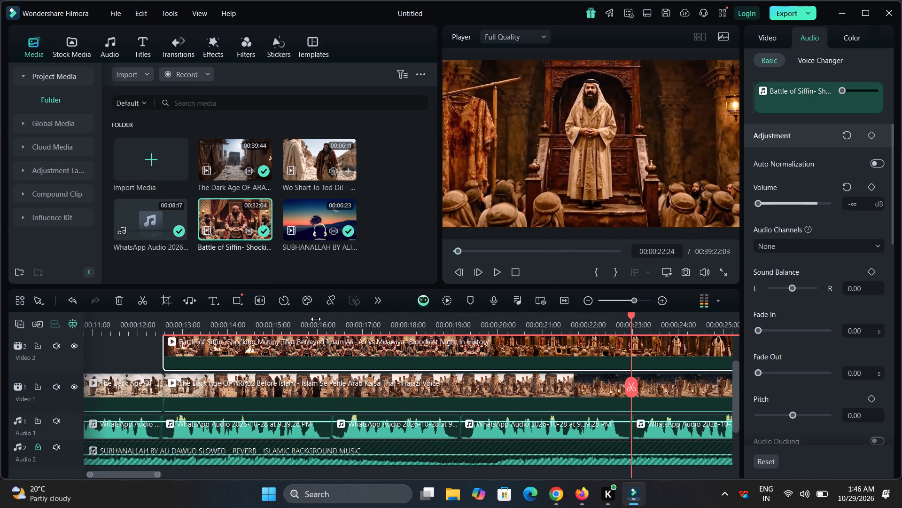
left_click(629, 387)
Insert the short Battle of Siffin section into Video 1 at 00:00:12:14, shifting the Dark Age clip after it and the leftover Siffin footage to about 00:01:22.
key("space")
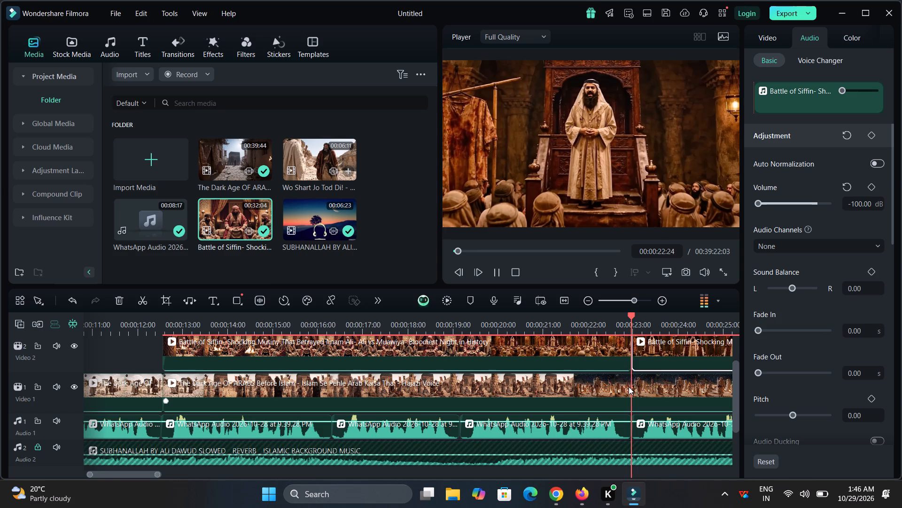
left_click_drag(612, 321, 390, 357)
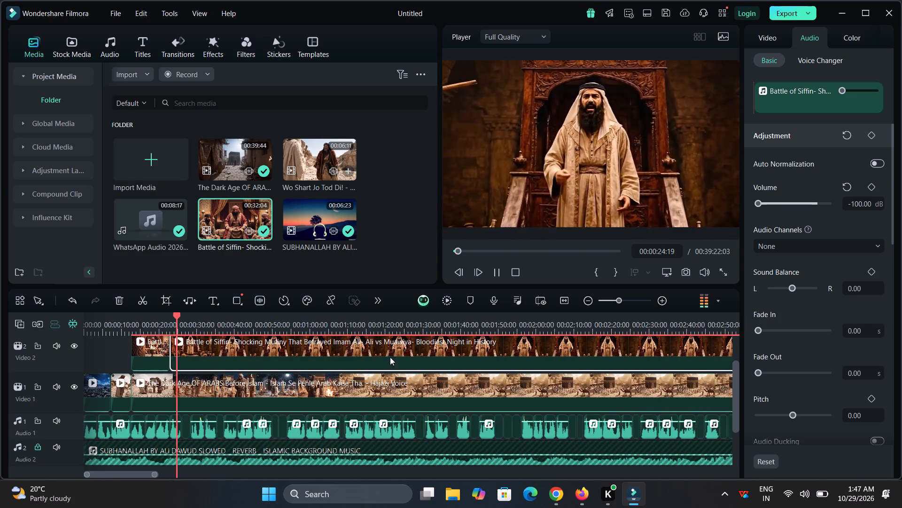
left_click_drag(195, 358, 377, 349)
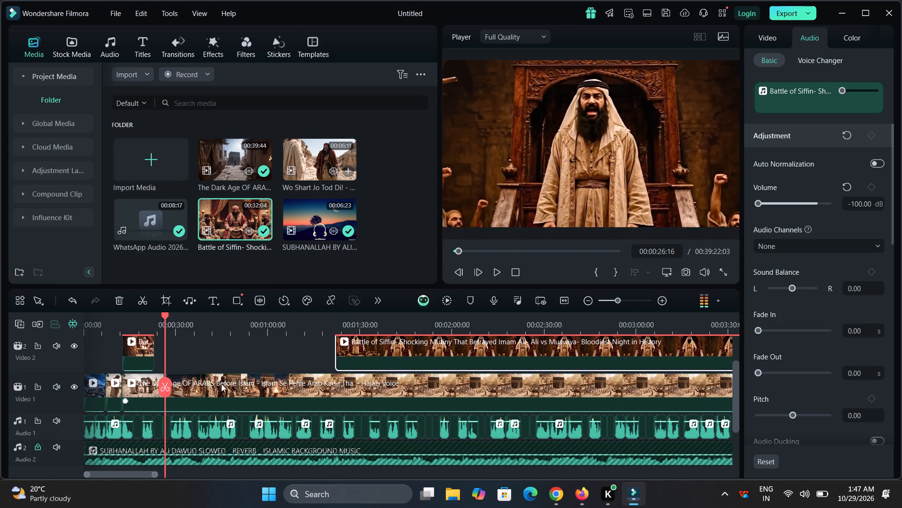
left_click_drag(221, 384, 259, 396)
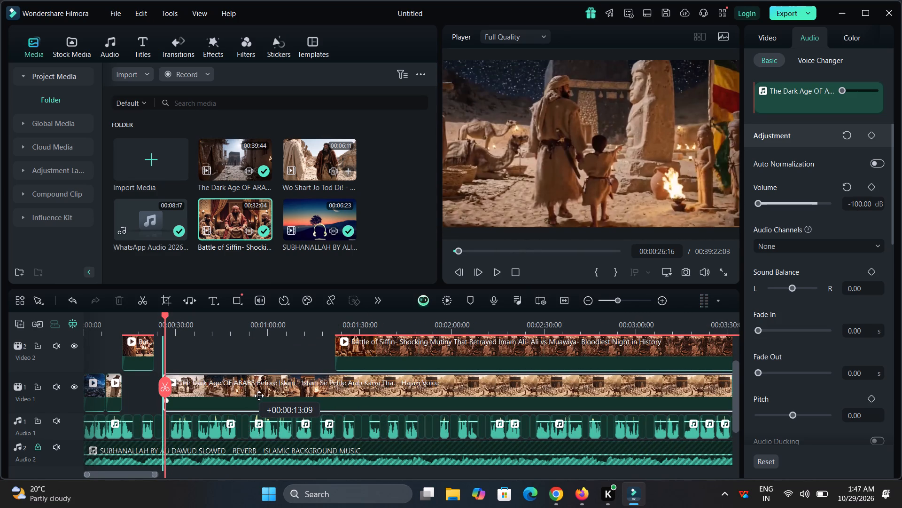
left_click_drag(259, 396, 252, 396)
left_click_drag(138, 361, 138, 382)
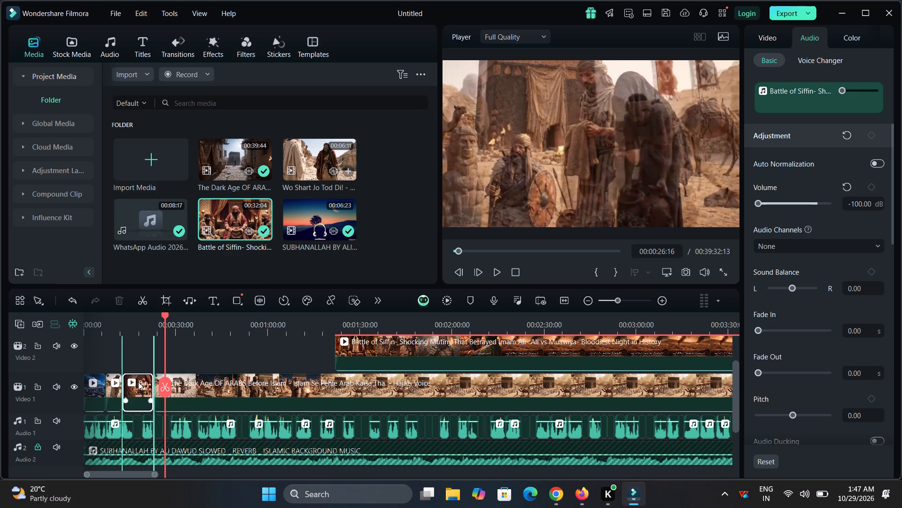
Split the Dark Age clip following the Siffin section at 00:00:24:04, delete the short piece before the cut, and close the gap.
left_click(197, 329)
left_click_drag(197, 329, 170, 340)
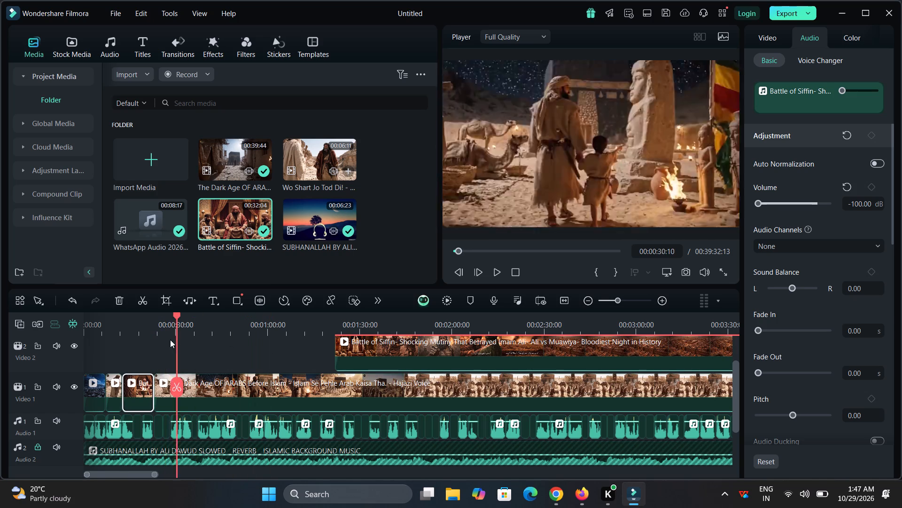
left_click_drag(170, 340, 142, 337)
left_click_drag(180, 314, 205, 317)
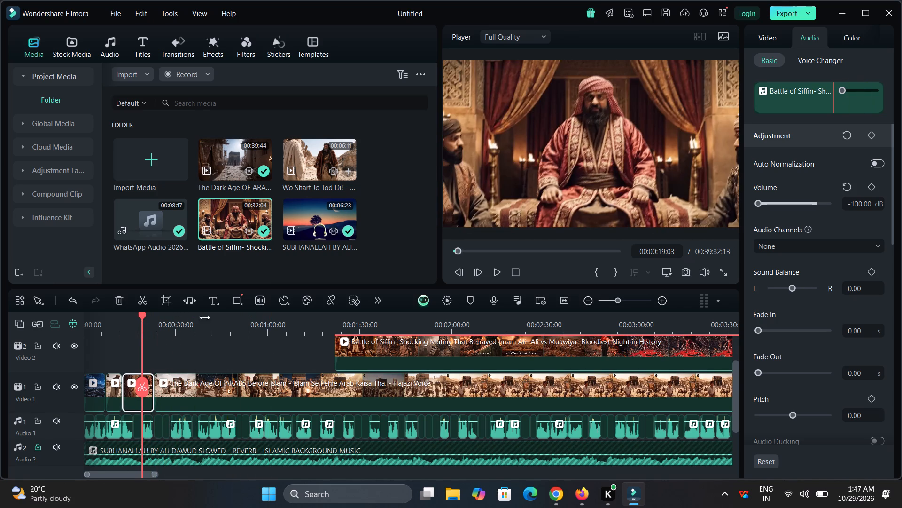
left_click_drag(205, 317, 350, 350)
triple_click(293, 397)
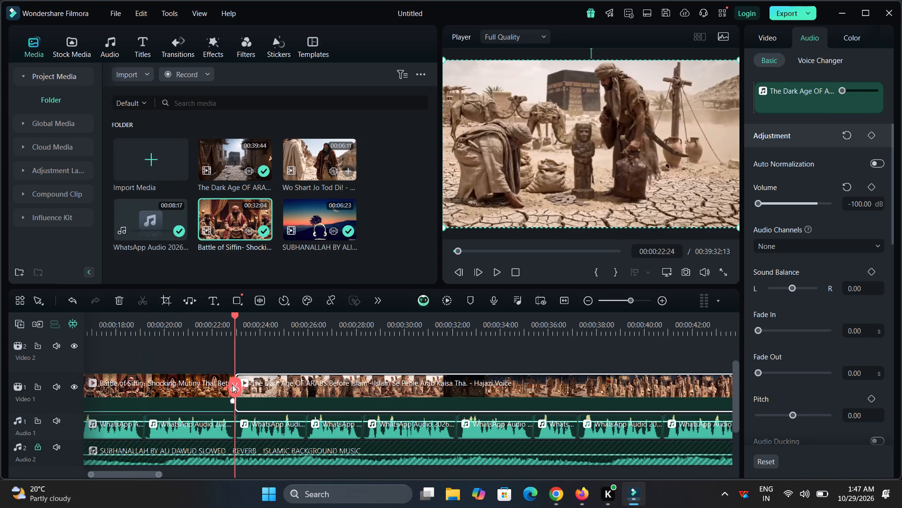
left_click_drag(232, 385, 253, 393)
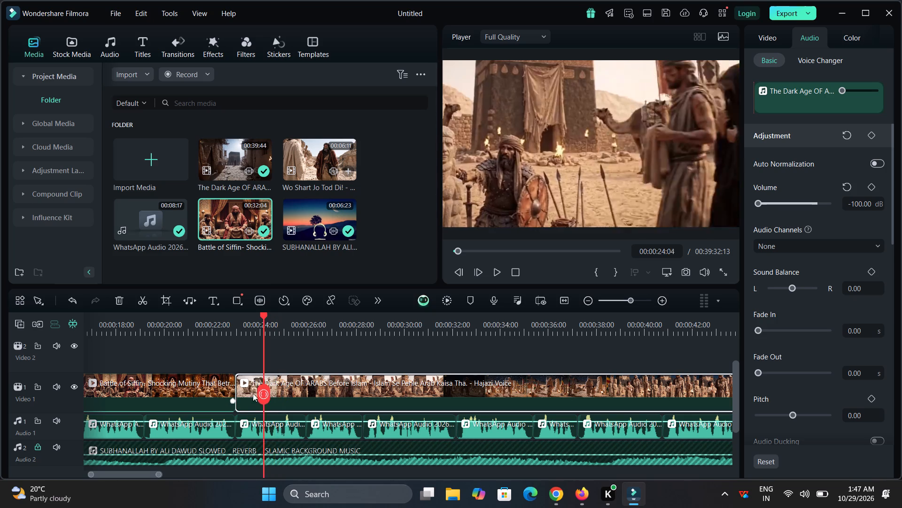
left_click_drag(253, 393, 264, 395)
left_click(264, 395)
left_click(250, 389)
key("ctrl+x")
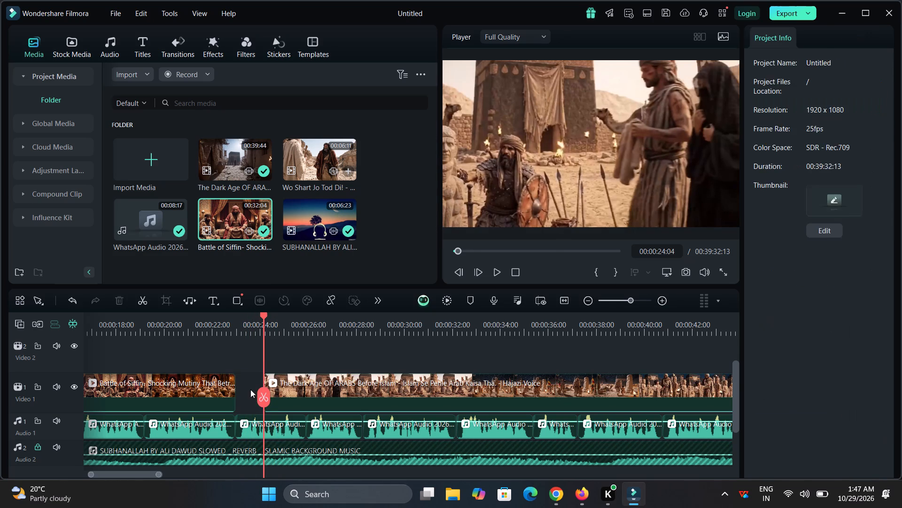
left_click_drag(355, 400, 329, 404)
Play on from 00:00:24:04 and split the Dark Age clip at about 00:00:28, where the next voiceover segment starts.
key("space")
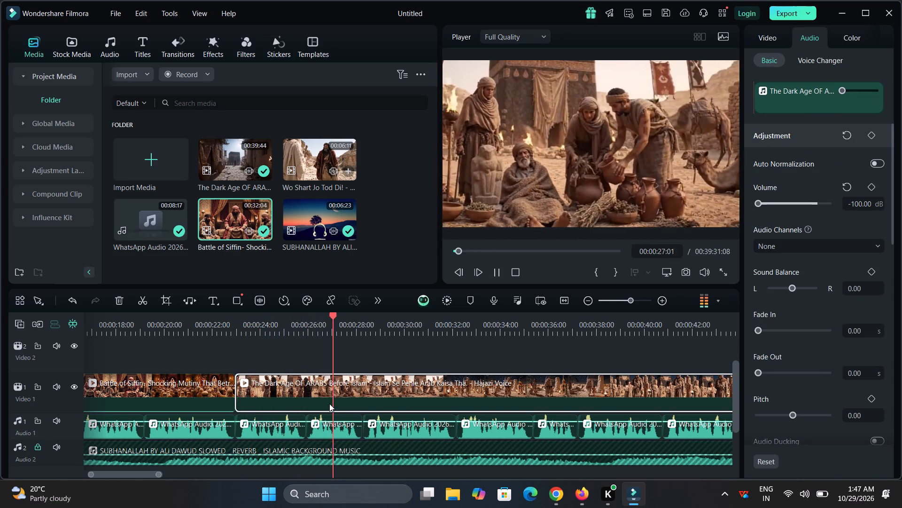
key("space")
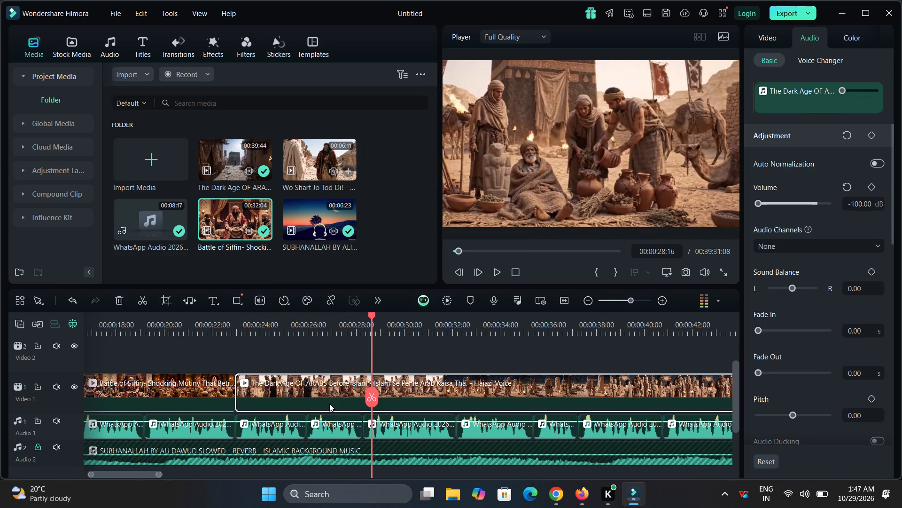
left_click_drag(368, 400, 362, 410)
left_click(362, 410)
Examine the remaining Dark Age footage from about 00:00:28 to 00:01:15:22 to find a scene for the next voiceover segment.
key("space")
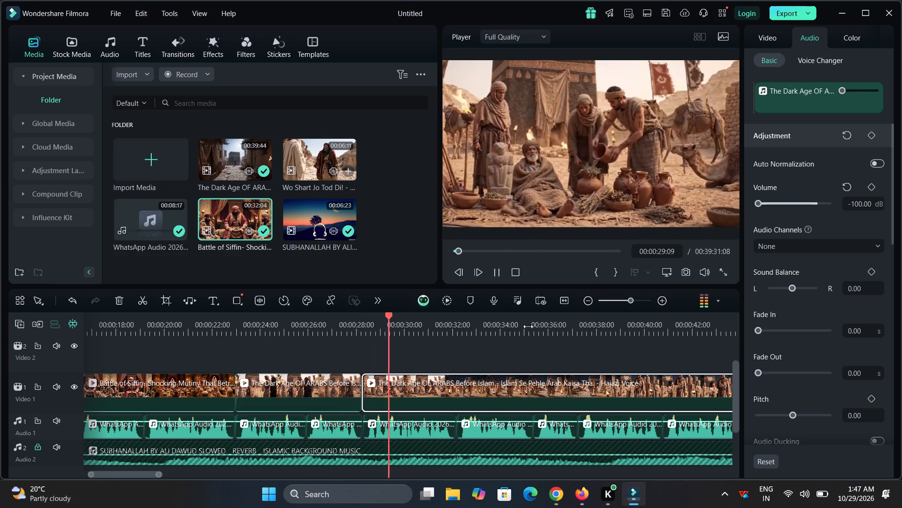
left_click_drag(528, 326, 385, 349)
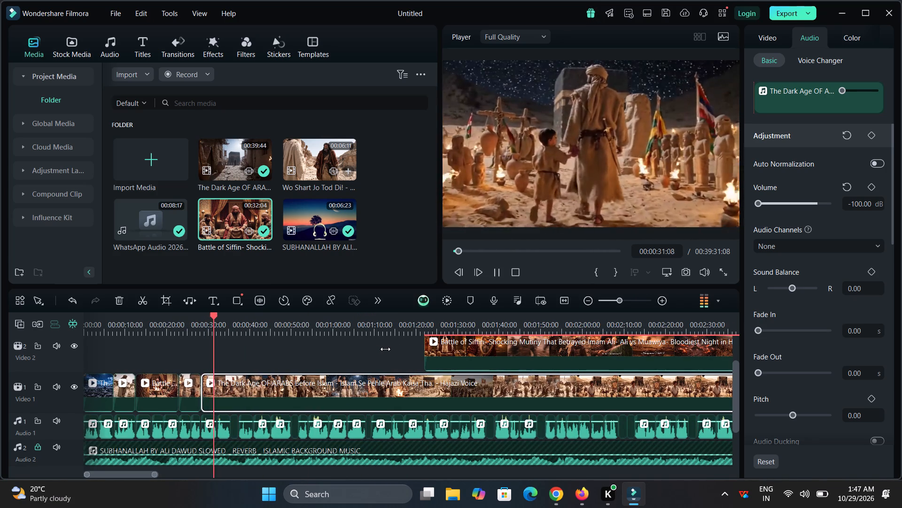
left_click_drag(385, 349, 424, 349)
left_click_drag(490, 321, 428, 332)
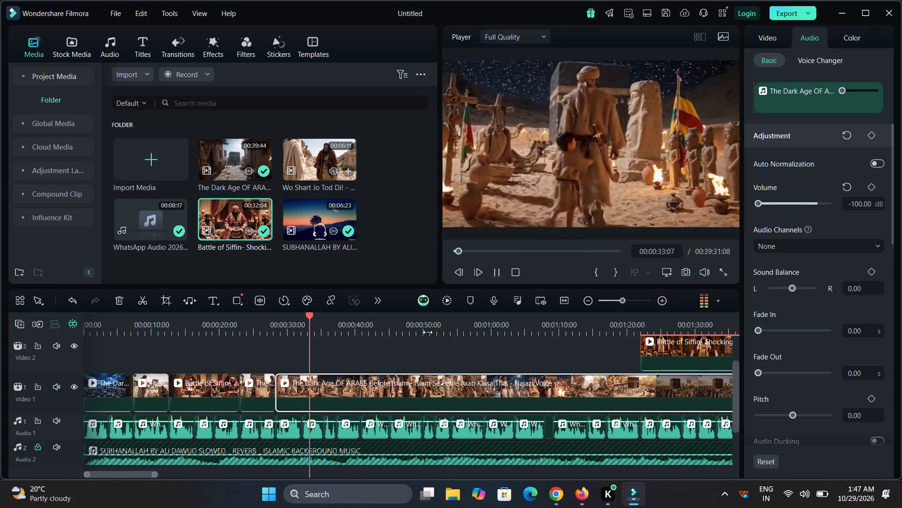
left_click_drag(428, 332, 416, 335)
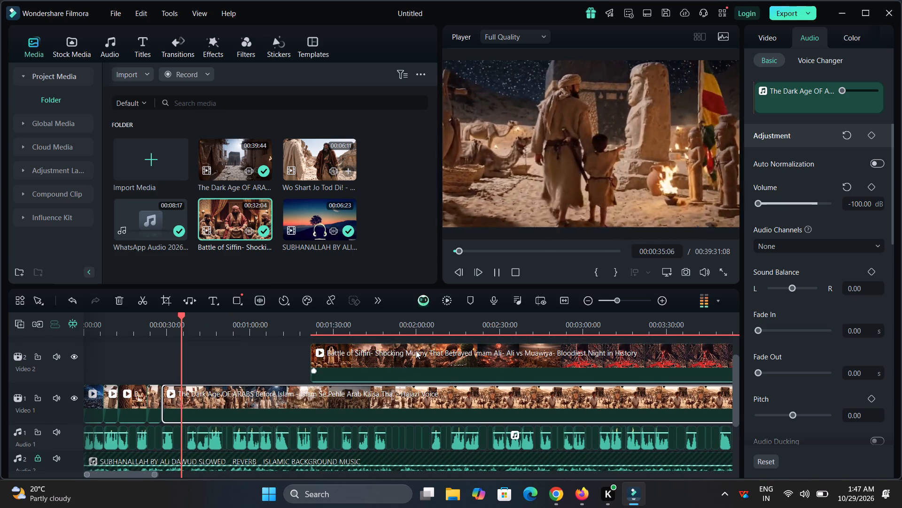
left_click_drag(284, 328, 390, 341)
key("space")
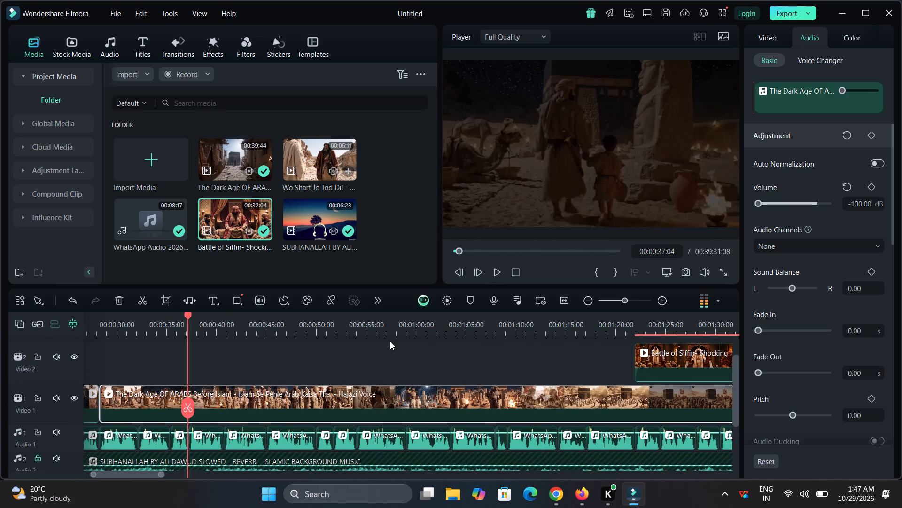
left_click_drag(186, 402, 251, 410)
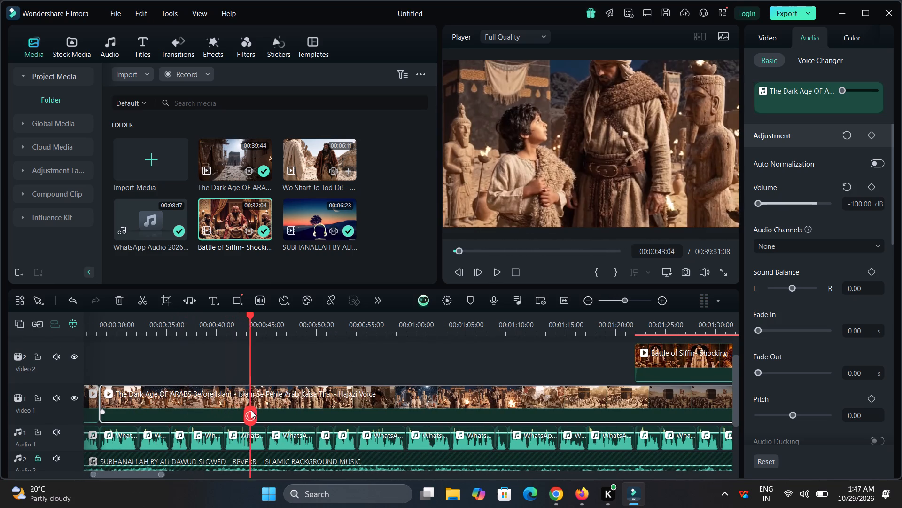
left_click_drag(251, 410, 367, 416)
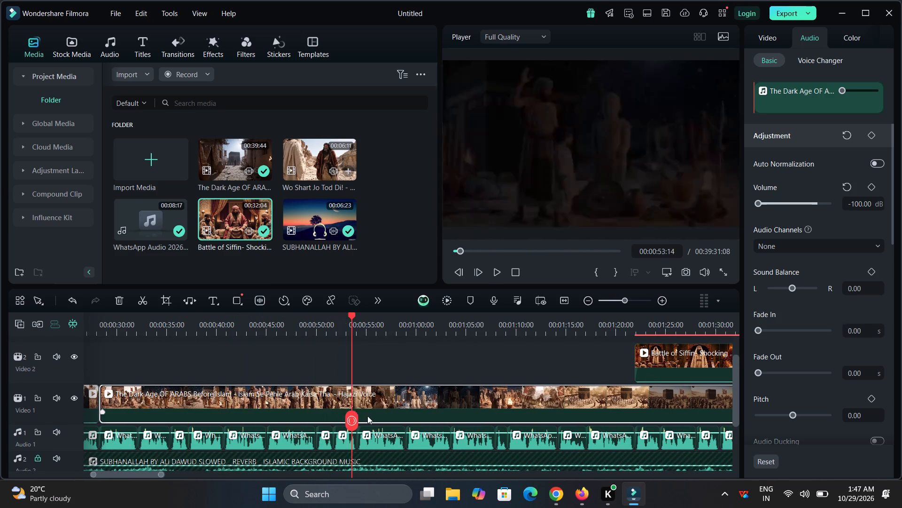
left_click_drag(367, 416, 440, 418)
left_click_drag(440, 418, 532, 413)
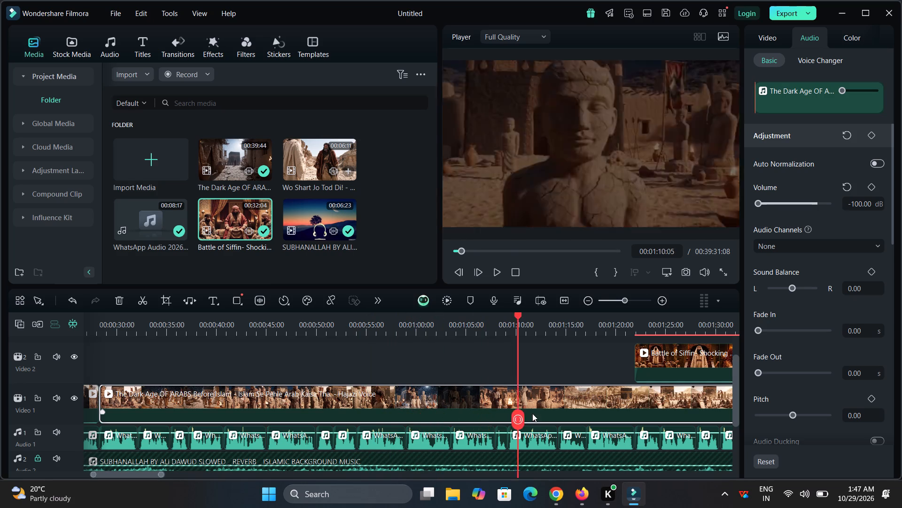
left_click_drag(532, 413, 575, 416)
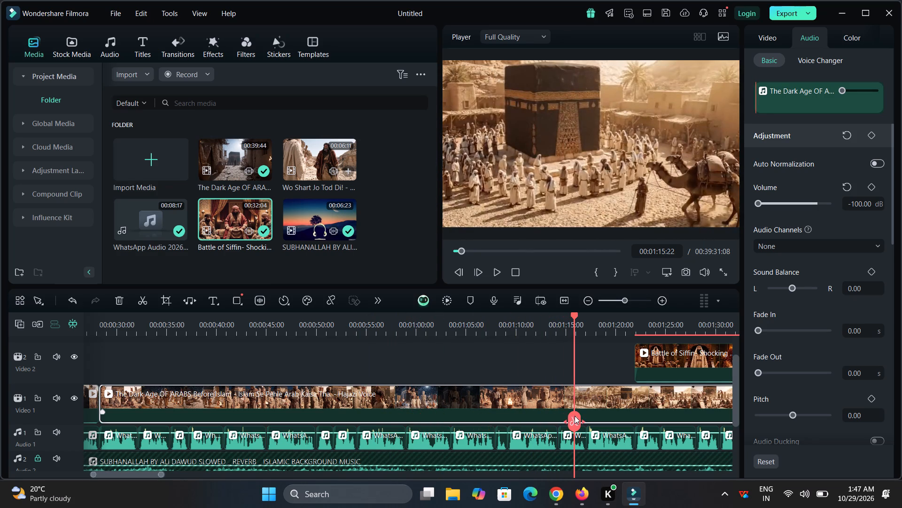
Save the project as absusa in the Backup folder.
key("ctrl+s")
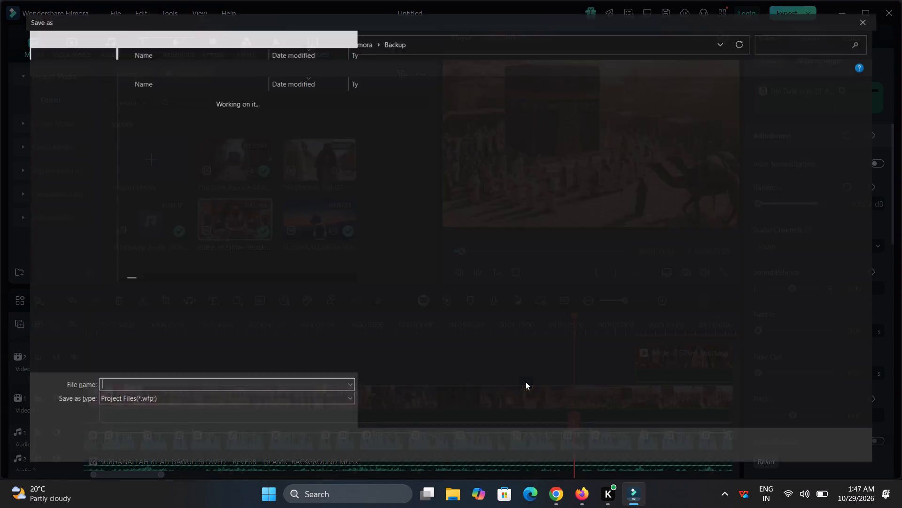
type("absusa")
key("Return")
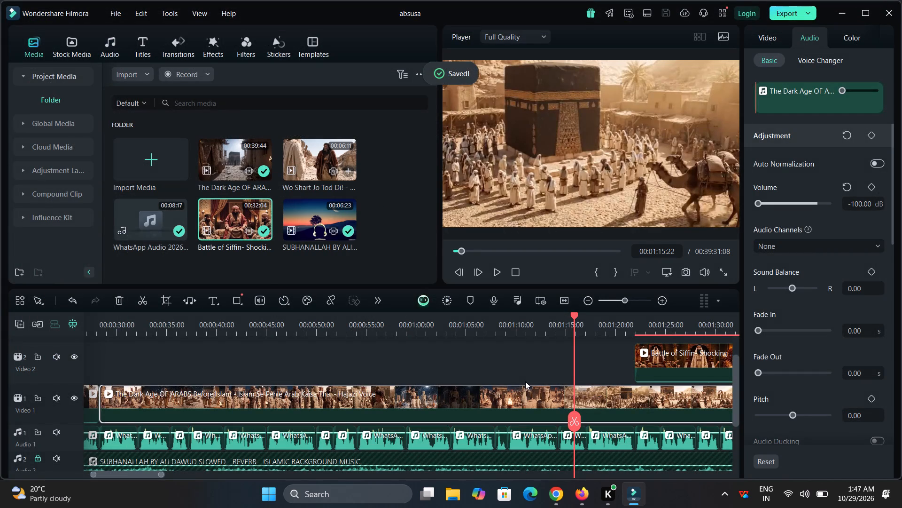
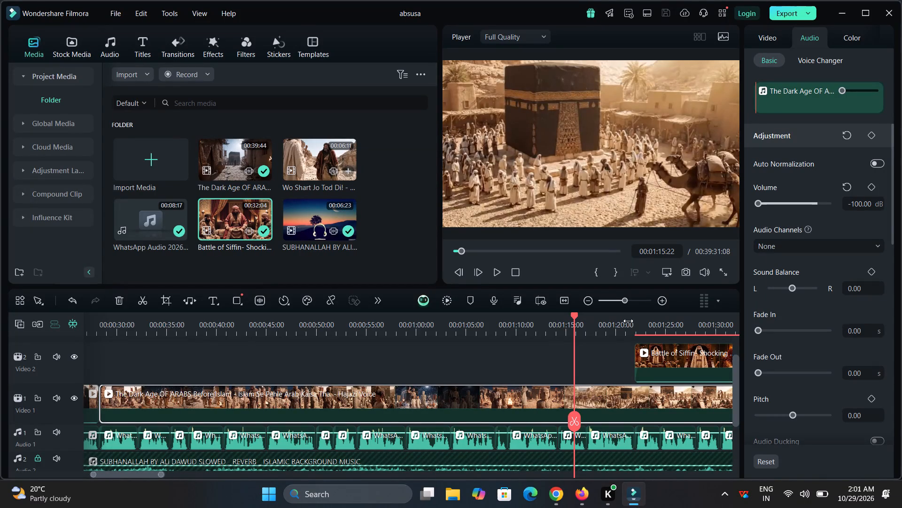
Move the Battle of Siffin clip on Video 2 later, so it starts where the background music ends.
left_click_drag(633, 319, 428, 332)
left_click_drag(316, 354, 494, 371)
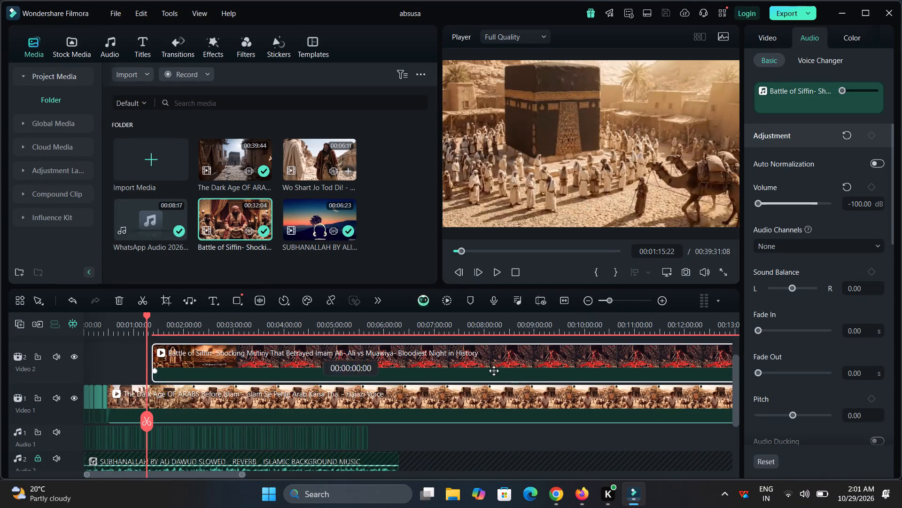
left_click_drag(494, 371, 560, 376)
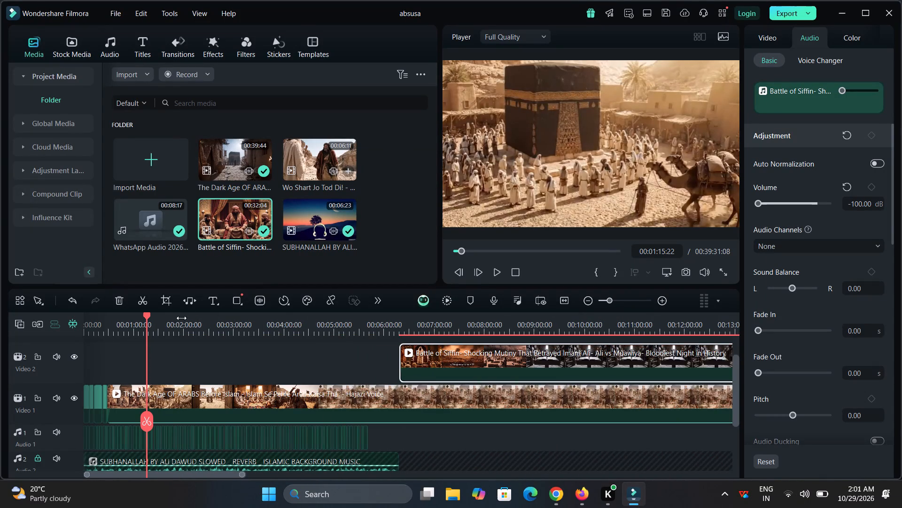
Examine the Dark Age footage from about 00:01:15 to 00:02:15 to find a scene for the next voiceover segment.
left_click_drag(181, 318, 286, 340)
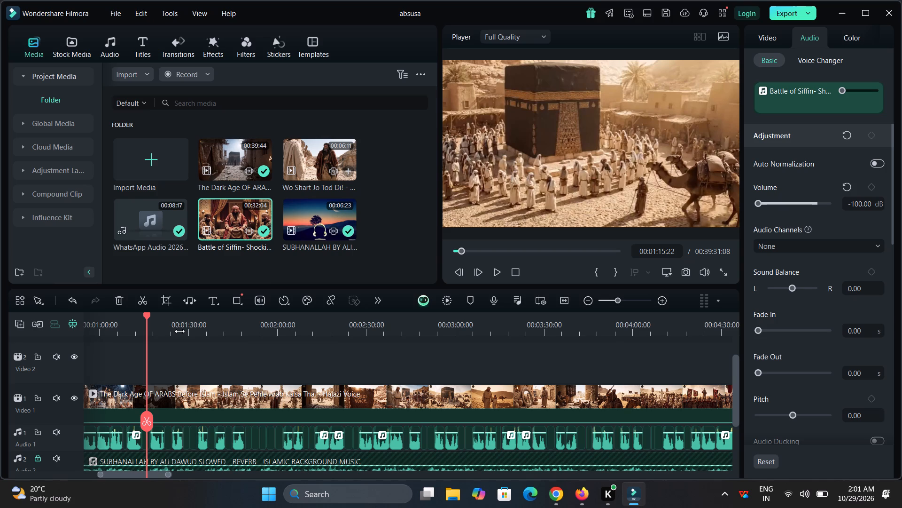
left_click(158, 406)
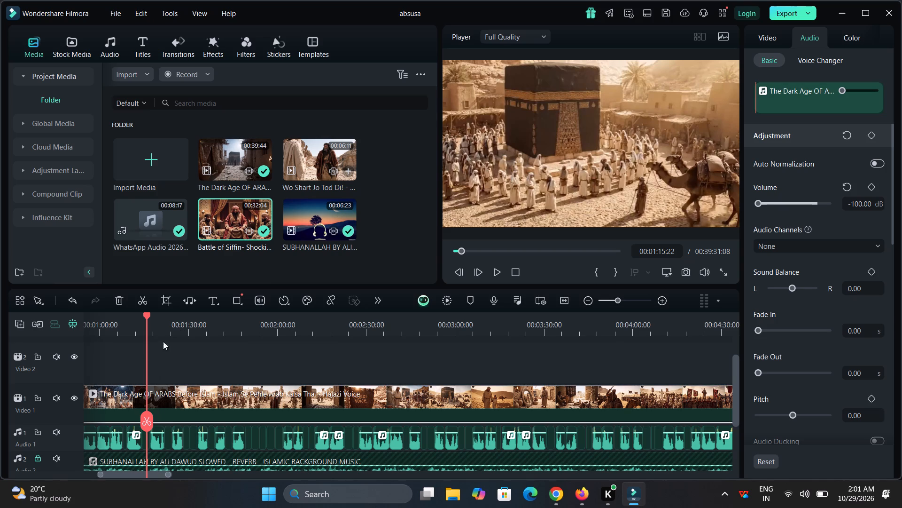
left_click_drag(163, 324, 232, 334)
left_click(161, 331)
left_click_drag(161, 331, 178, 333)
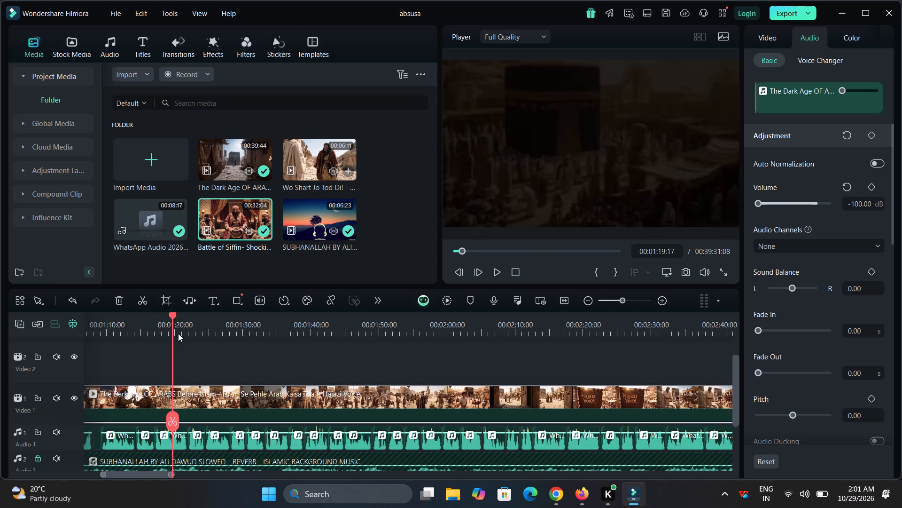
left_click_drag(178, 333, 279, 336)
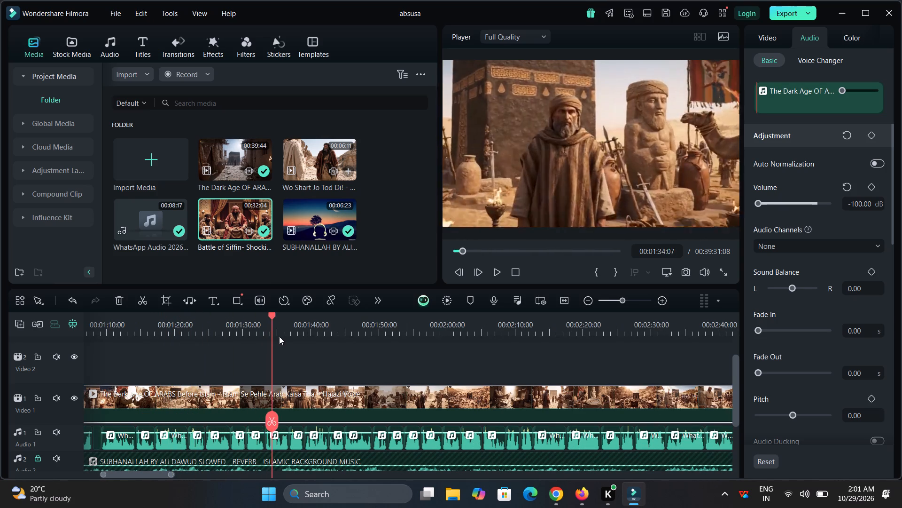
left_click_drag(279, 336, 354, 339)
left_click(382, 325)
left_click_drag(382, 325, 425, 331)
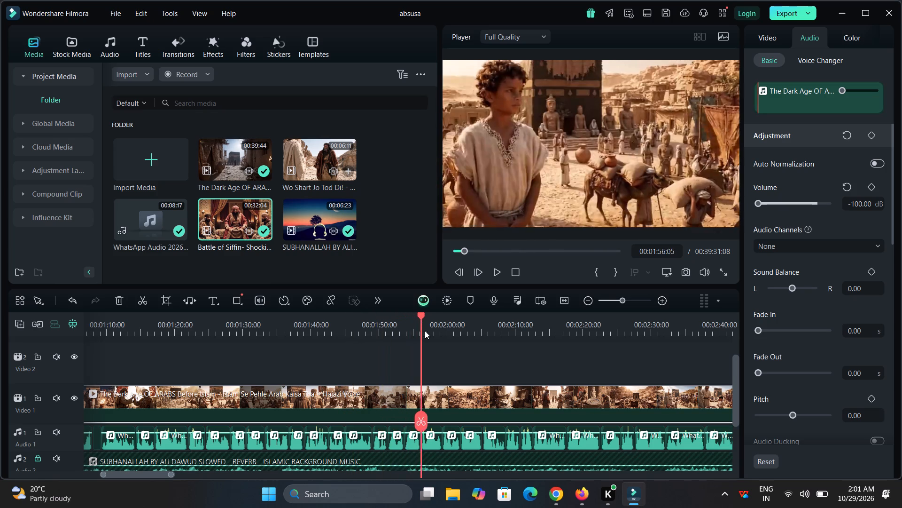
left_click_drag(425, 331, 416, 332)
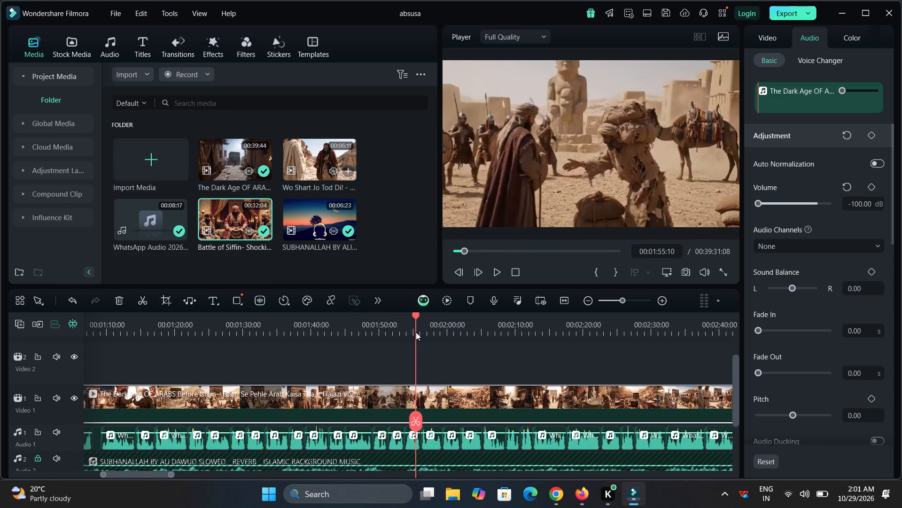
left_click_drag(416, 332, 467, 331)
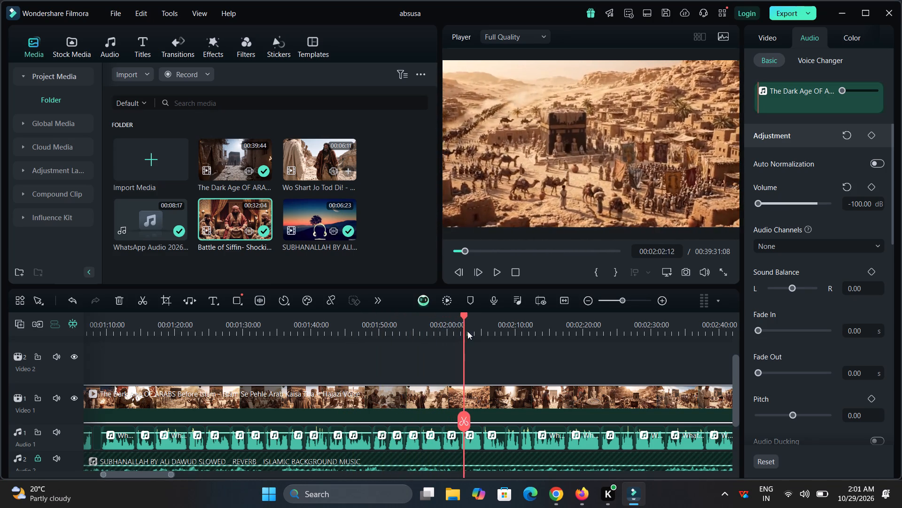
left_click_drag(467, 331, 488, 331)
left_click(506, 323)
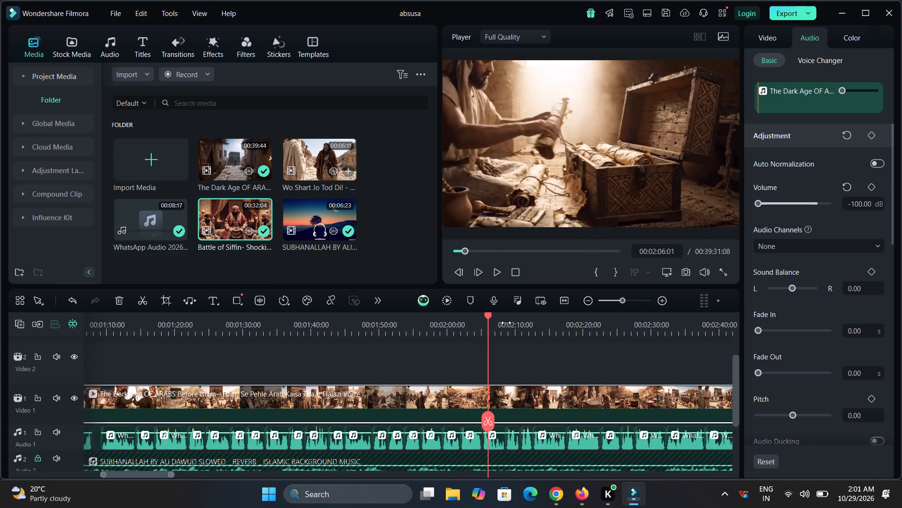
left_click_drag(506, 323, 552, 326)
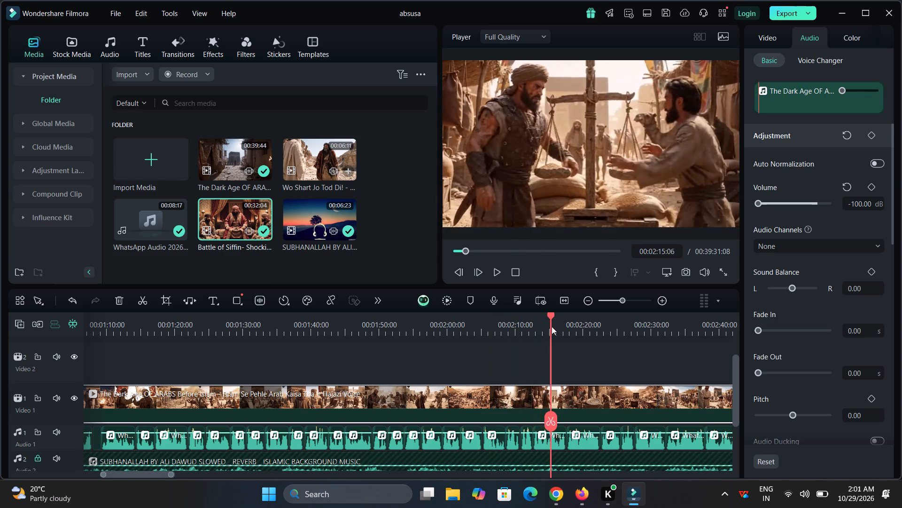
Split the Dark Age clip at 00:02:13:09, at the market-scales scene, delete the piece before the cut, and close the gap.
left_click_drag(552, 326, 534, 326)
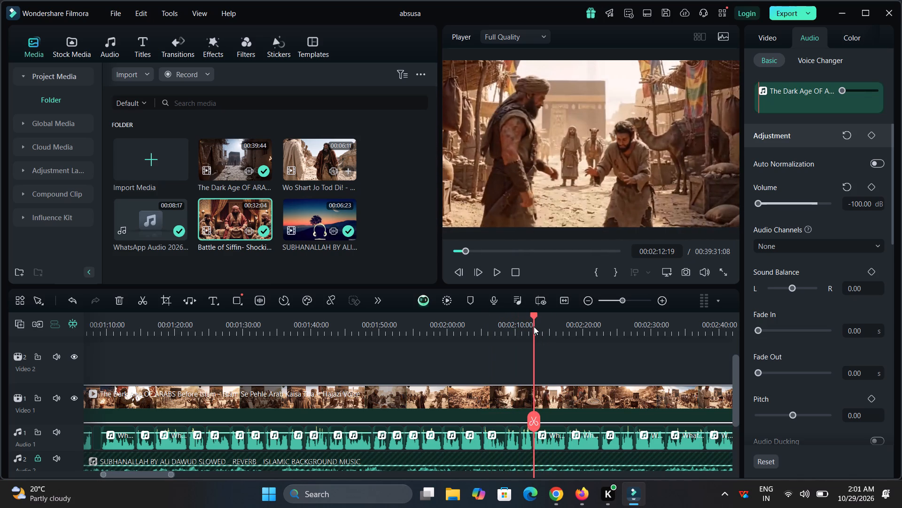
left_click_drag(534, 326, 538, 327)
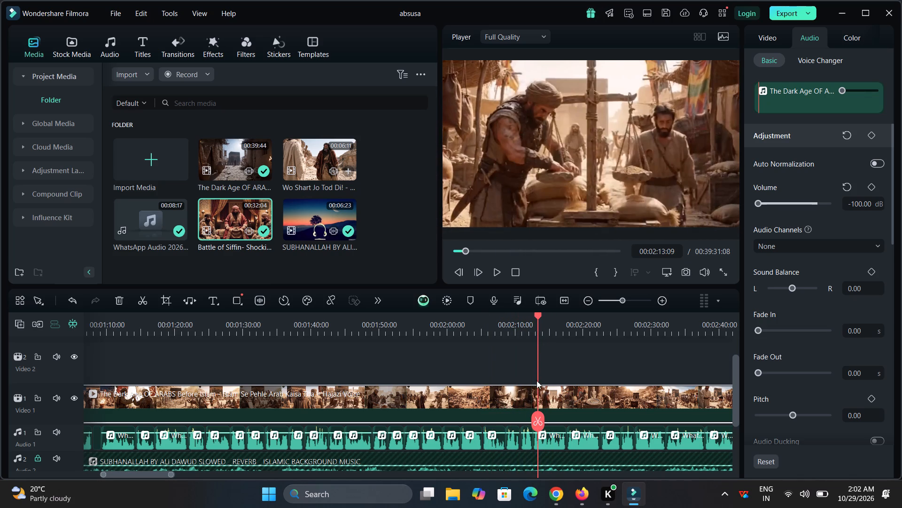
left_click(537, 417)
left_click(493, 406)
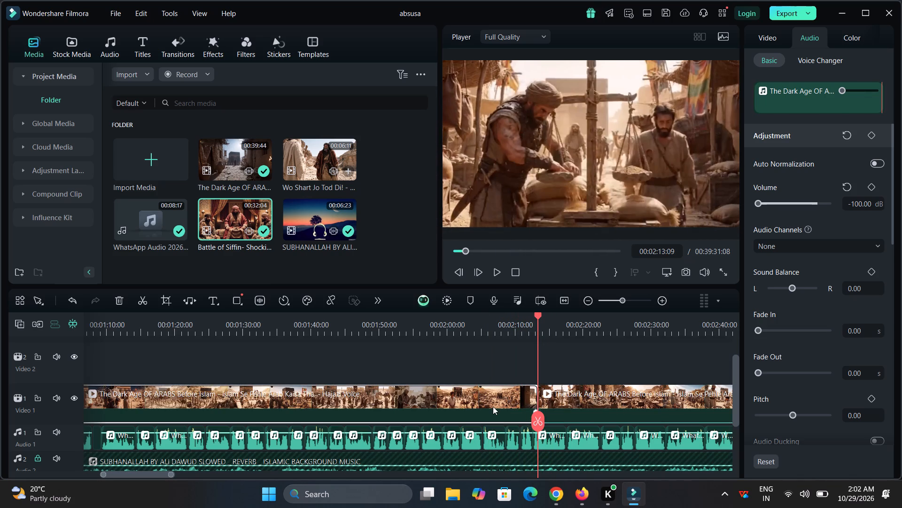
key("ctrl+x")
left_click(498, 405)
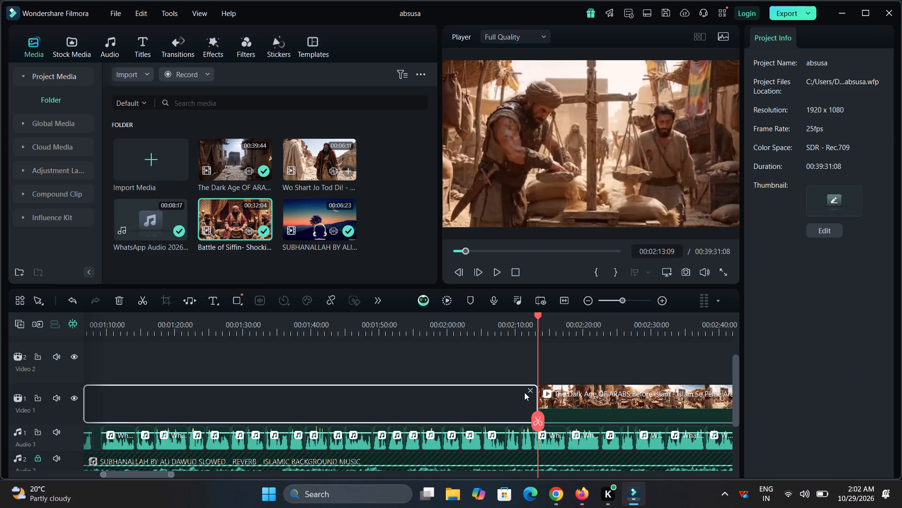
left_click(527, 392)
Play the market-scales scene against the voiceover from about 00:00:28 to 00:00:33:06 to check how they match.
key("space")
key("space")
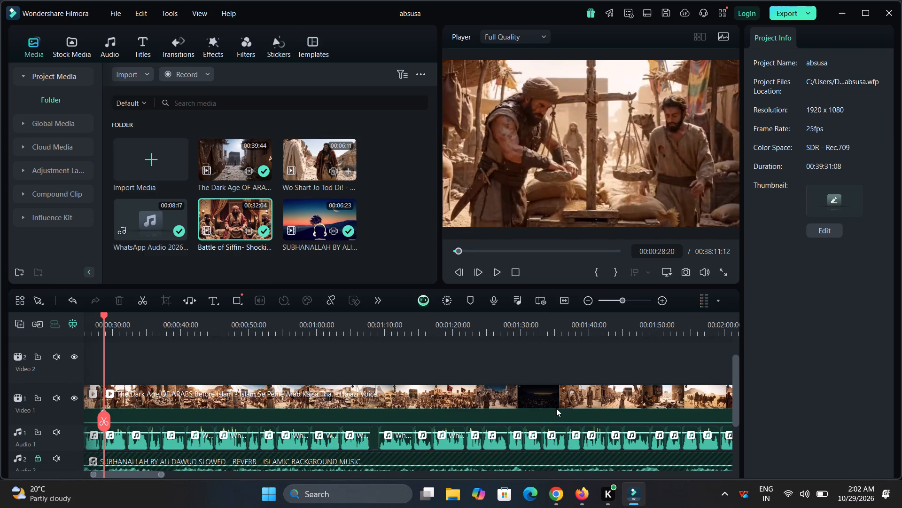
left_click(796, 487)
left_click_drag(127, 325, 290, 354)
key("space")
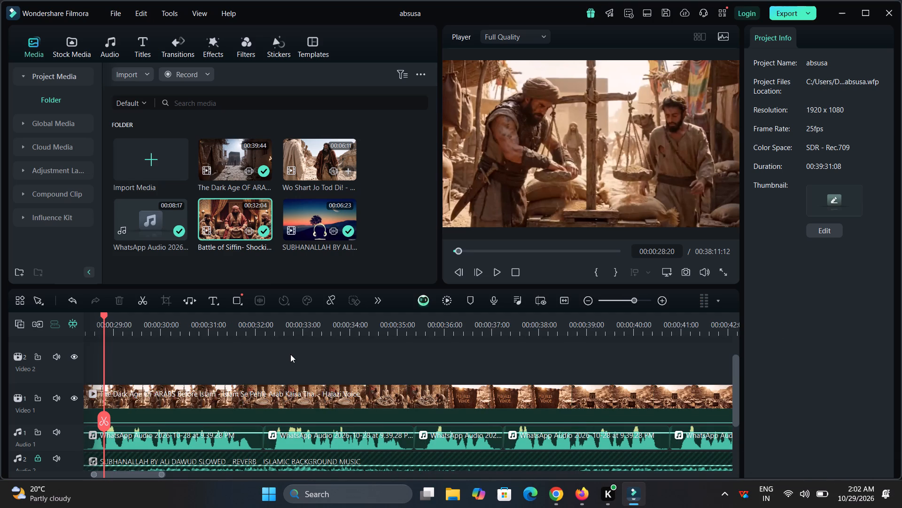
key("space")
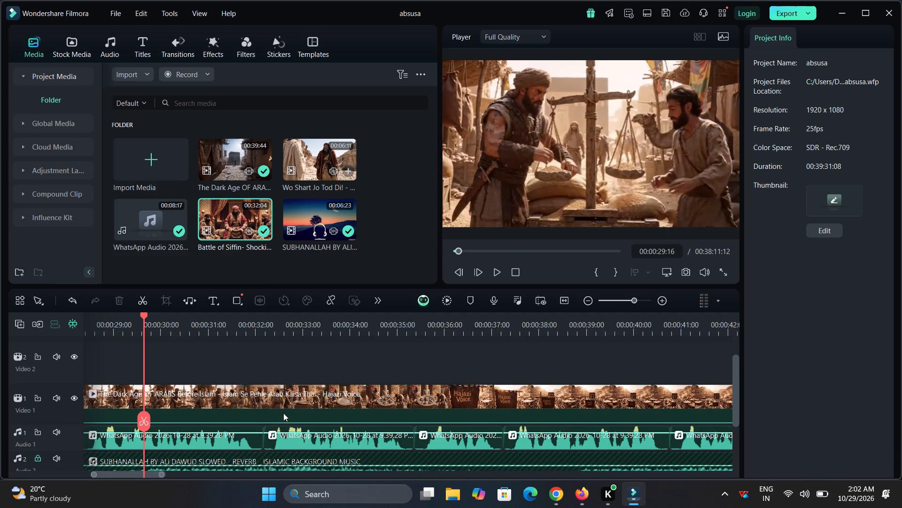
left_click(283, 413)
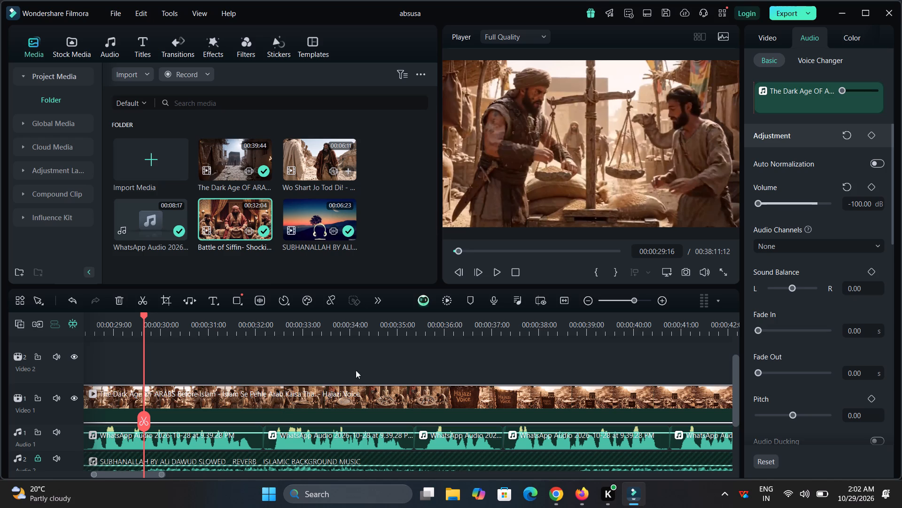
left_click_drag(419, 334, 262, 368)
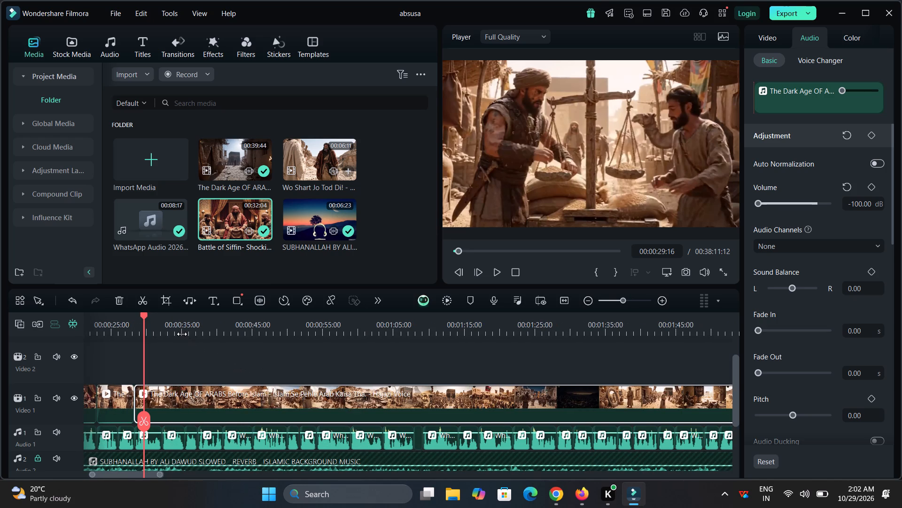
left_click_drag(159, 331, 295, 355)
key("space")
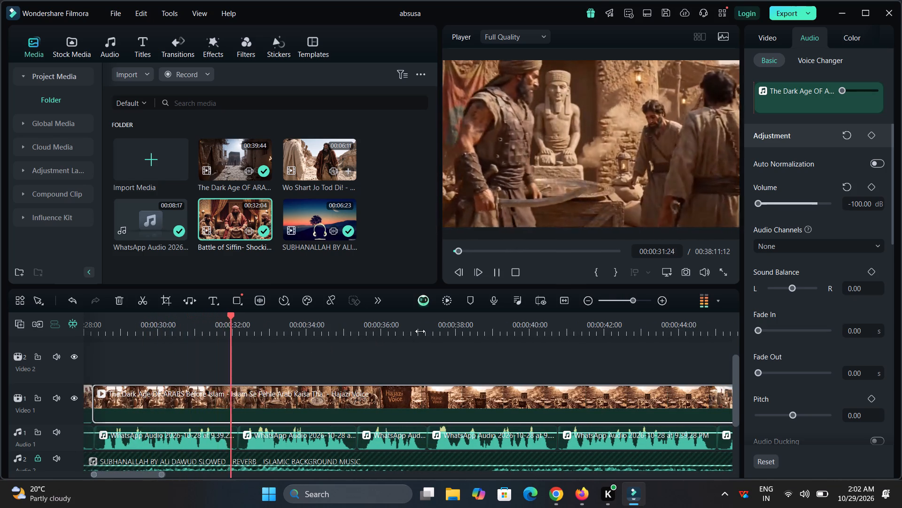
left_click_drag(420, 331, 303, 356)
key("space")
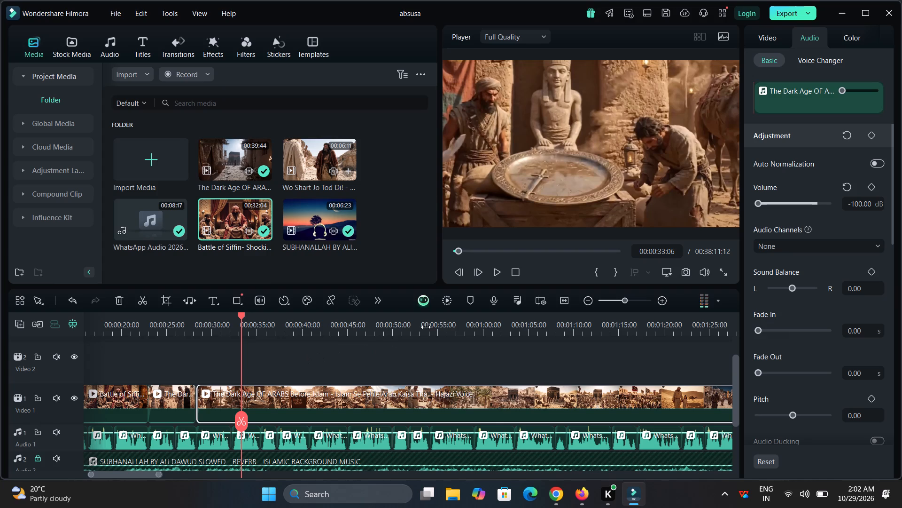
Move the remaining Dark Age clip on Video 1 later to about 00:03:37, leaving space after the edited section.
left_click_drag(395, 328, 237, 361)
left_click_drag(252, 414, 507, 405)
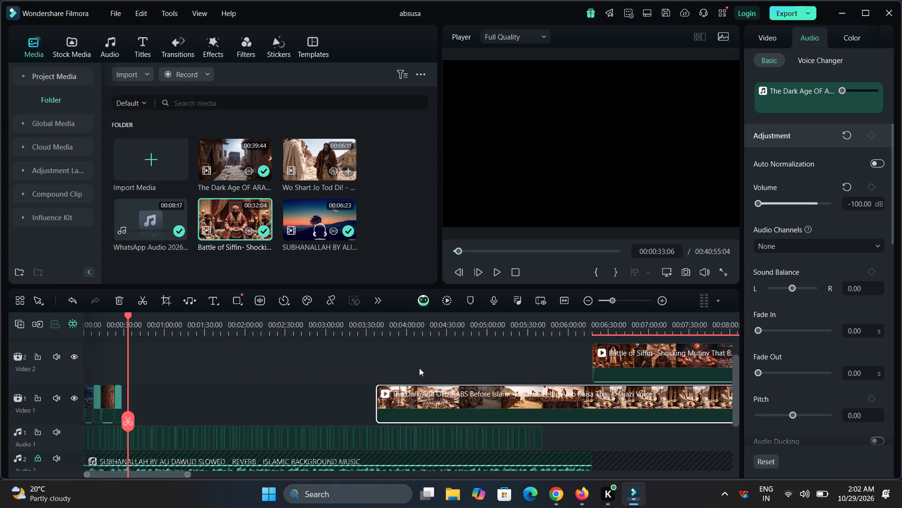
Add the Wo Shart Jo Tod Di video at the timeline start on a new Video 3 track, keeping project settings of 1920 x 1080 25fps.
scroll(419, 368, "up", 1)
left_click_drag(223, 171, 100, 358)
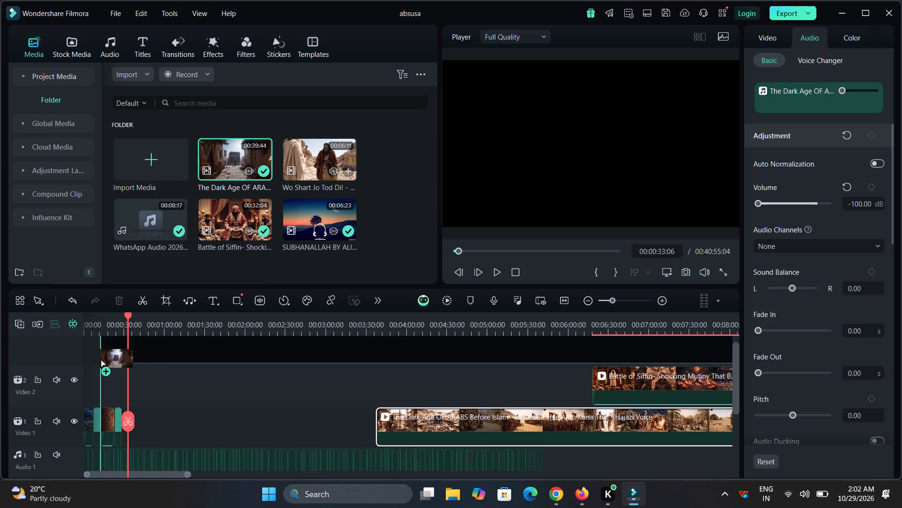
left_click_drag(100, 358, 250, 162)
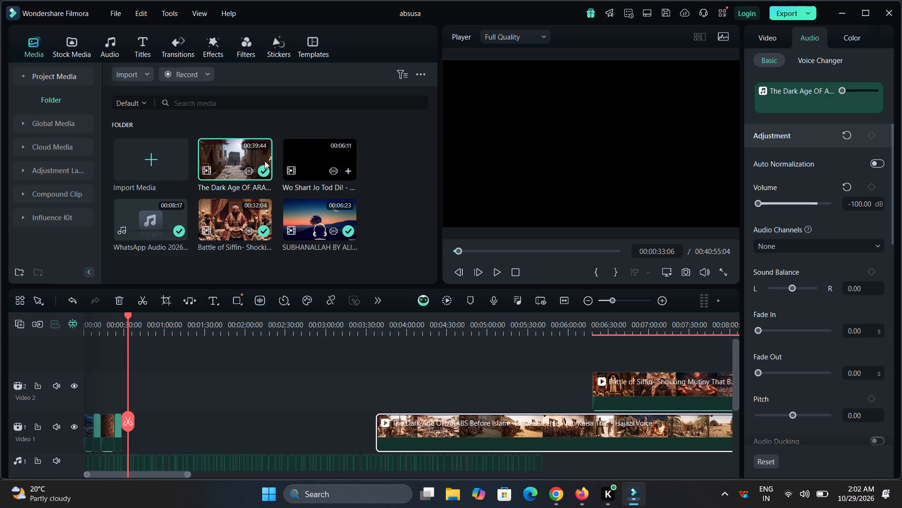
left_click_drag(308, 164, 308, 169)
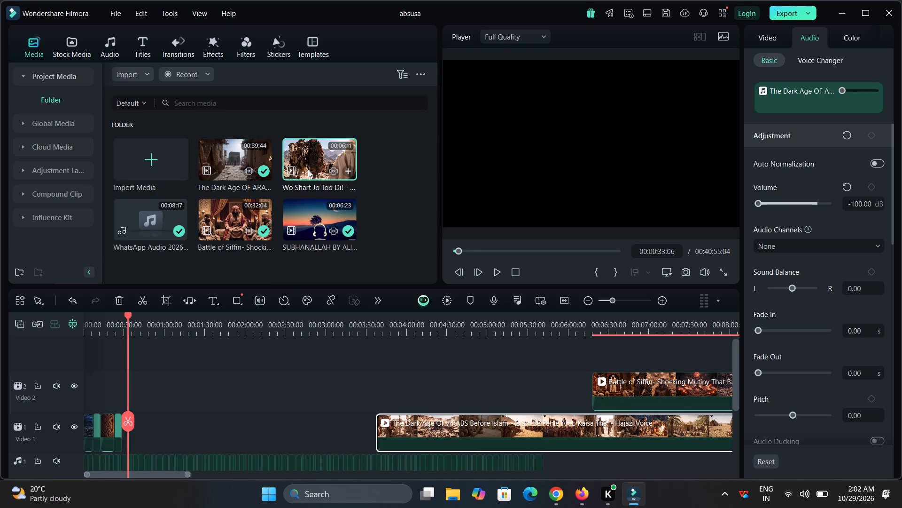
left_click_drag(308, 169, 58, 347)
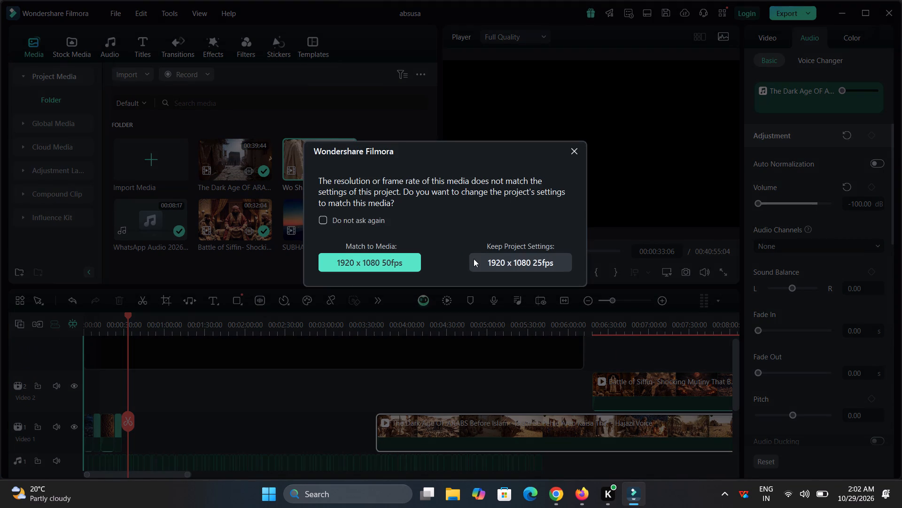
left_click(474, 265)
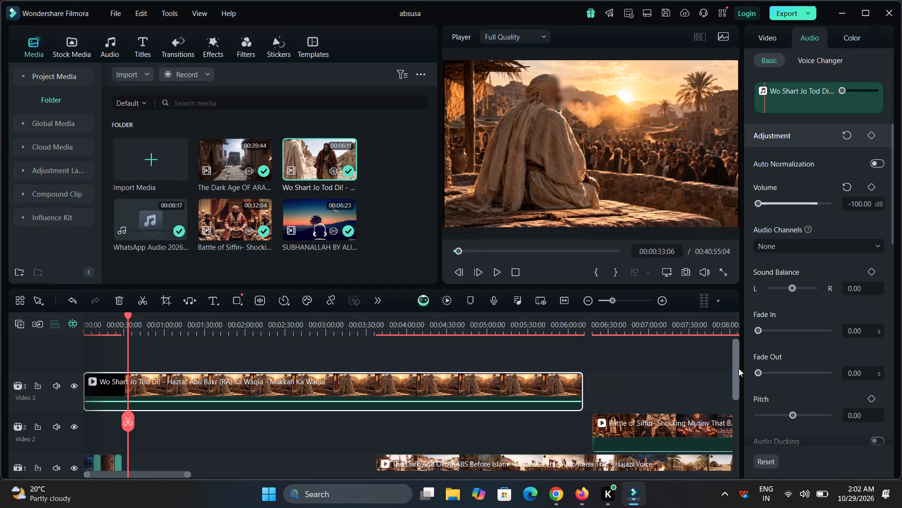
Lower the Wo Shart Jo Tod Di clip's volume to silence.
left_click_drag(413, 403, 429, 451)
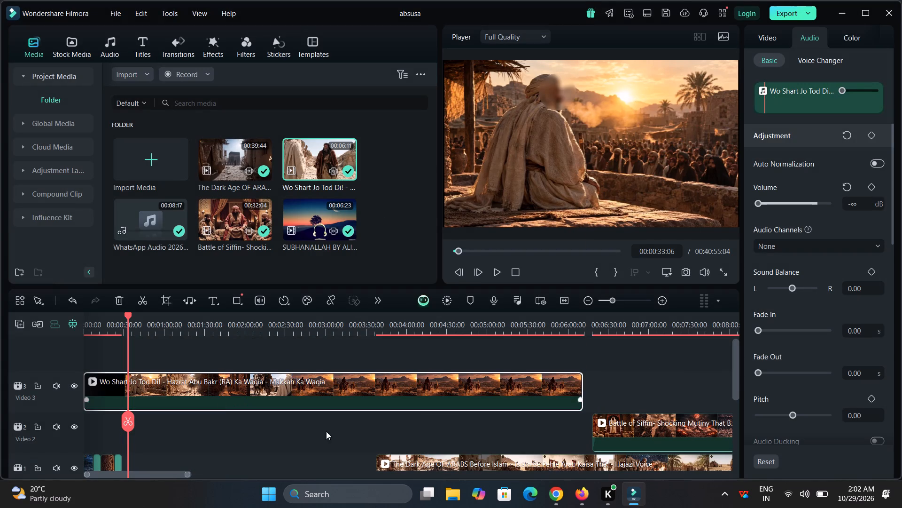
Split the Wo Shart Jo Tod Di clip at 00:00:26:08, where the sunset crowd scene starts, and delete the piece before the cut.
left_click_drag(132, 329, 107, 333)
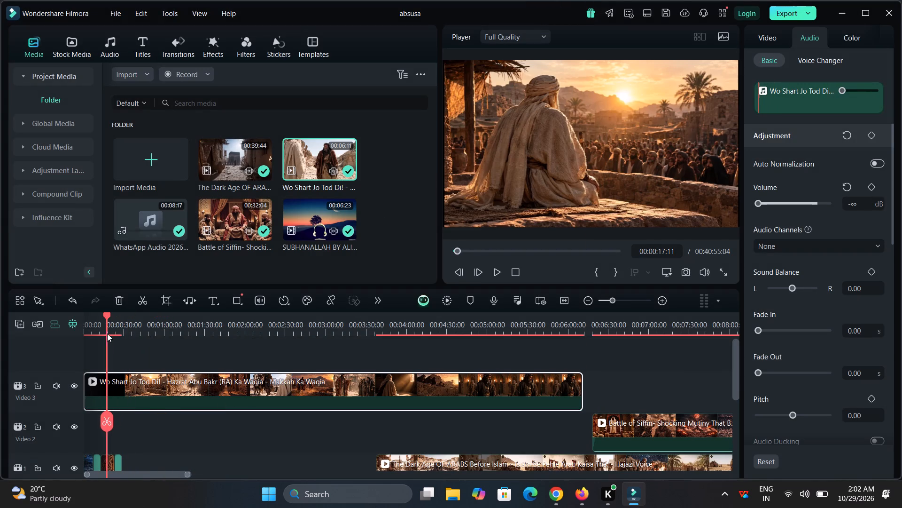
left_click_drag(151, 324, 350, 348)
left_click_drag(109, 421, 131, 421)
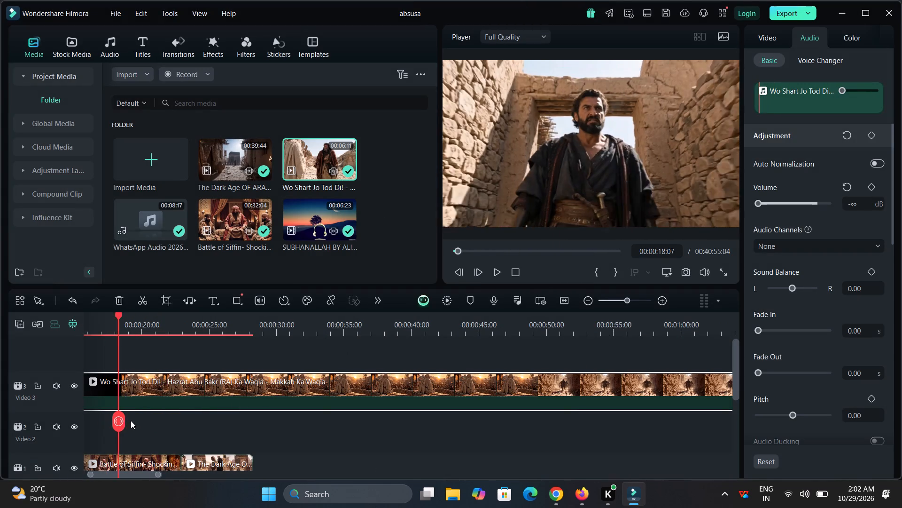
left_click_drag(131, 421, 212, 421)
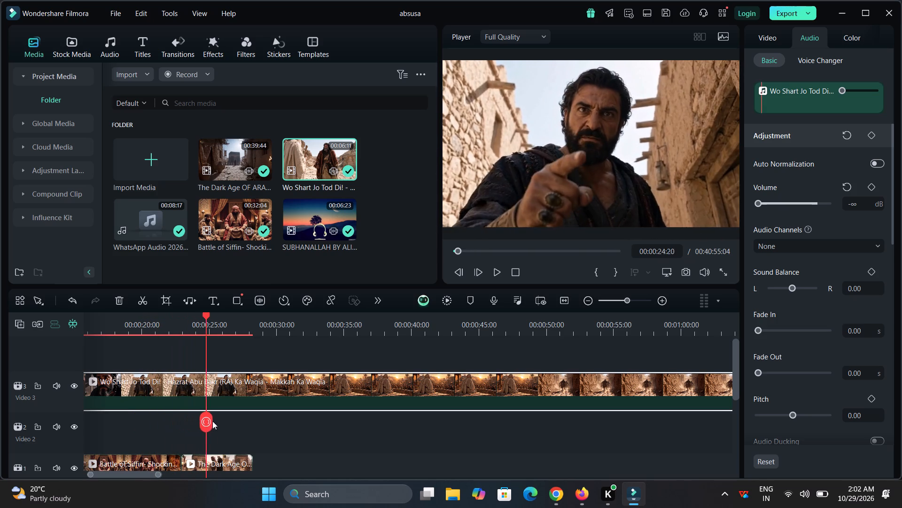
left_click_drag(212, 421, 226, 421)
left_click(226, 421)
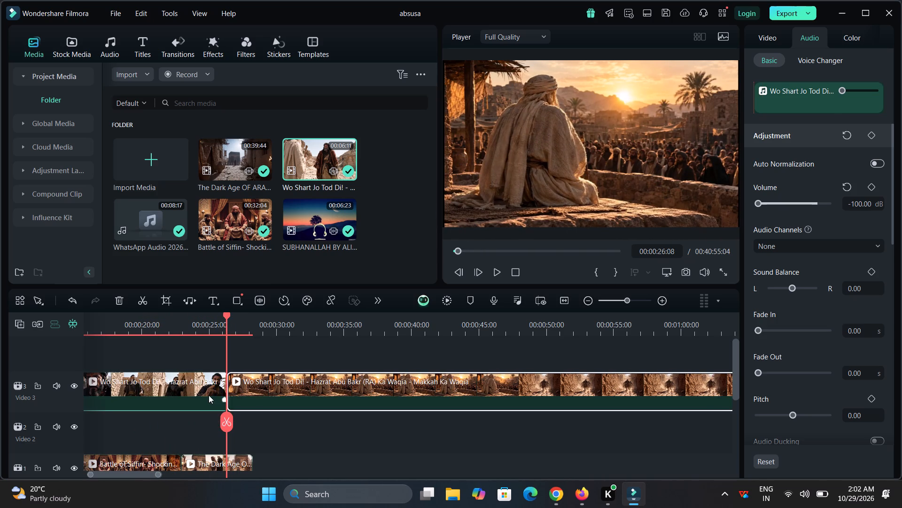
left_click(209, 395)
key("ctrl+x")
Move the Wo Shart Jo Tod Di clip on Video 3 to start at 00:00:28:07, where the last Dark Age clip on Video 1 ends.
left_click_drag(305, 374, 356, 378)
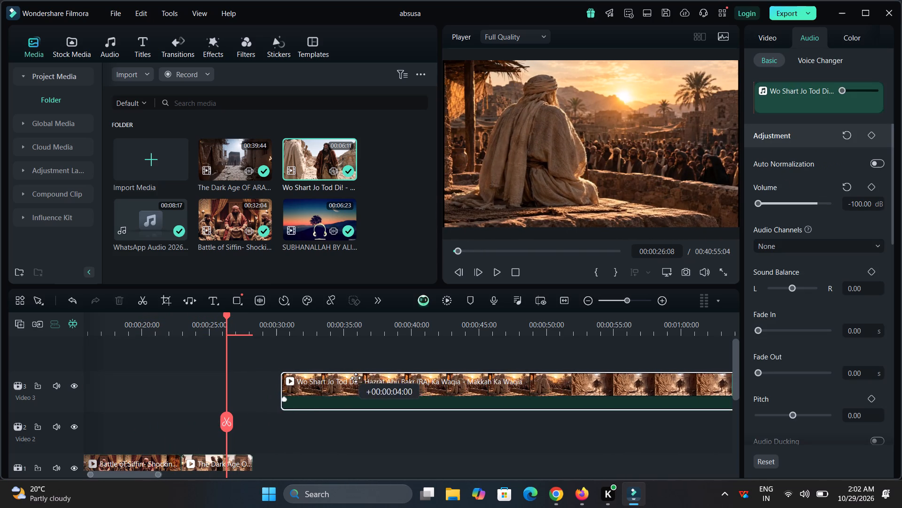
left_click_drag(356, 378, 342, 378)
triple_click(342, 378)
left_click(342, 378)
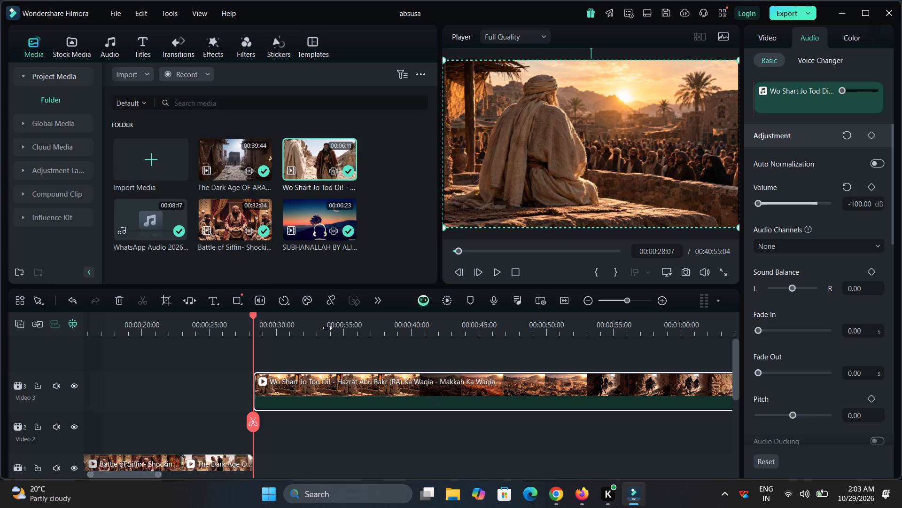
Play through the sunset crowd scene and split the Wo Shart Jo Tod Di clip at 00:00:39:01, where it fades to dark.
left_click_drag(327, 328, 397, 339)
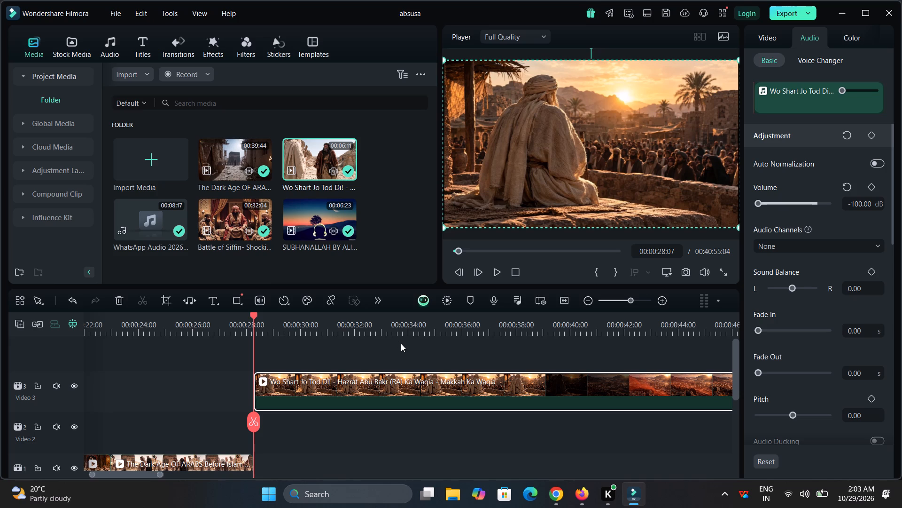
key("space")
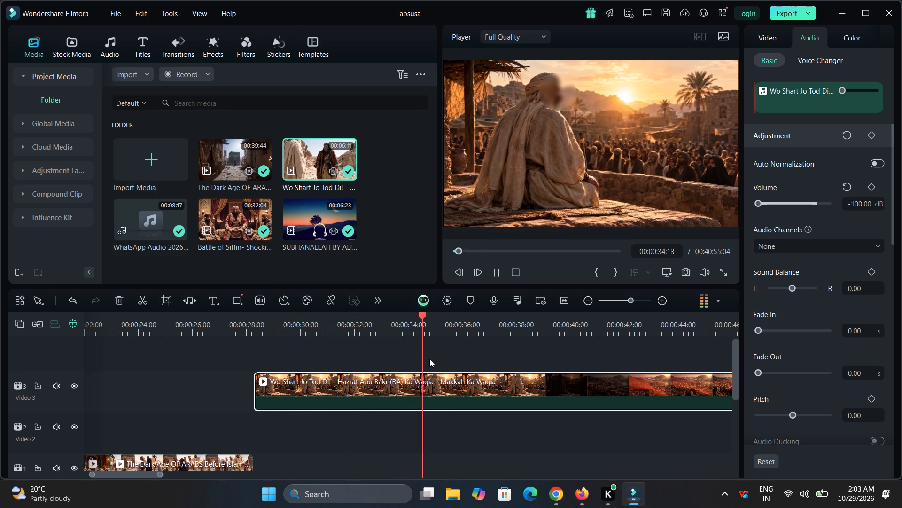
key("space")
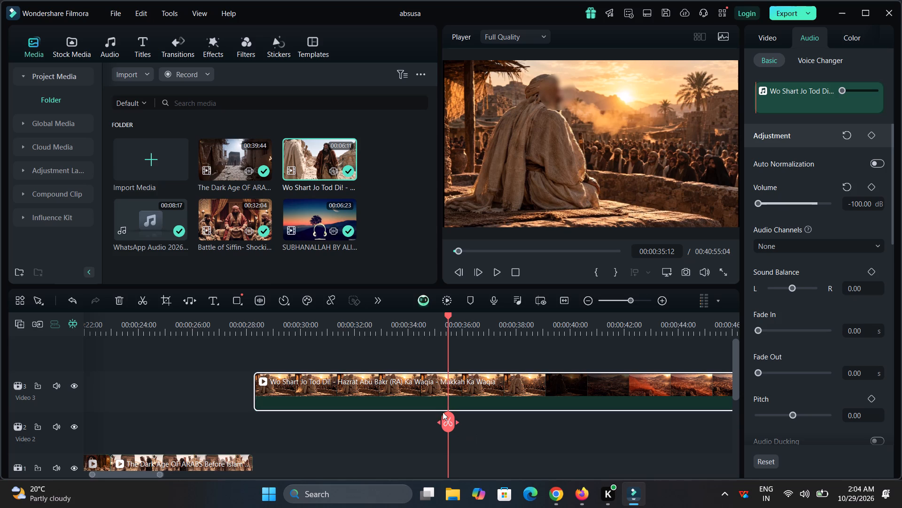
left_click_drag(447, 421, 455, 421)
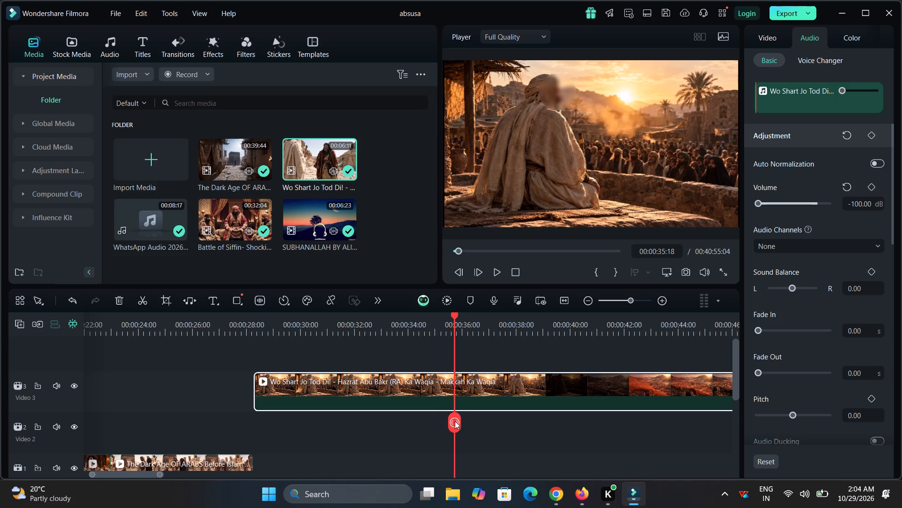
left_click_drag(455, 421, 523, 421)
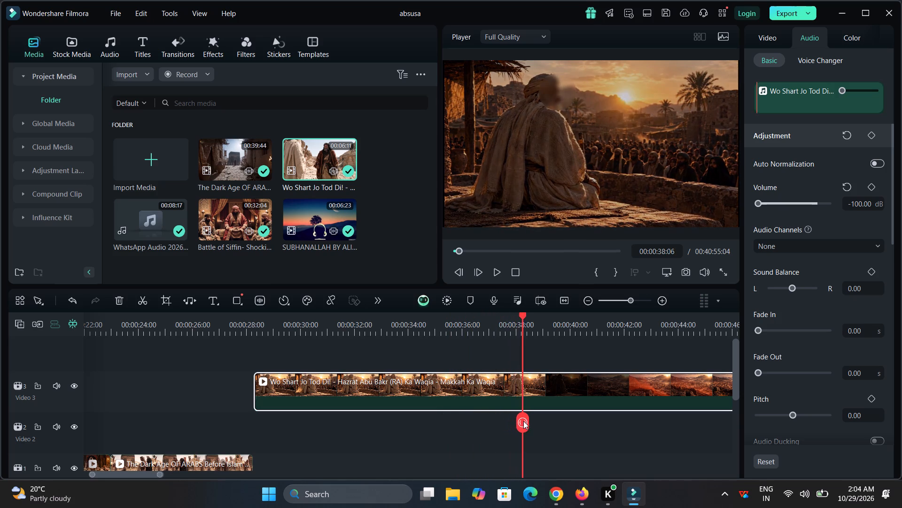
left_click_drag(523, 421, 544, 421)
left_click(544, 421)
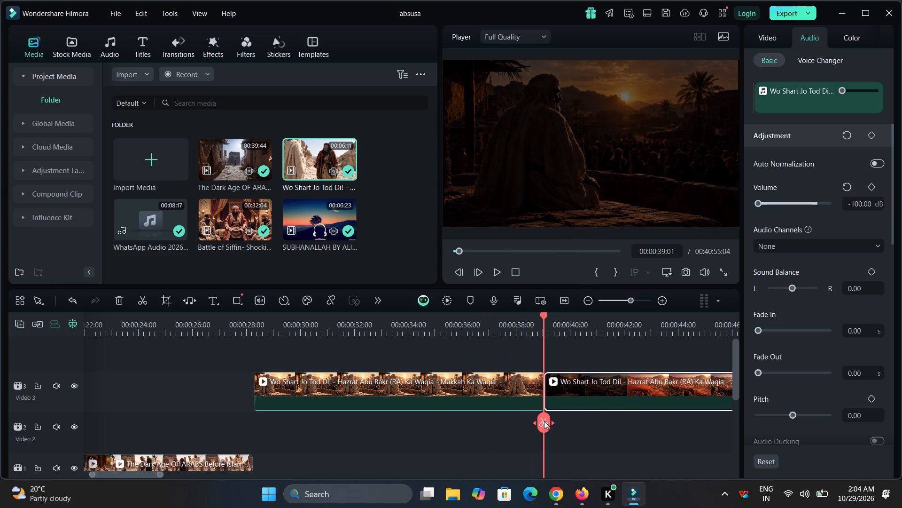
Shift the piece after the cut to 00:00:40:19, stretch the sunset crowd clip to meet it at 0.86x speed, and preview it.
left_click_drag(544, 421, 626, 419)
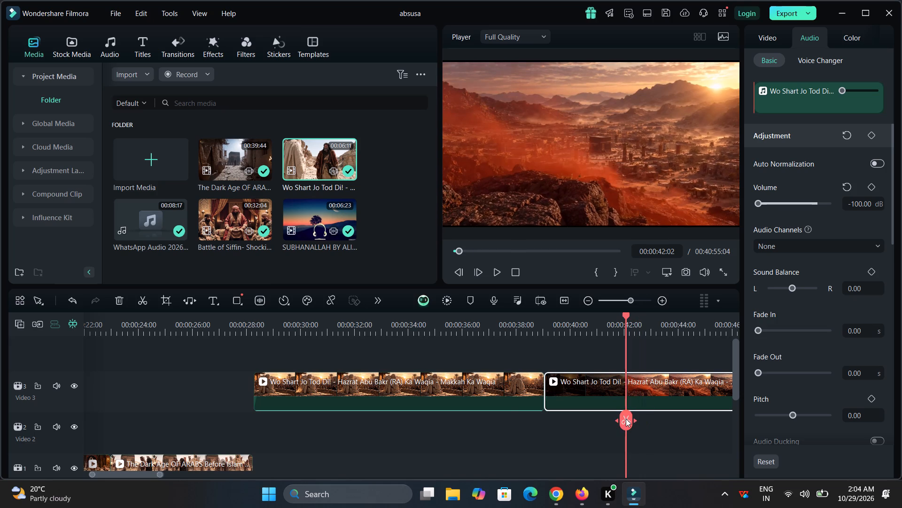
scroll(607, 427, "up", 1)
left_click_drag(575, 413, 623, 405)
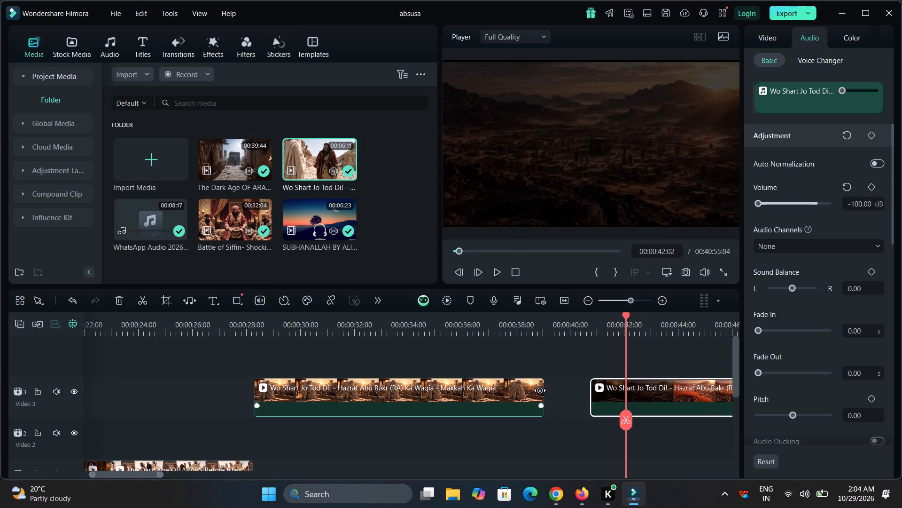
left_click_drag(540, 391, 590, 394, "ctrl")
left_click(556, 319)
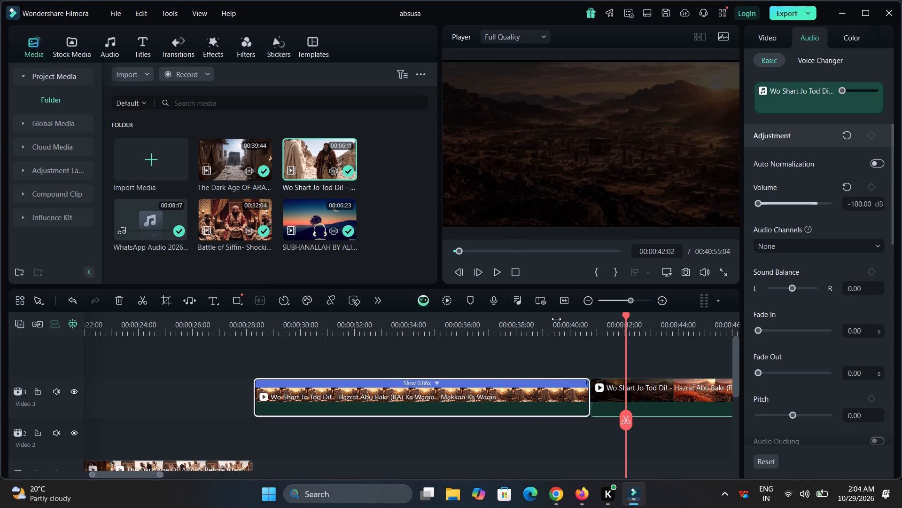
key("space")
left_click(477, 325)
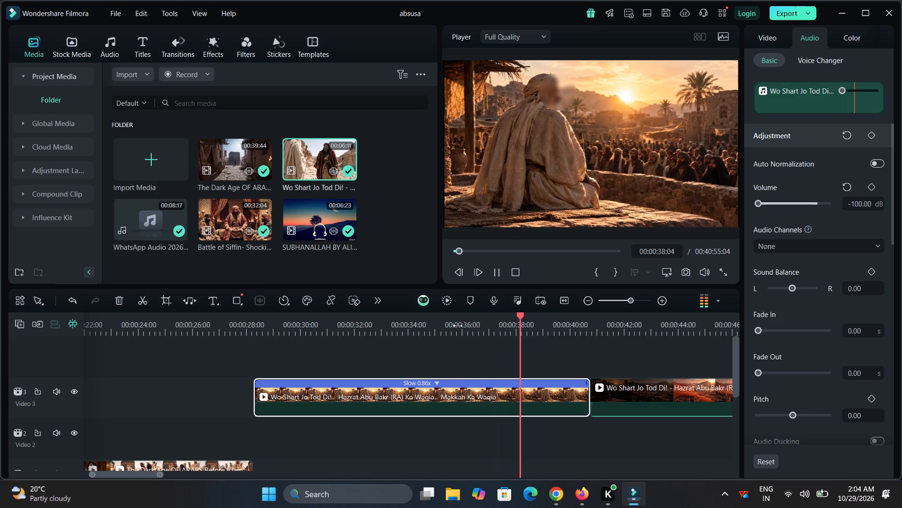
key("space")
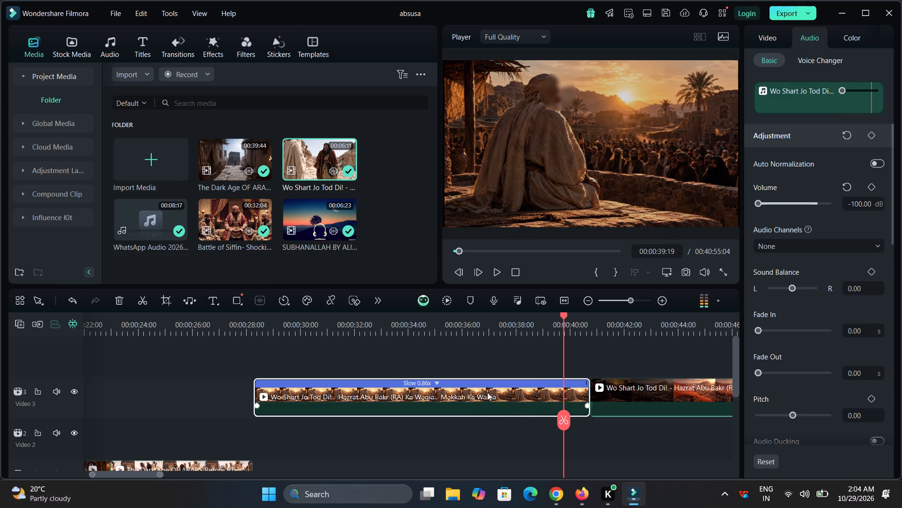
Split the second Wo Shart Jo Tod Di piece at 00:00:42:18, after the dark fade, and cut out the short part before it.
left_click_drag(651, 335, 508, 368)
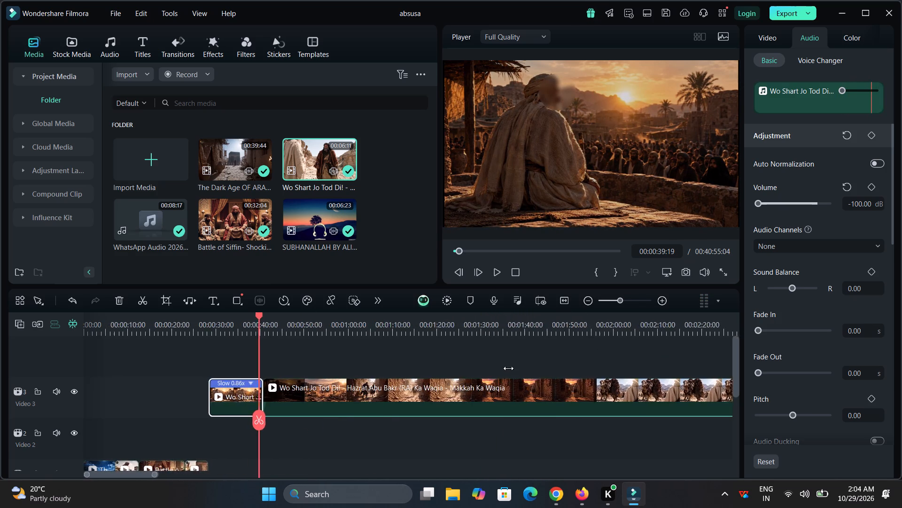
left_click_drag(508, 368, 608, 365)
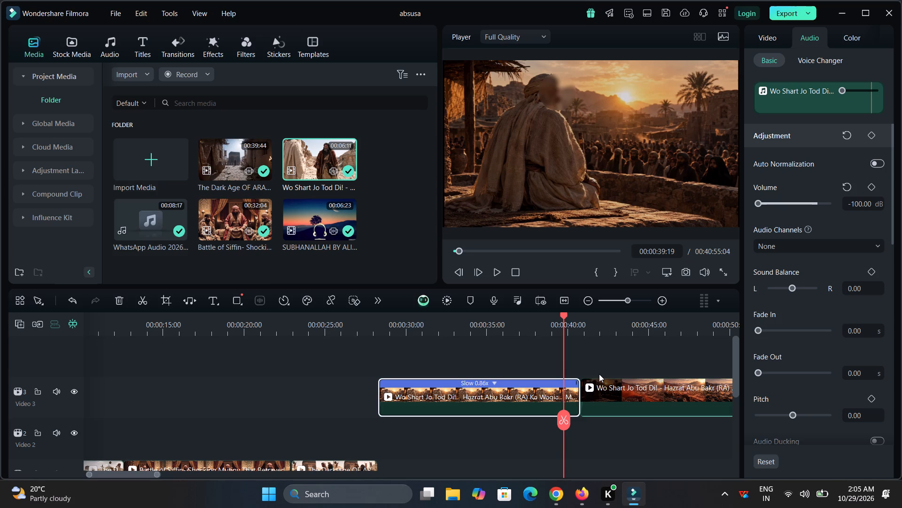
left_click(606, 391)
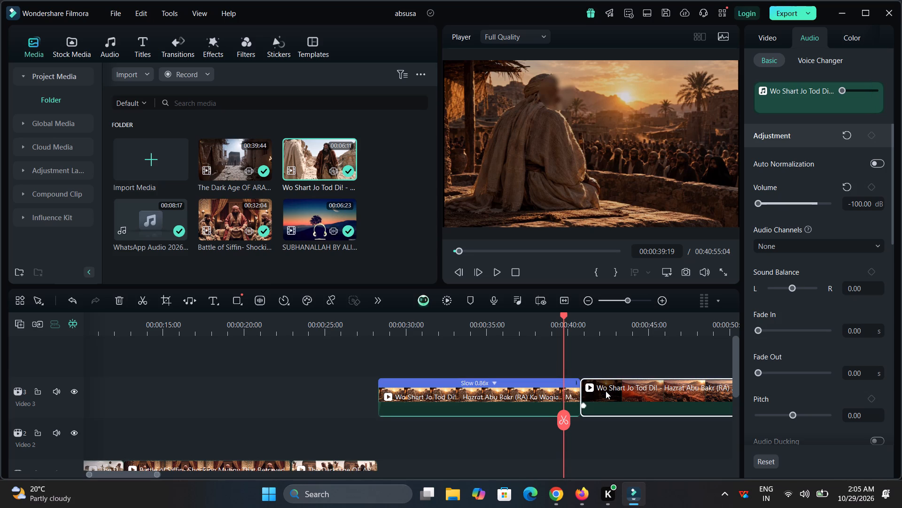
triple_click(606, 391)
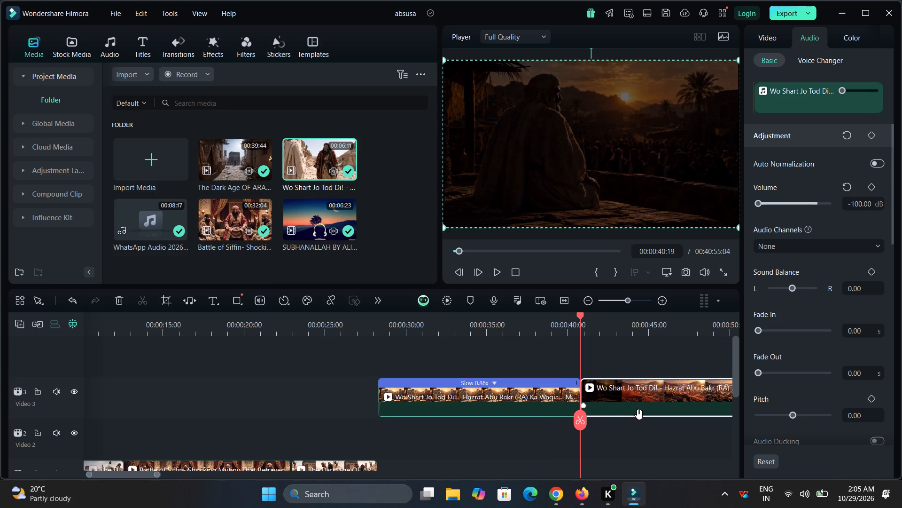
scroll(639, 414, "down", 2)
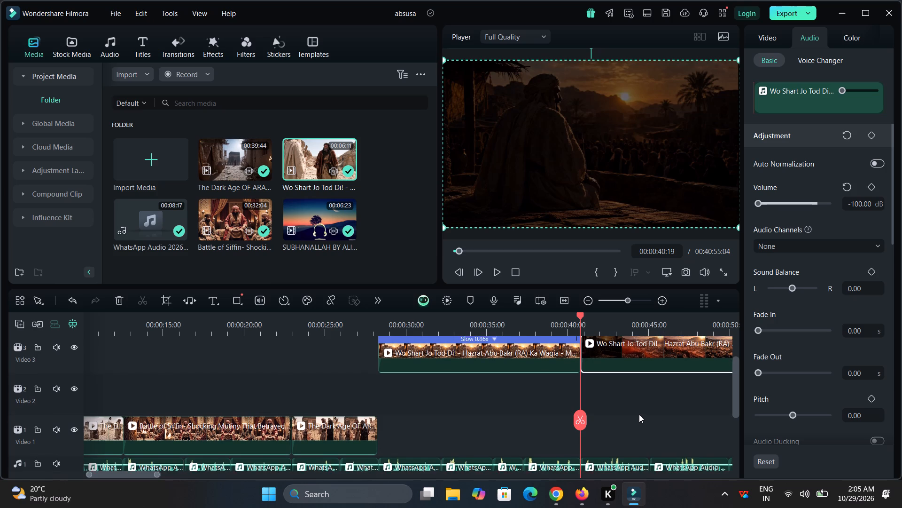
scroll(639, 414, "down", 2)
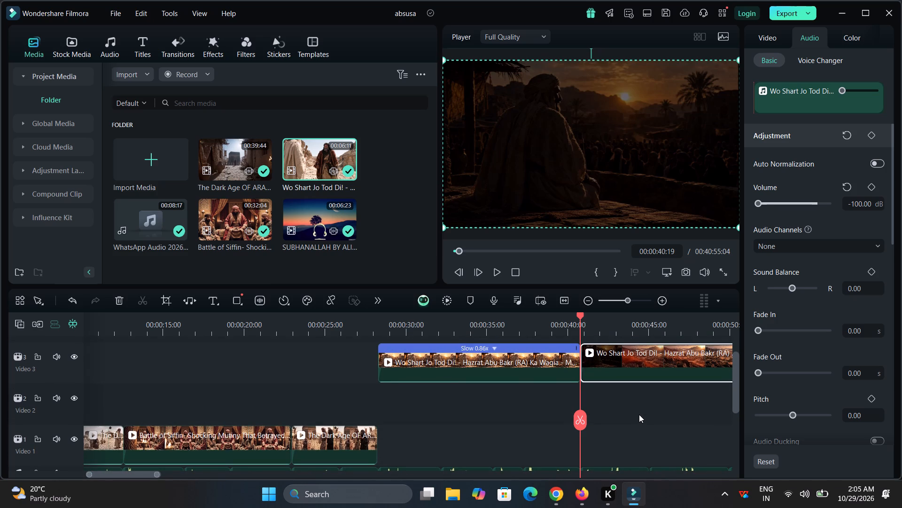
scroll(639, 414, "down", 1)
left_click_drag(604, 328, 640, 332)
key("space")
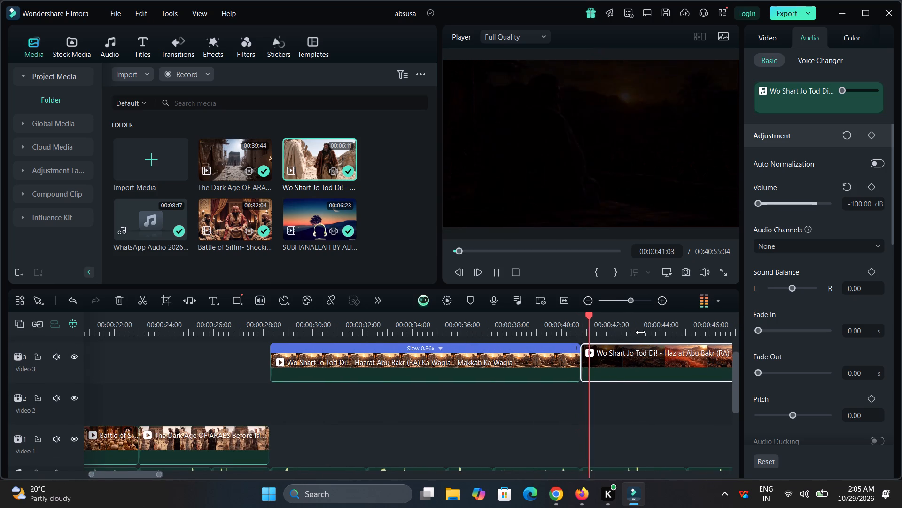
key("space")
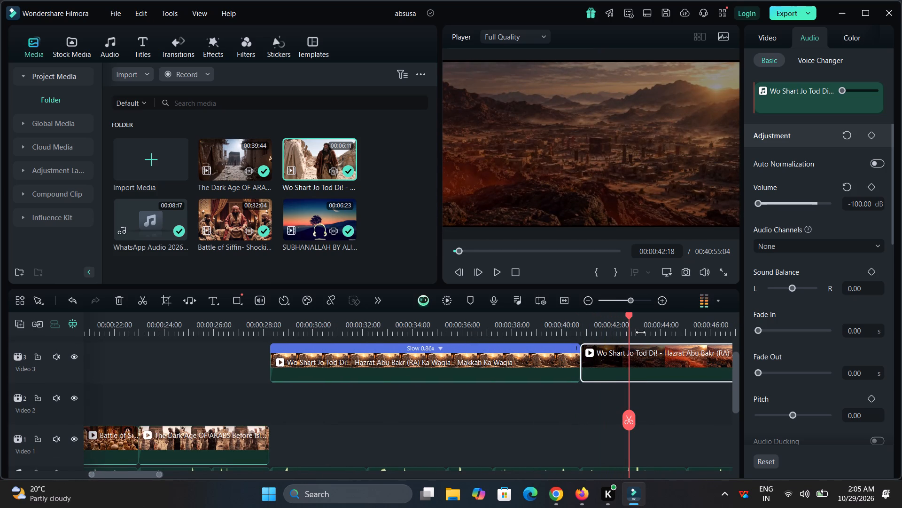
left_click(625, 411)
left_click(609, 363)
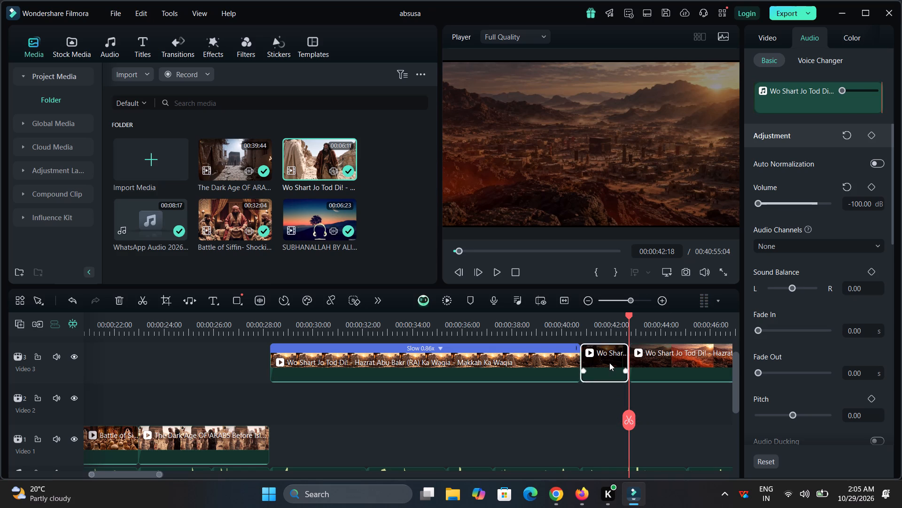
key("ctrl+x")
Close the gap by moving the desert city clip on Video 3 back against the end of the slowed sunset clip.
left_click_drag(661, 363, 657, 371)
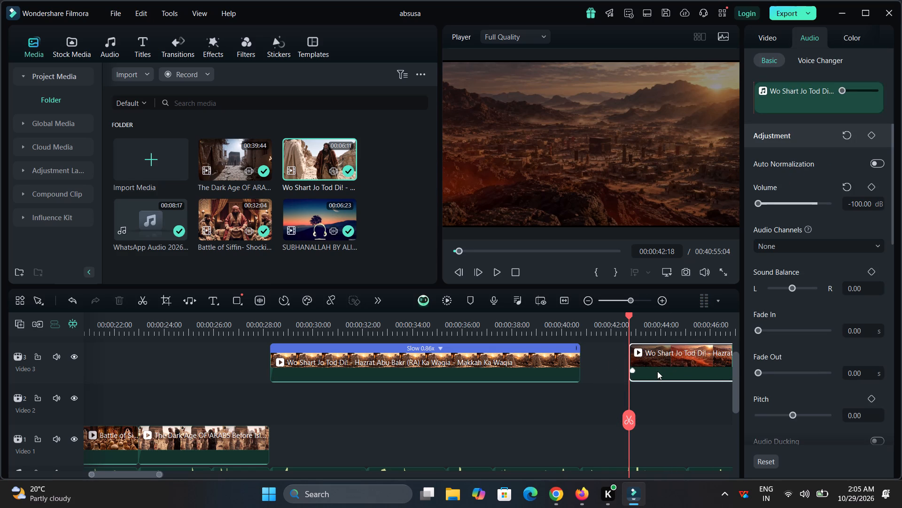
key("space")
scroll(666, 429, "up", 1)
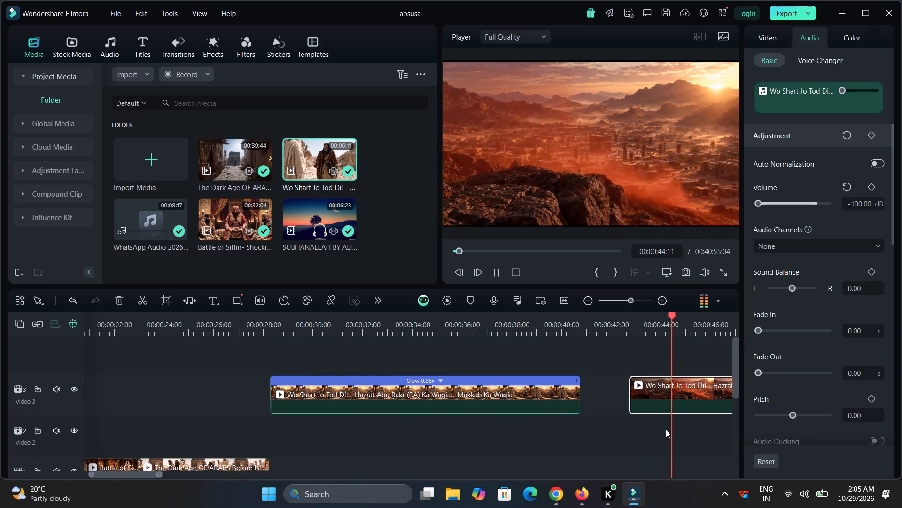
left_click_drag(653, 396, 607, 399)
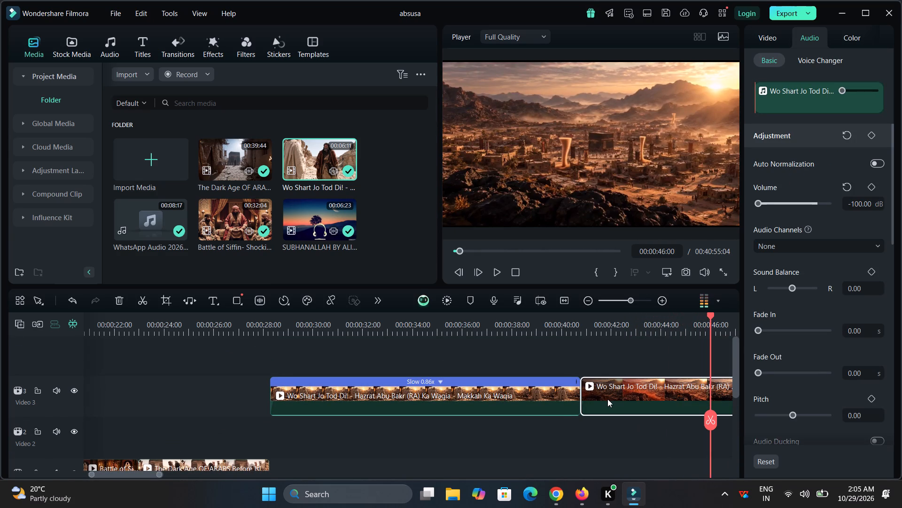
Listen to the voiceover under the desert city scene and cut out the two Audio 1 segments between about 00:00:45 and 00:00:52.
key("space")
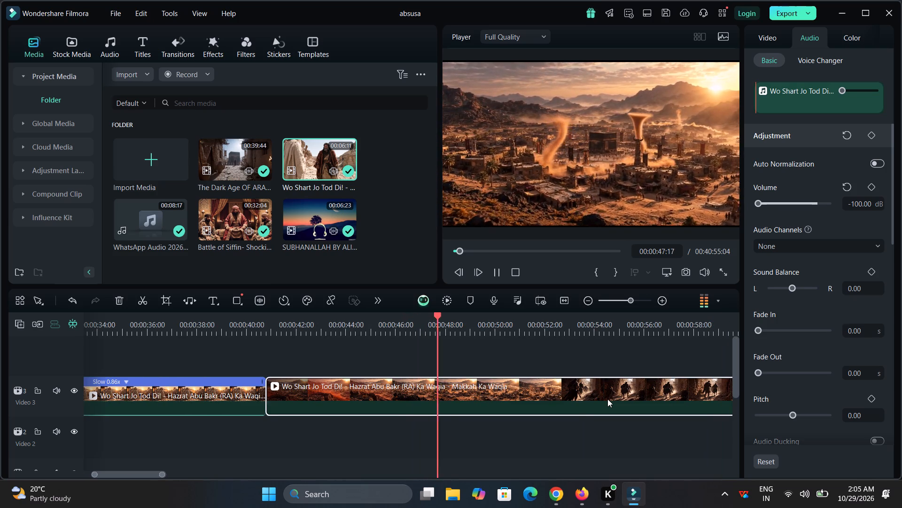
scroll(567, 417, "down", 1)
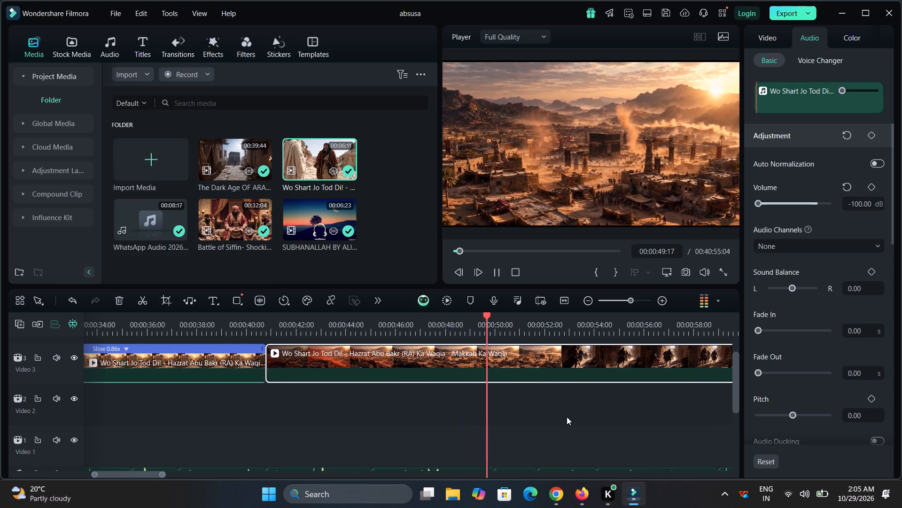
scroll(563, 438, "down", 1)
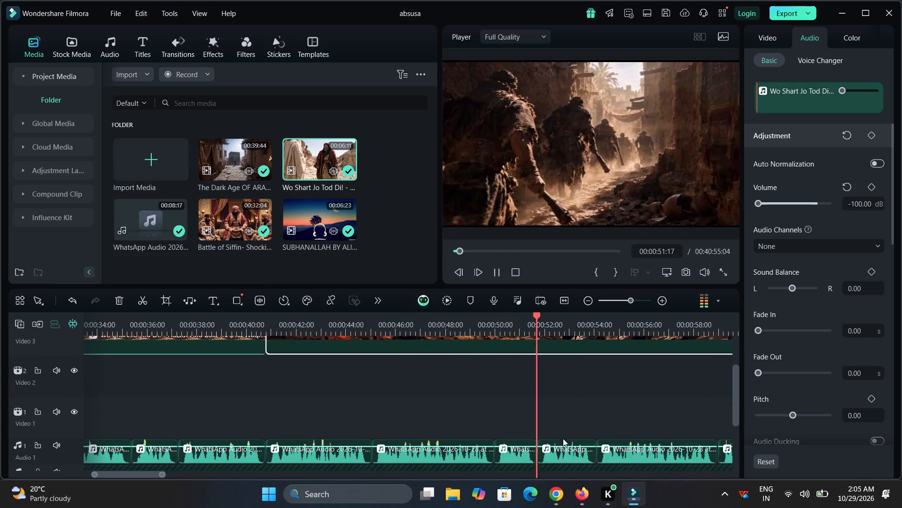
scroll(563, 438, "down", 1)
key("space")
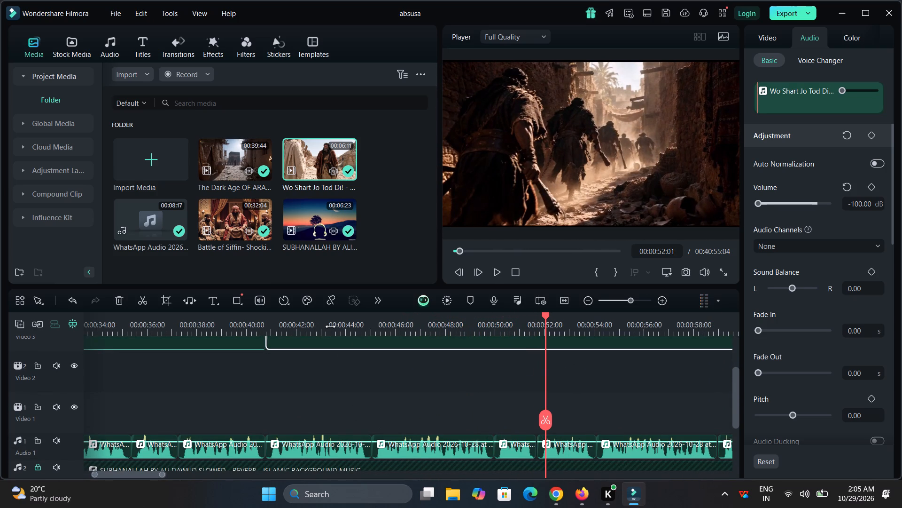
left_click(330, 326)
key("space")
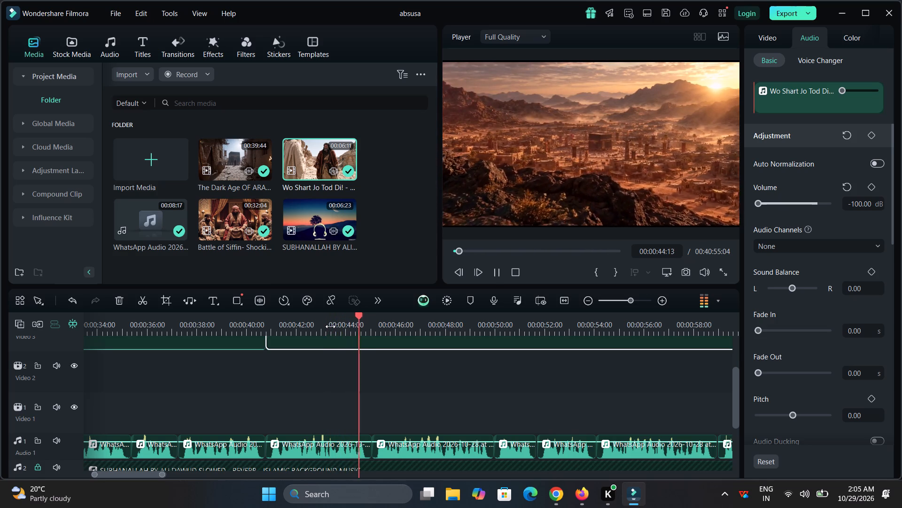
key("space")
left_click(436, 448)
key("ctrl+x")
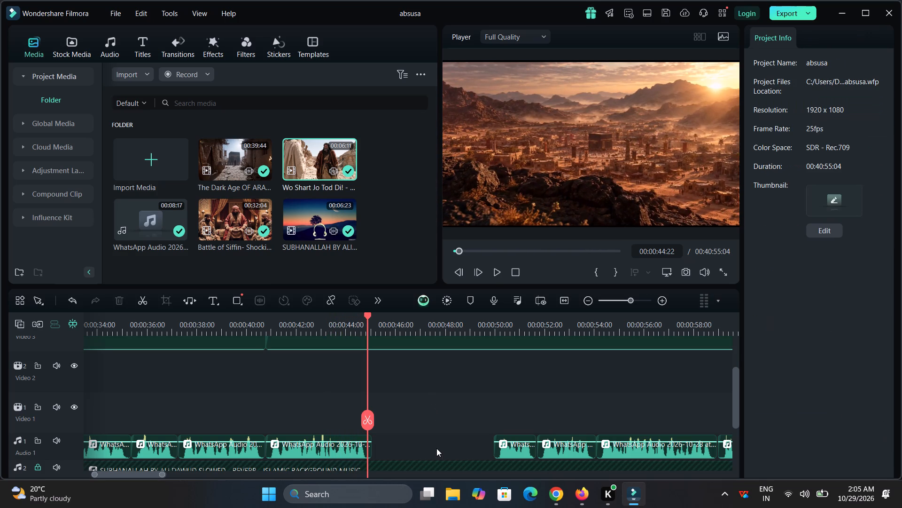
left_click(516, 447)
key("ctrl+x")
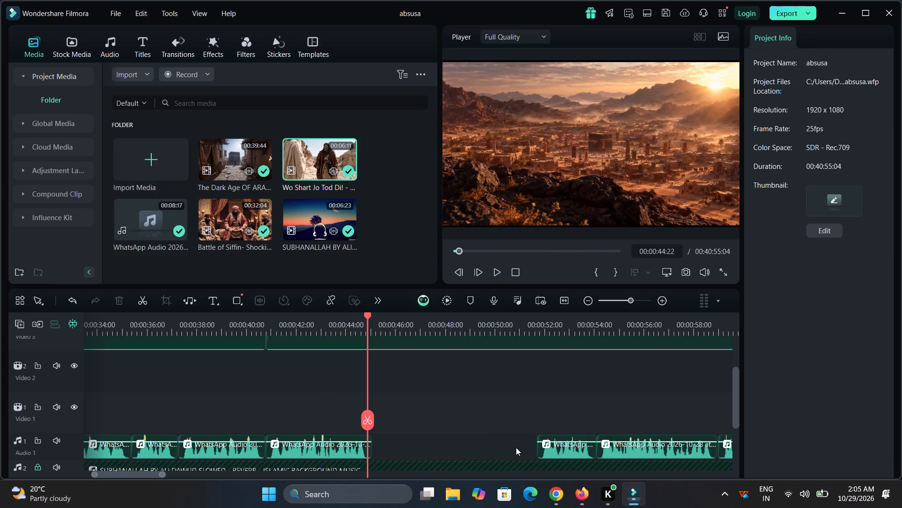
Listen to the voiceover from about 00:00:51, cut out the Audio 1 segment ending near 00:00:54, and close the gap left before it.
left_click(528, 327)
key("space")
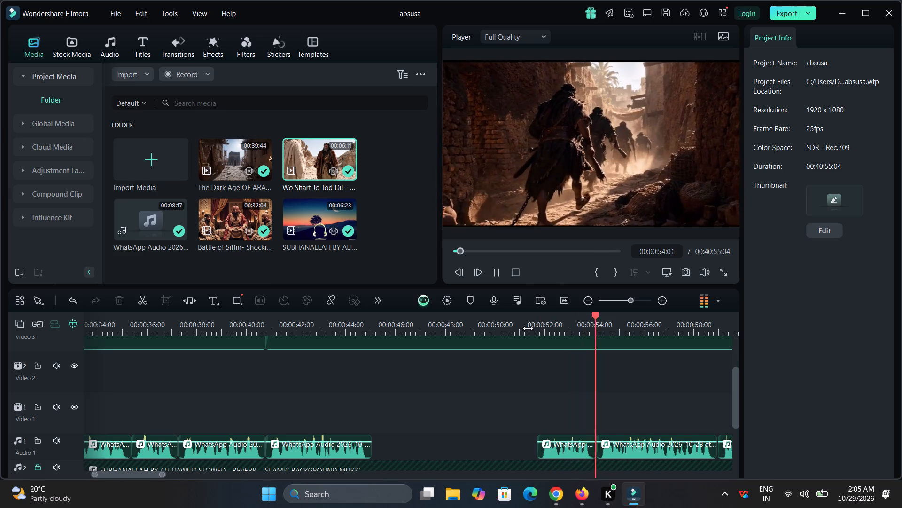
key("space")
key("ctrl+x")
left_click(575, 451)
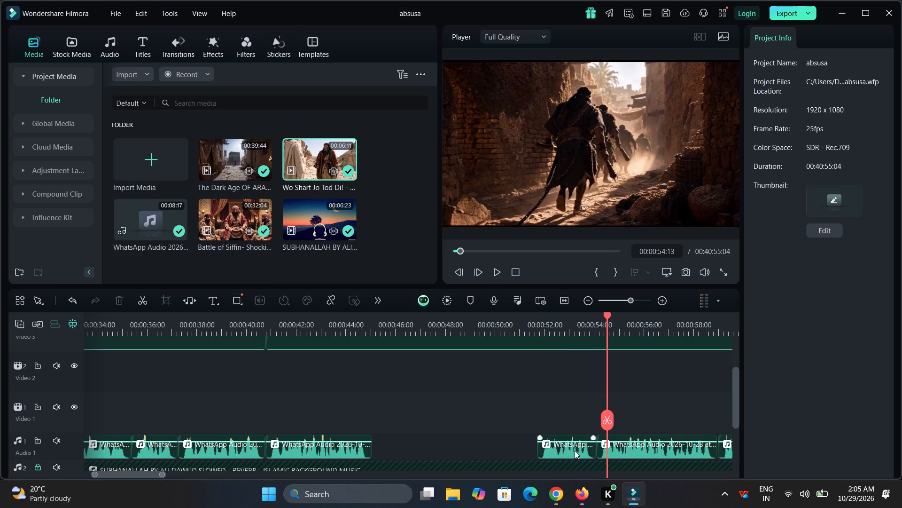
key("ctrl+x")
key("space")
double_click(575, 451)
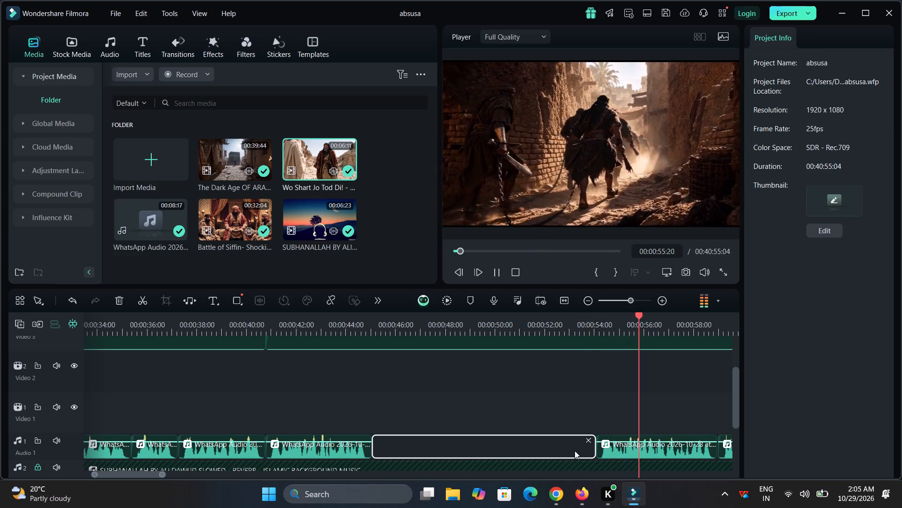
left_click(586, 445)
Preview the desert city scene and split its Video 3 clip at 00:00:51:17, where it dissolves to the men in the alley.
key("space")
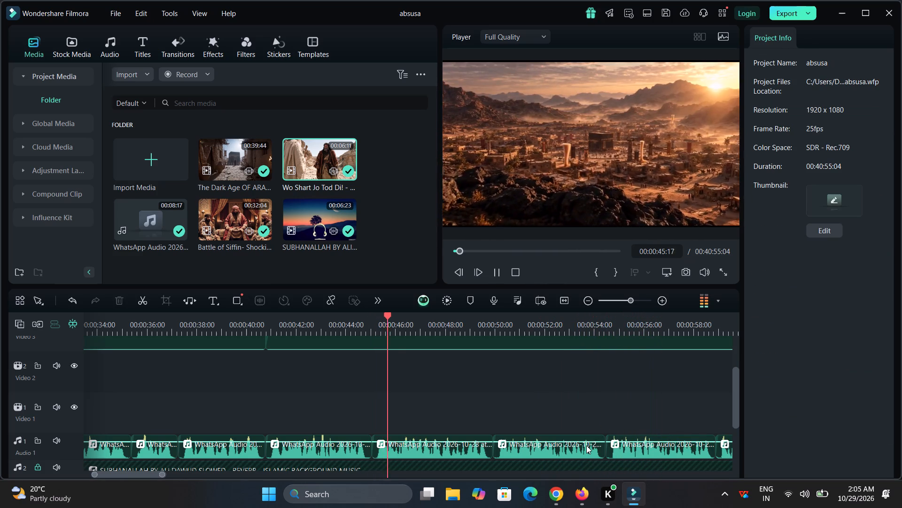
scroll(586, 445, "up", 1)
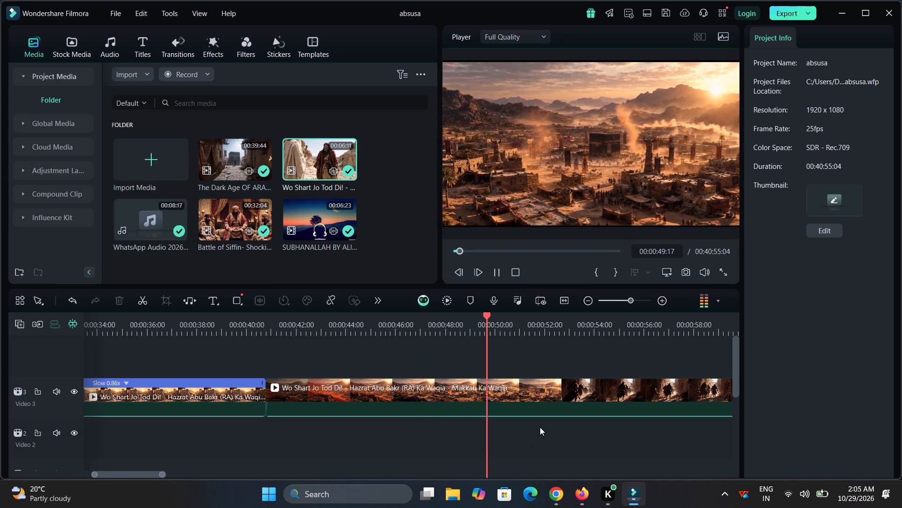
scroll(560, 409, "down", 1)
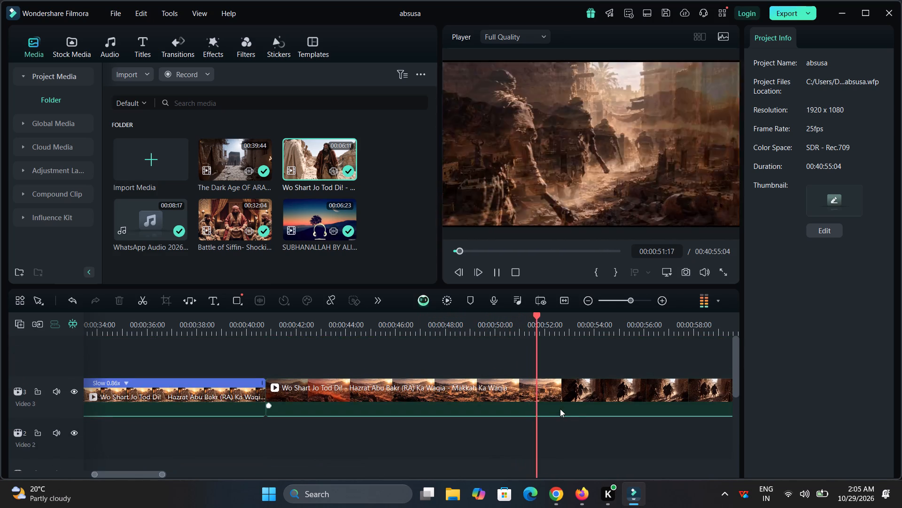
key("space")
left_click(560, 409)
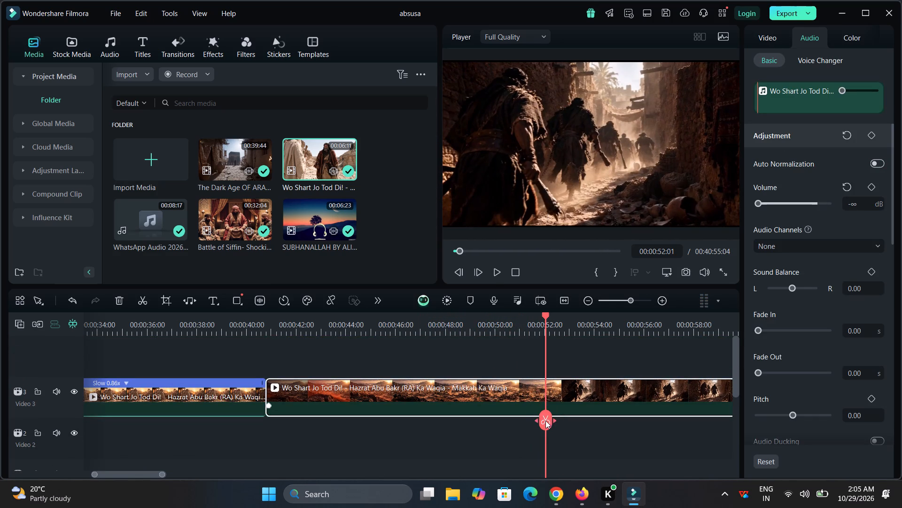
left_click_drag(545, 421, 537, 421)
left_click(537, 421)
Shift the alley piece to start at about 00:00:54 and stretch the desert city clip to meet it at 0.80x speed.
left_click_drag(563, 408, 625, 407)
left_click_drag(536, 395, 599, 397, "ctrl")
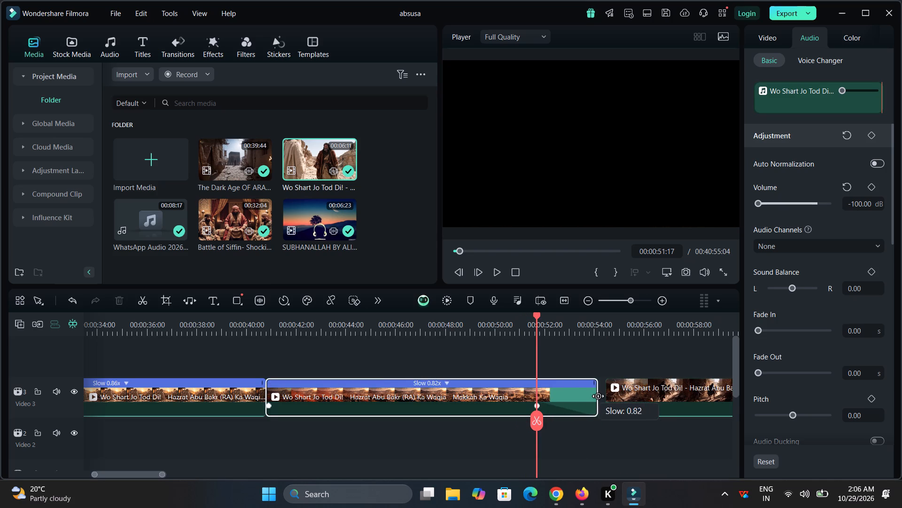
left_click_drag(599, 397, 608, 400, "ctrl")
Move the long Dark Age clip off Video 1 to a new track above Video 3, starting at about 00:06:30.
left_click_drag(639, 326, 394, 381)
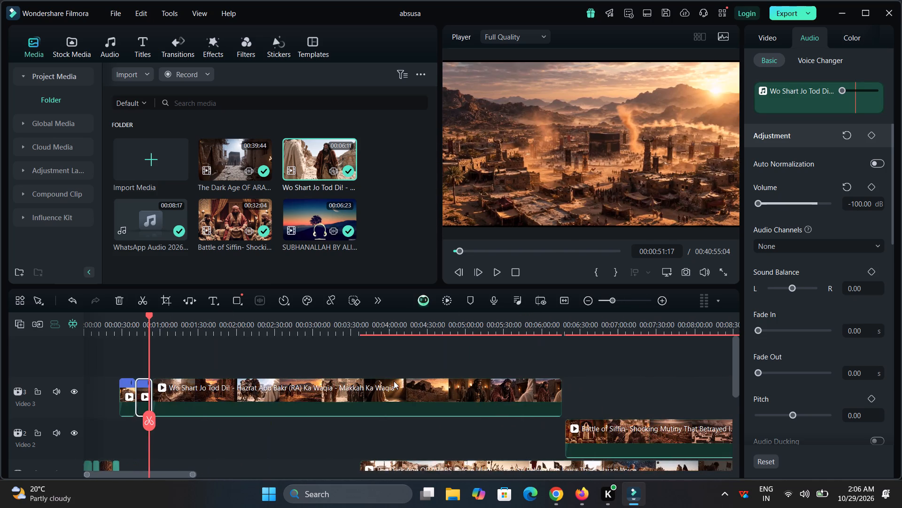
scroll(394, 381, "down", 1)
left_click_drag(421, 385, 415, 298)
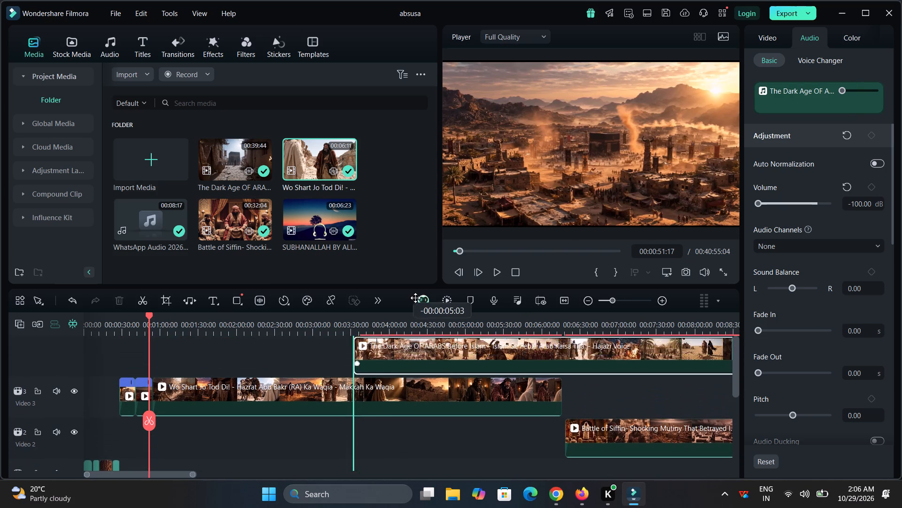
left_click_drag(415, 298, 641, 350)
Move all three Wo Shart Jo Tod Di clips together from Video 3 down to Video 1.
left_click_drag(114, 401, 207, 437)
left_click_drag(207, 437, 207, 495)
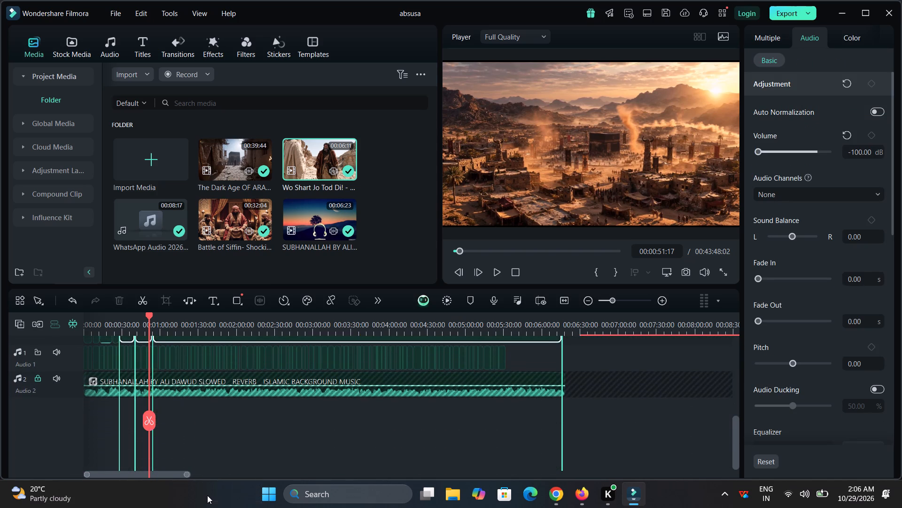
Listen to the voiceover under the alley scene, cut out the short Audio 1 segment between about 00:00:59 and 00:01:00, and close its gap.
scroll(207, 495, "up", 1)
left_click_drag(168, 317, 416, 397)
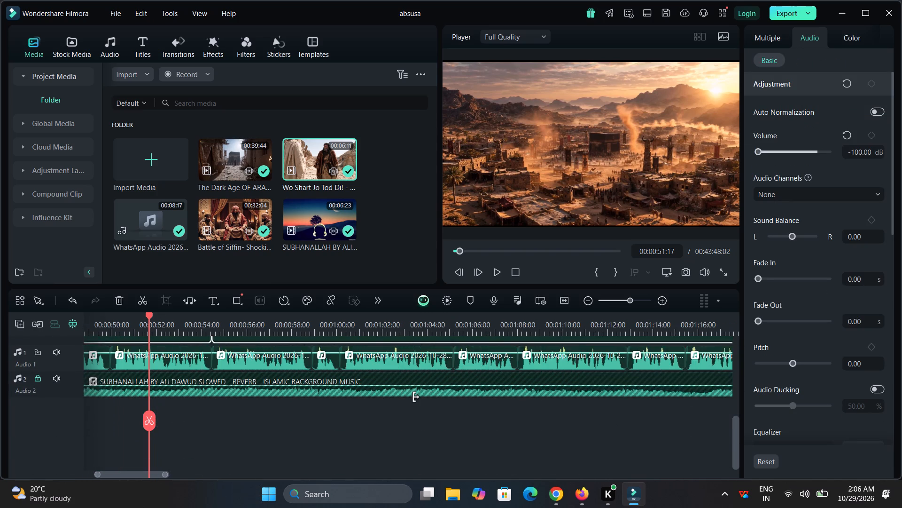
scroll(416, 397, "up", 1)
triple_click(372, 428)
left_click(372, 428)
key("space")
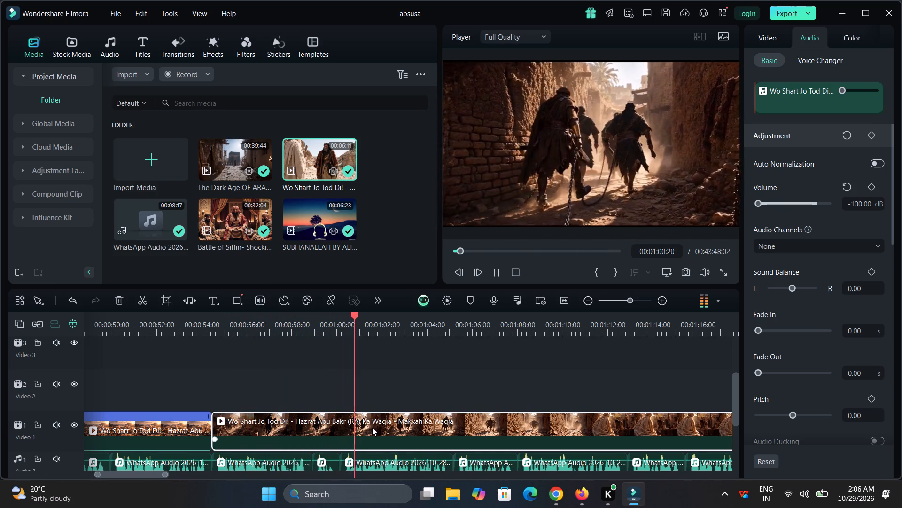
left_click(325, 464)
key("ctrl+x")
left_click(325, 464)
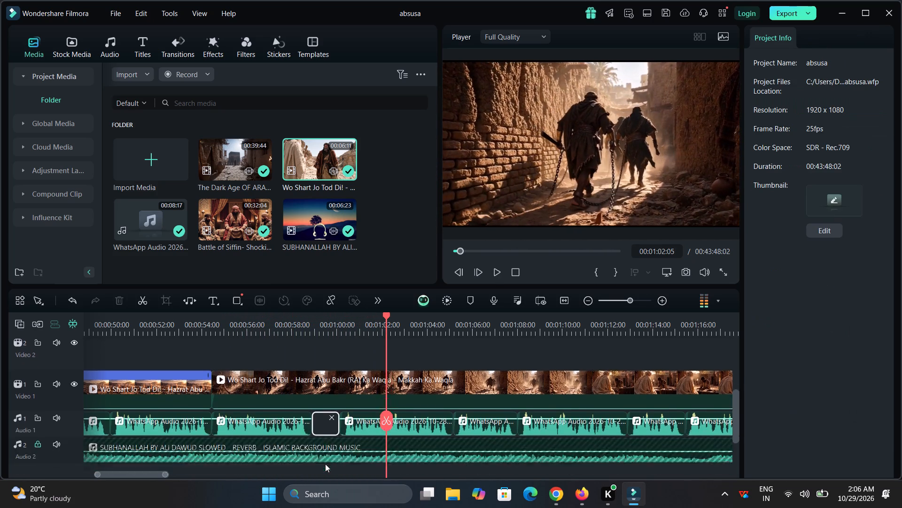
left_click(330, 417)
Play and scrub through the remaining Wo Shart Jo Tod Di scenes on Video 1 to check them against the voiceover.
key("space")
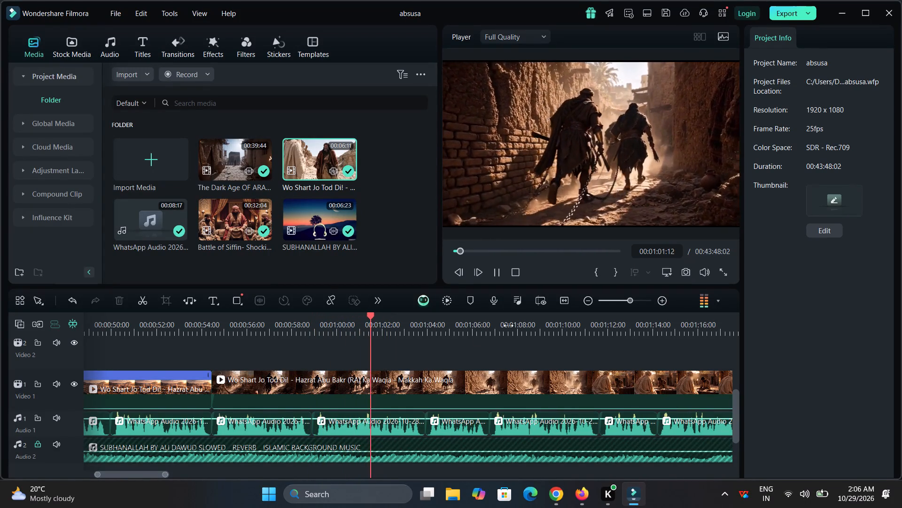
left_click_drag(524, 325, 433, 341)
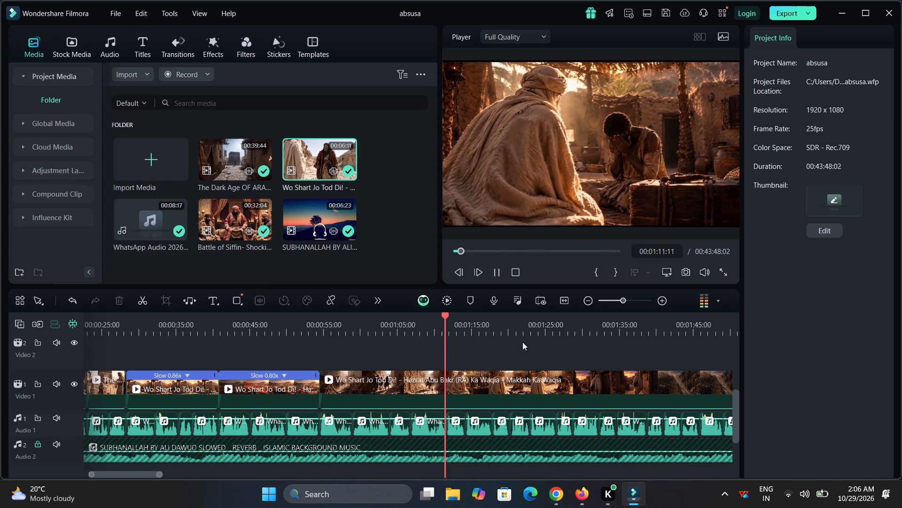
left_click(544, 337)
left_click_drag(544, 337, 563, 324)
left_click(563, 324)
left_click_drag(563, 324, 670, 339)
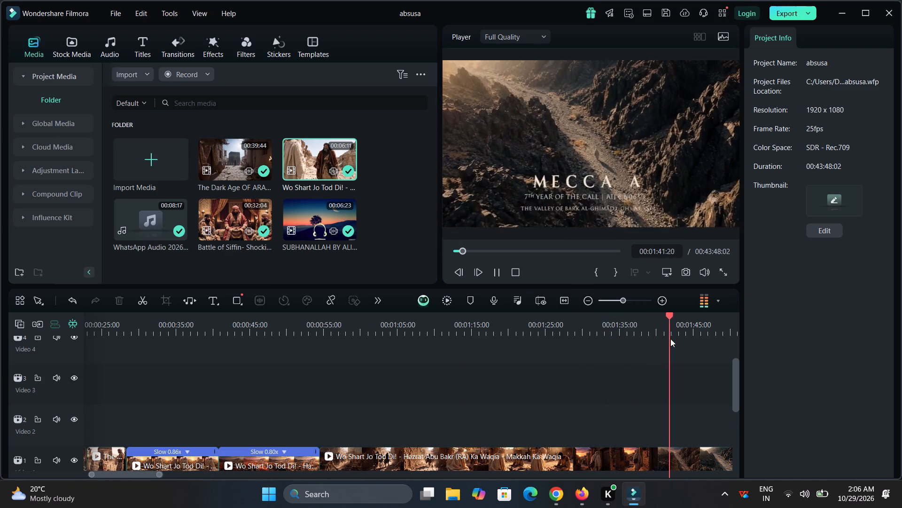
left_click_drag(670, 339, 299, 390)
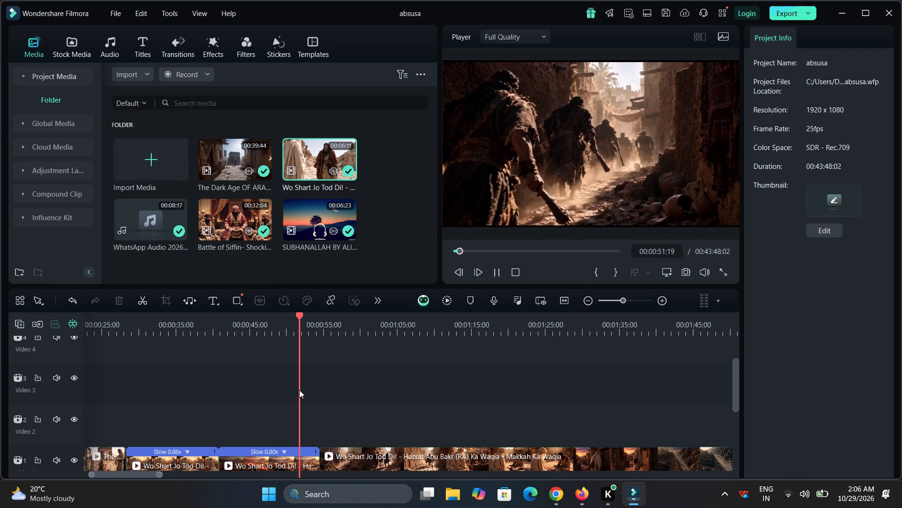
scroll(299, 390, "down", 1)
key("space")
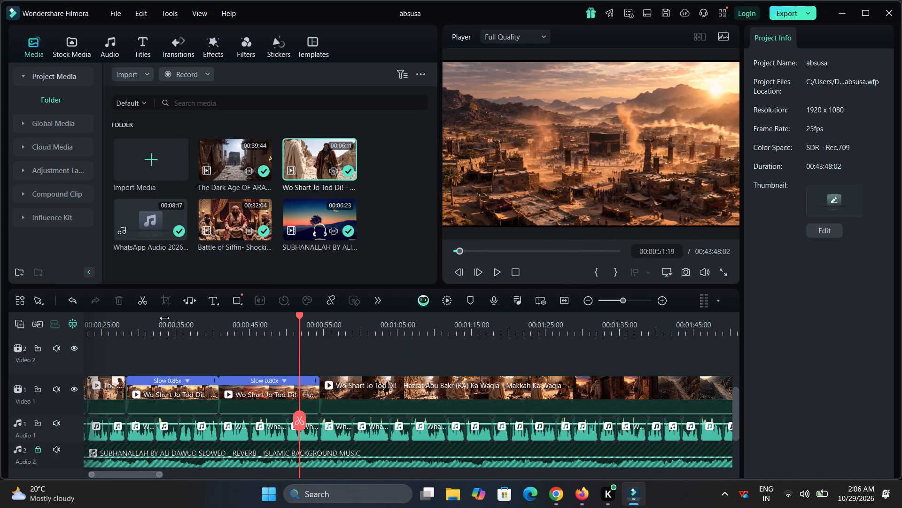
Play the 0.86x sunset crowd clip and trim its end to about 00:00:37, before the scene fades to dark.
left_click(164, 318)
key("space")
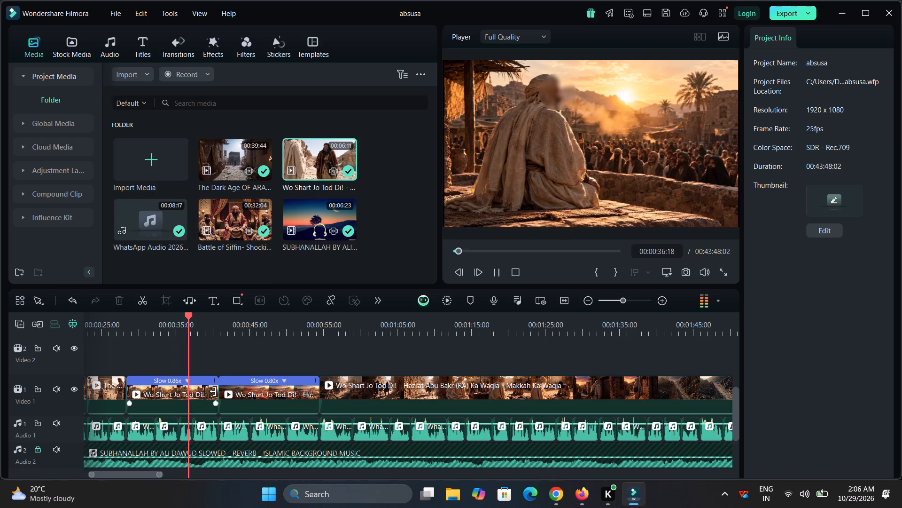
left_click_drag(213, 391, 188, 393)
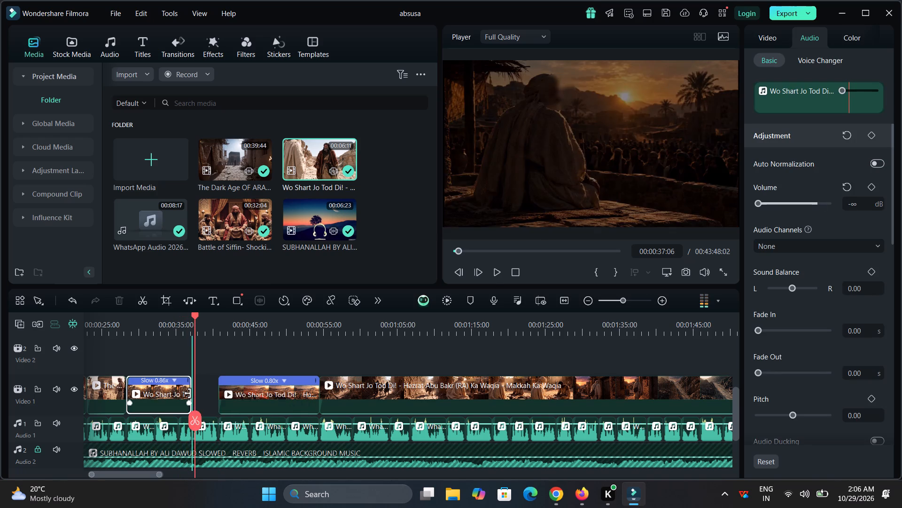
left_click(188, 393)
key("space")
Move the 0.80x desert city clip back against the end of the trimmed sunset crowd clip.
left_click_drag(258, 397, 227, 397)
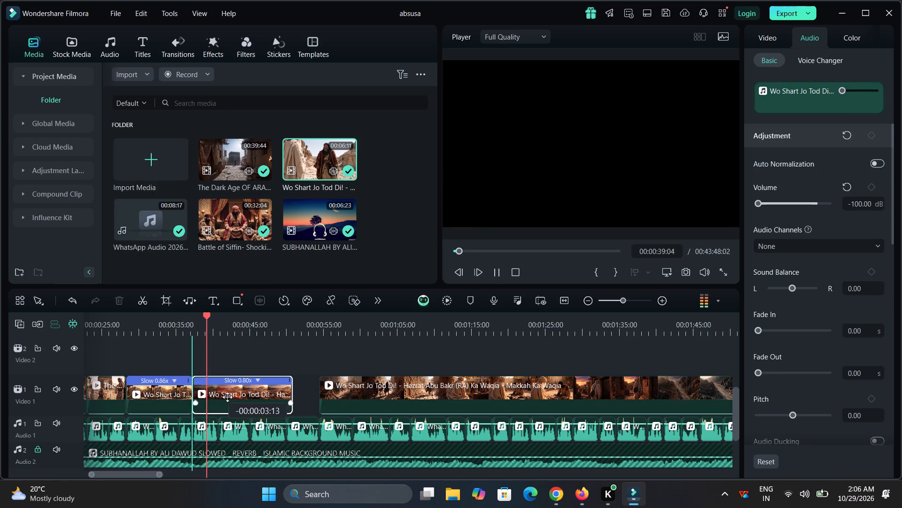
left_click_drag(227, 397, 227, 397)
key("ctrl+z")
left_click_drag(256, 398, 230, 401)
Trim the end of the 0.80x desert city clip to about 00:00:45 and bring the alley clip back against it.
key("space")
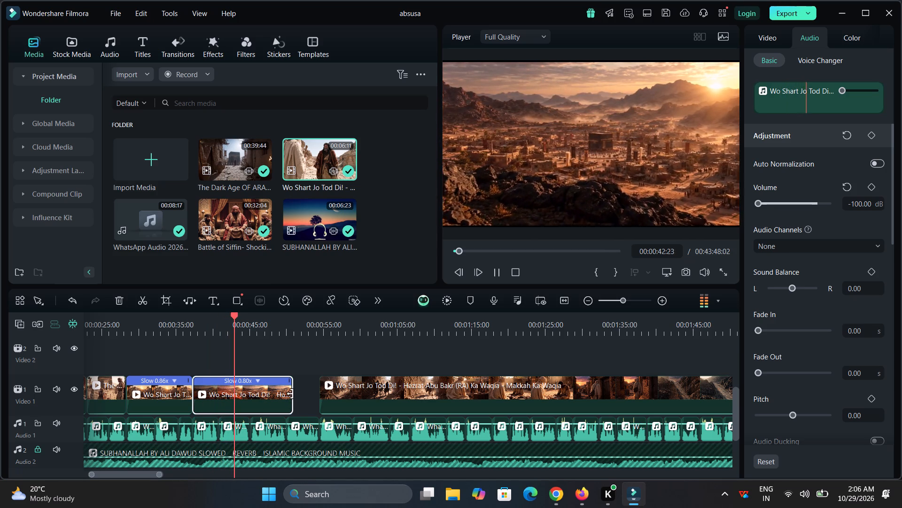
left_click_drag(288, 393, 241, 400)
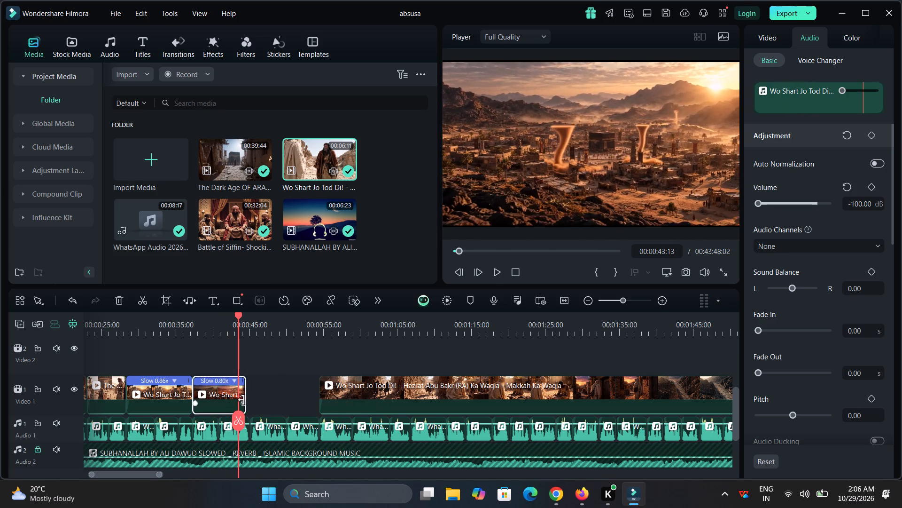
Undo the last trim of the 0.80x desert city clip and trim its end to about 00:00:45 instead.
key("ctrl+z")
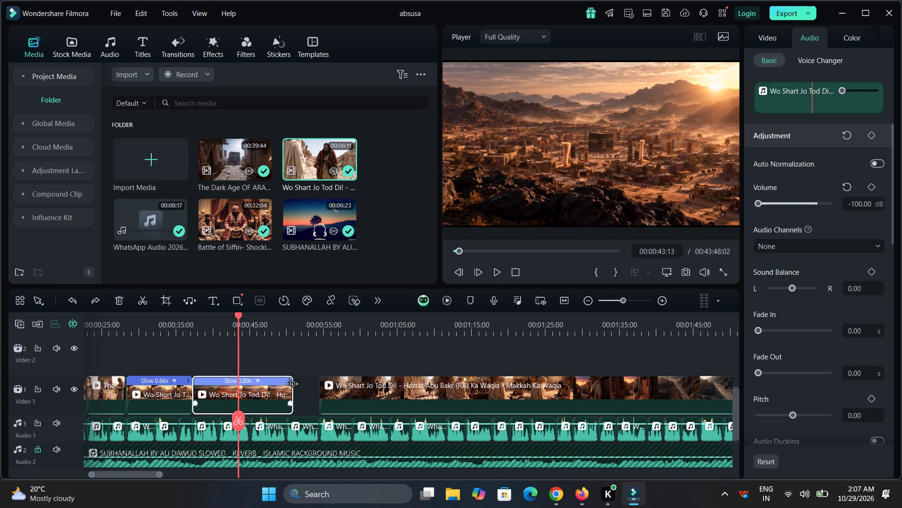
left_click_drag(293, 389, 249, 392)
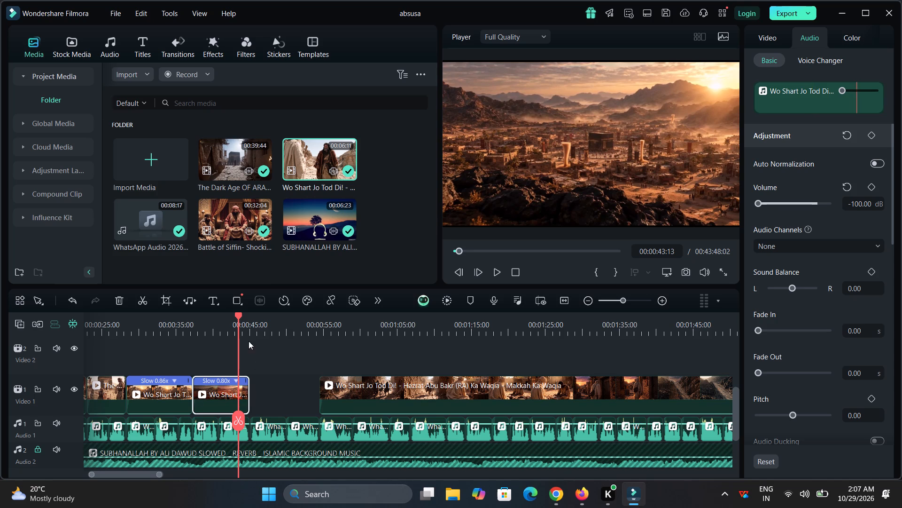
Move the alley clip on Video 1 back against the end of the desert city clip and play across the join.
left_click(245, 330)
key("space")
left_click_drag(371, 397, 297, 397)
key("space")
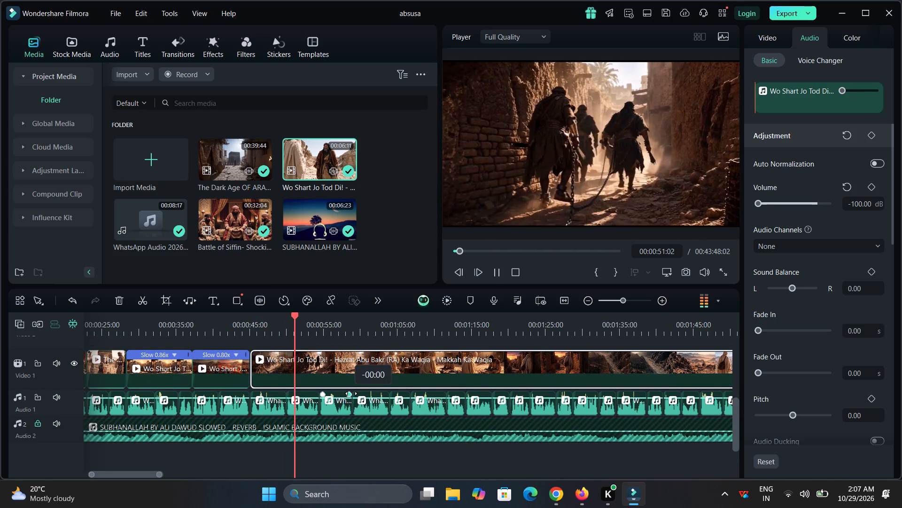
Remove the voice recording segment between about 00:00:50 and 00:00:54 on Audio 1, closing the gap it leaves.
left_click_drag(349, 328, 434, 341)
scroll(441, 382, "up", 1)
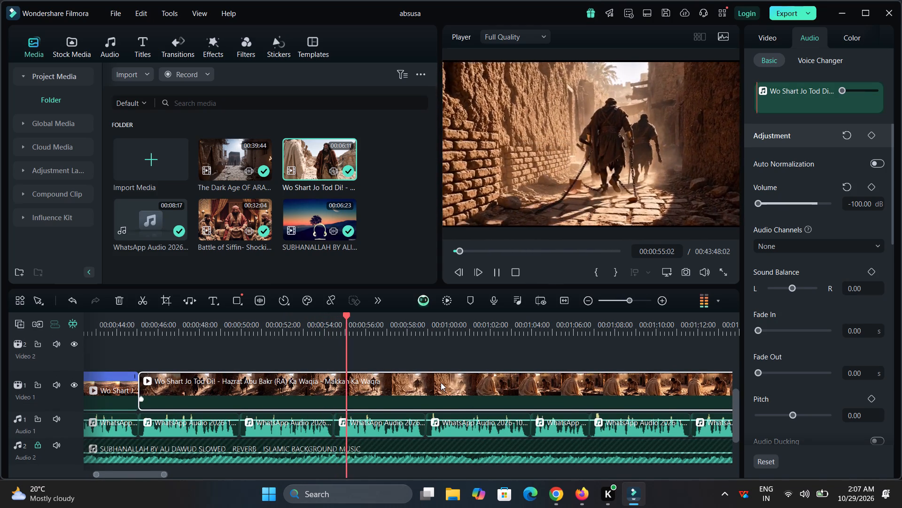
left_click(314, 430)
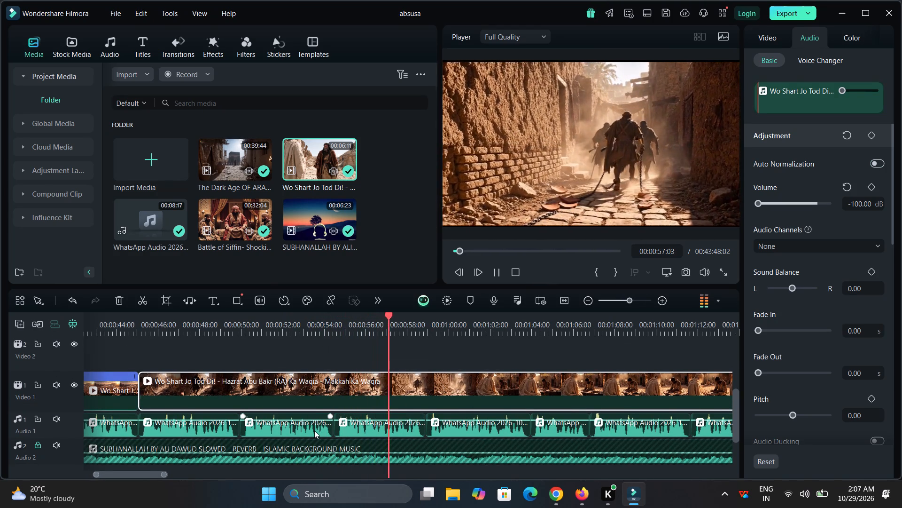
key("ctrl+x")
left_click(314, 430)
left_click(323, 419)
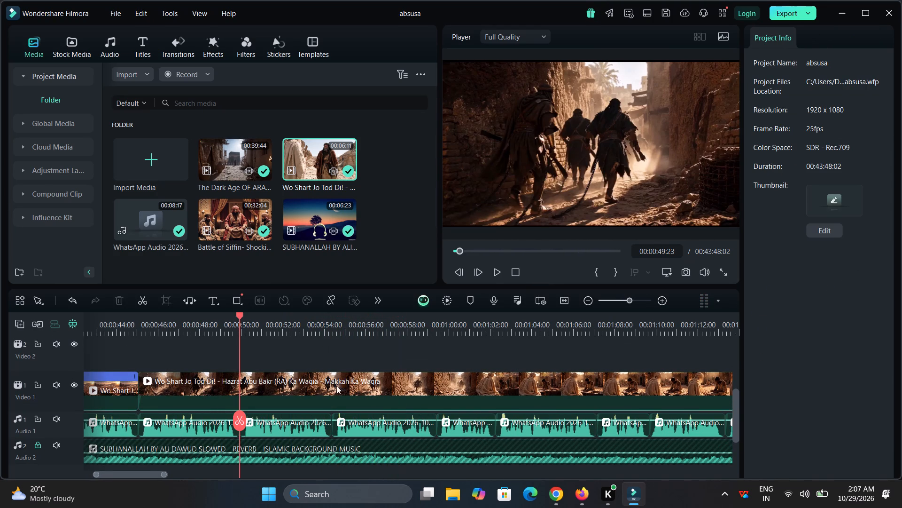
Play the alley clip against the shortened voiceover from about 00:00:54 up to where its scene changes, near 00:01:00.
left_click(332, 321)
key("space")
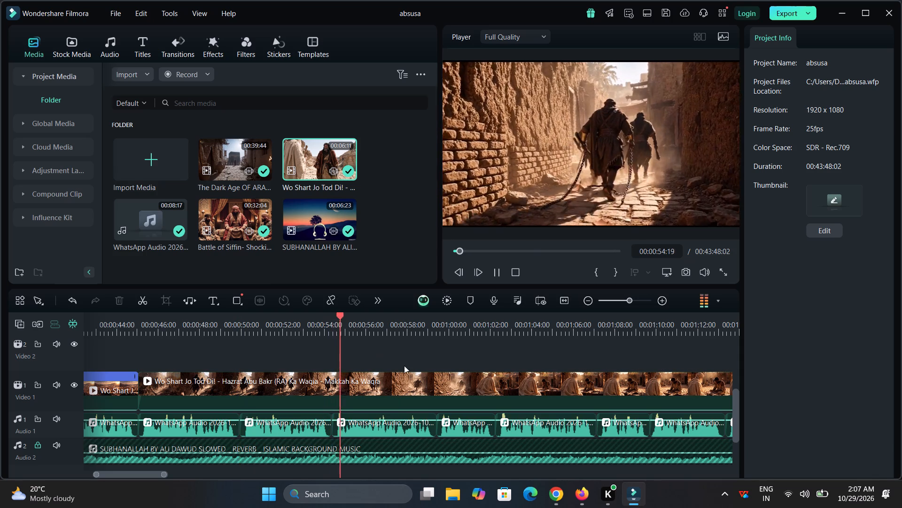
left_click(422, 380)
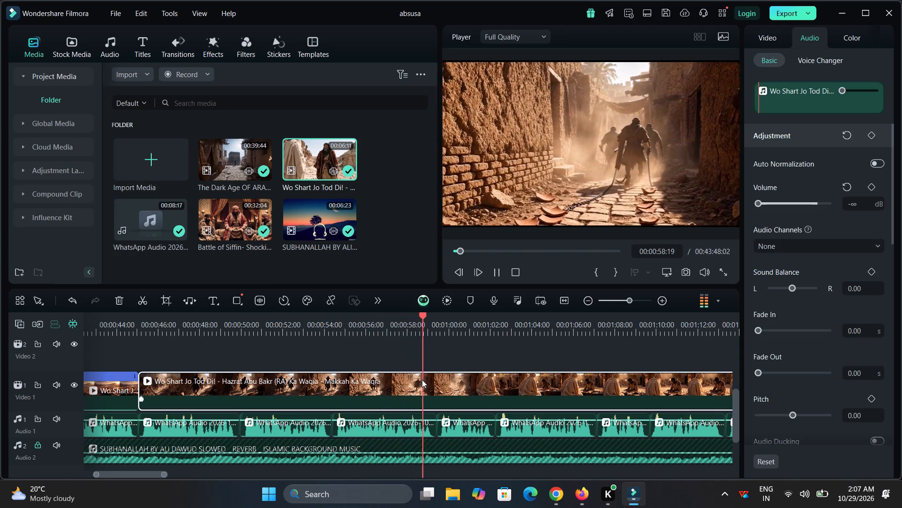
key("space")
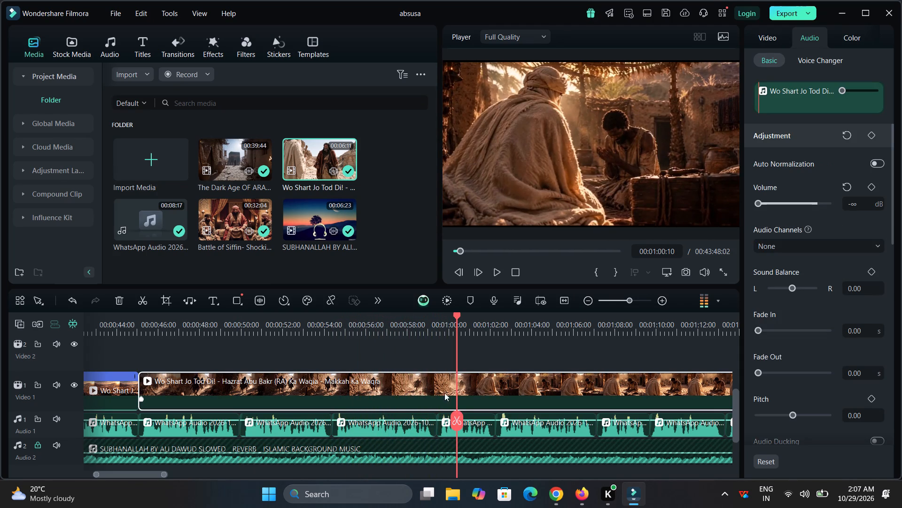
Split the alley clip at 00:01:00:10, in the seated men scene, and trim the piece before the cut to end at about 00:00:54.
left_click(462, 413)
left_click_drag(453, 385, 372, 388)
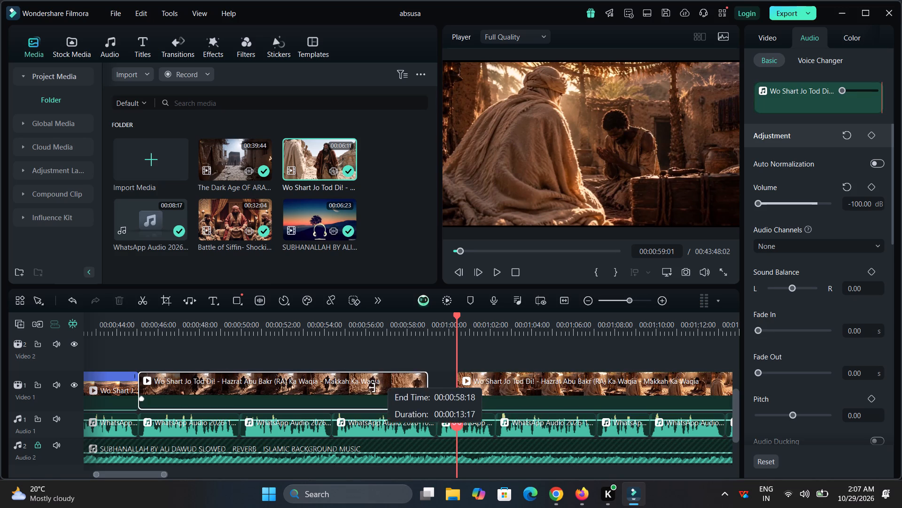
left_click_drag(372, 388, 323, 393)
Move the seated men piece back to about 00:00:54 and extend the alley piece's end to 00:00:54:09 to meet it.
left_click_drag(497, 373, 378, 379)
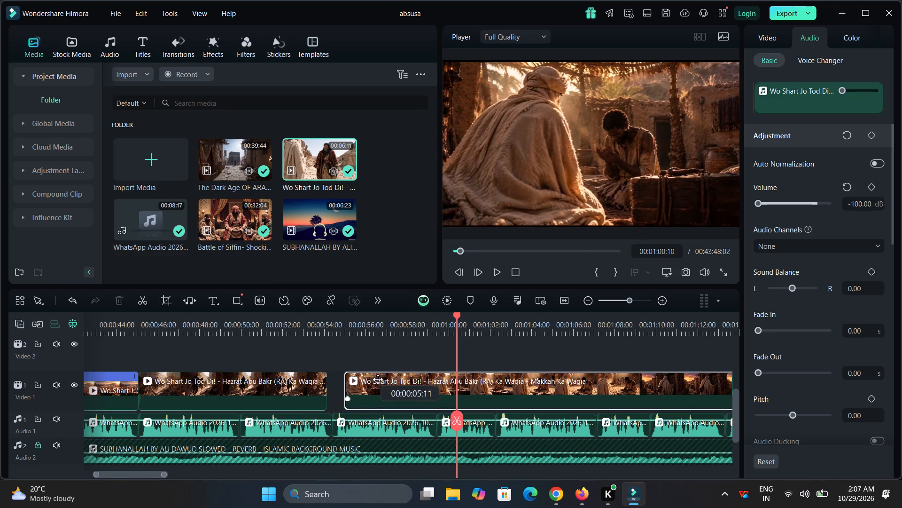
left_click_drag(378, 379, 373, 380)
left_click_drag(324, 378, 333, 380)
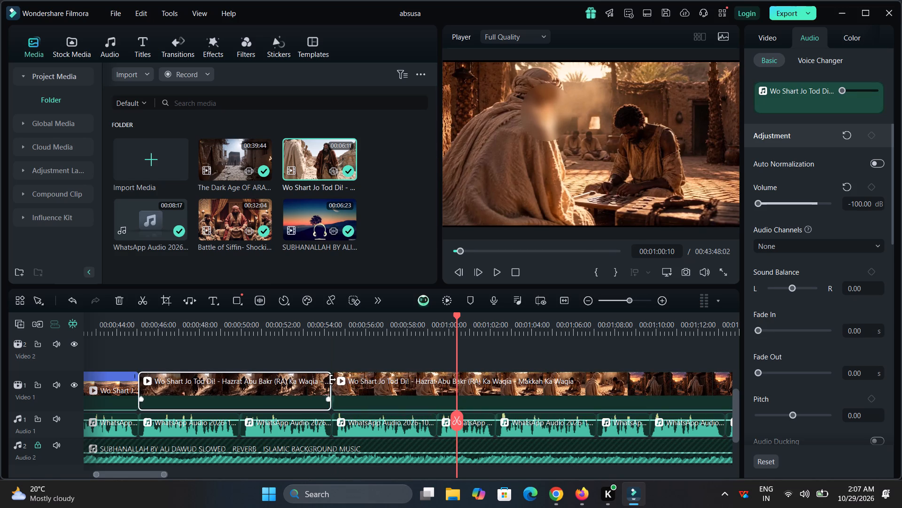
Preview the retimed desert city and alley clips between about 00:00:43 and 00:00:51 with the voiceover.
double_click(194, 333)
key("space")
left_click_drag(265, 329, 225, 334)
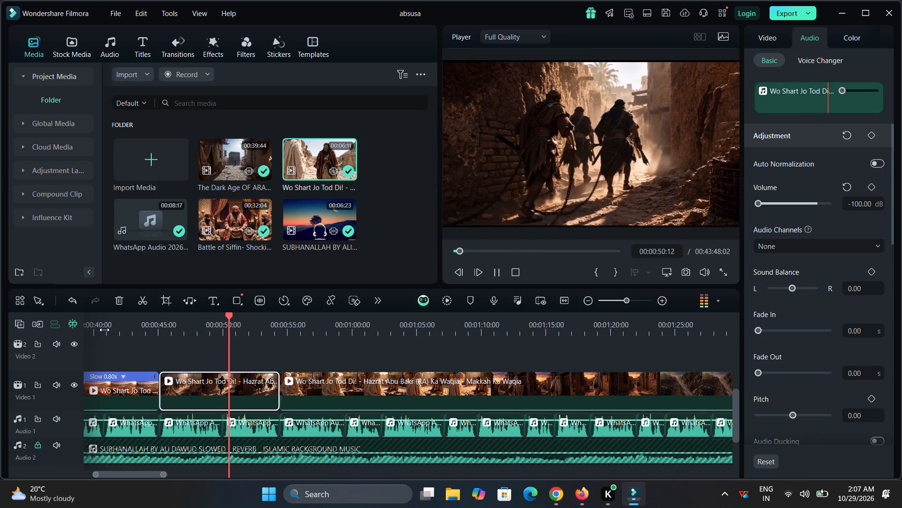
left_click(103, 329)
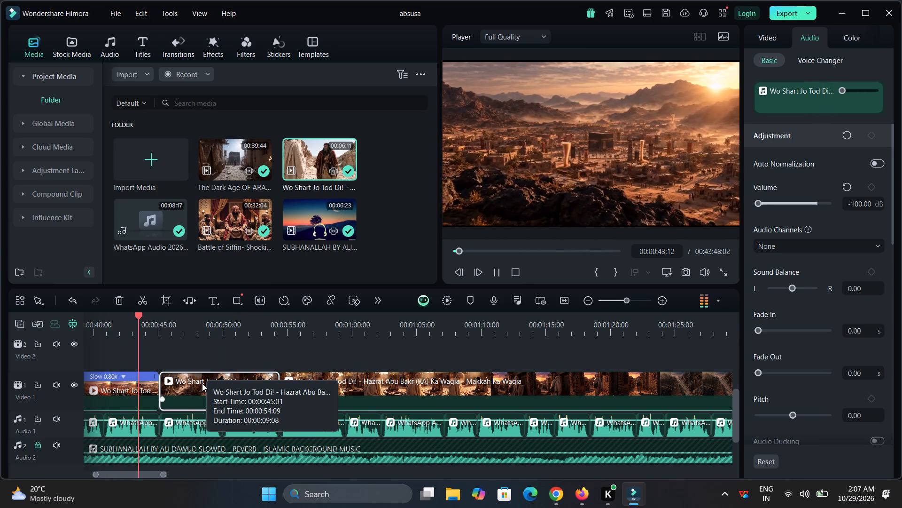
key("space")
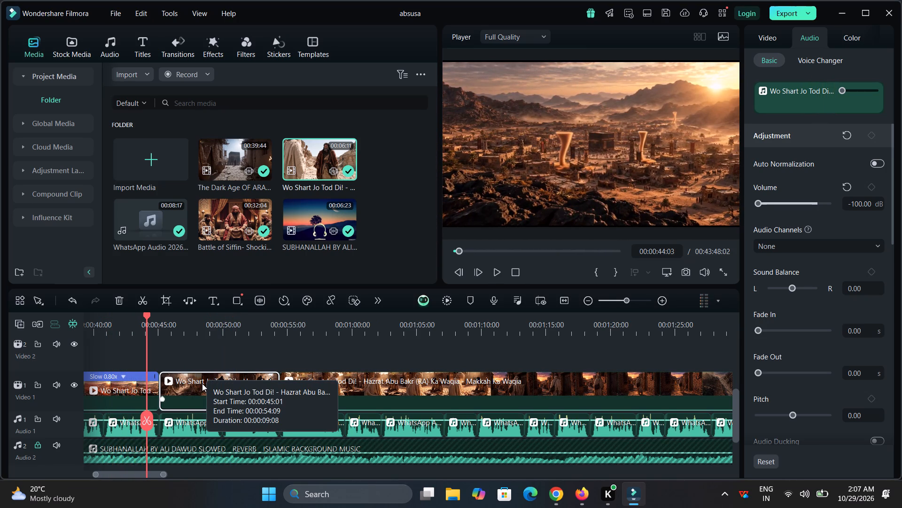
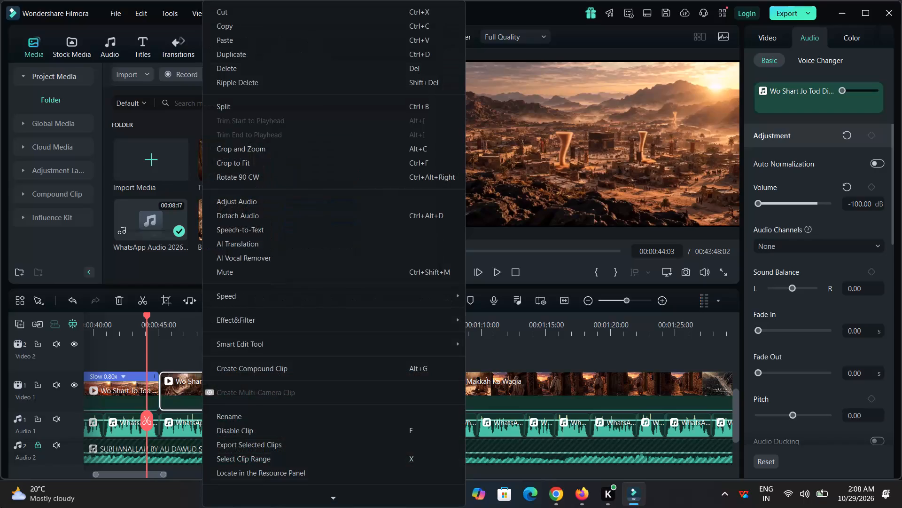
Trim the alley clip's end to about 00:00:49:23 and move the seated men clip back to meet it.
triple_click(166, 385)
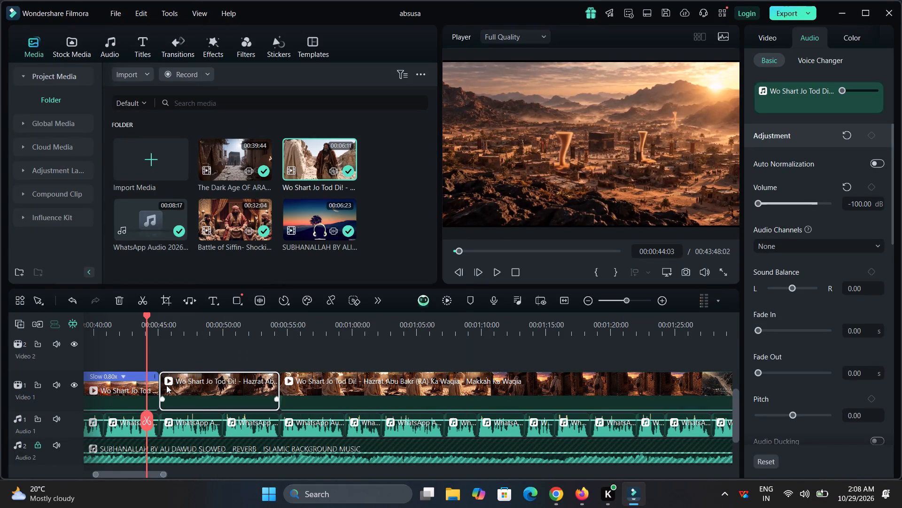
key("space")
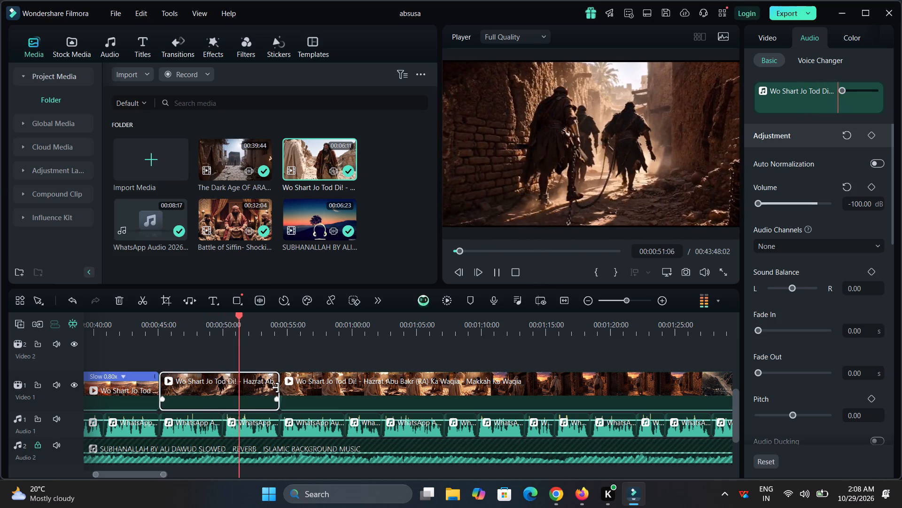
left_click_drag(276, 388, 219, 403)
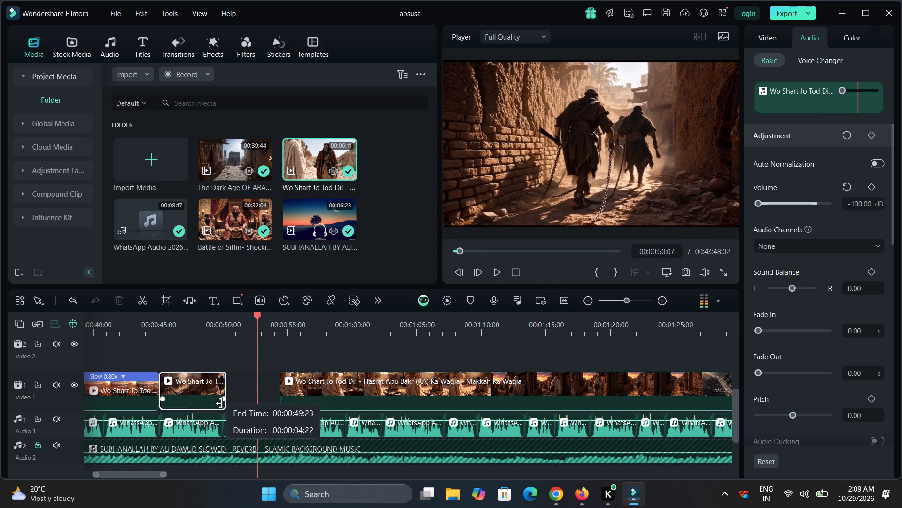
left_click_drag(219, 403, 219, 404)
left_click_drag(317, 398, 267, 398)
Split the seated men clip at 00:00:54:10 and at about 00:00:59, matching the voiceover segment starts.
key("space")
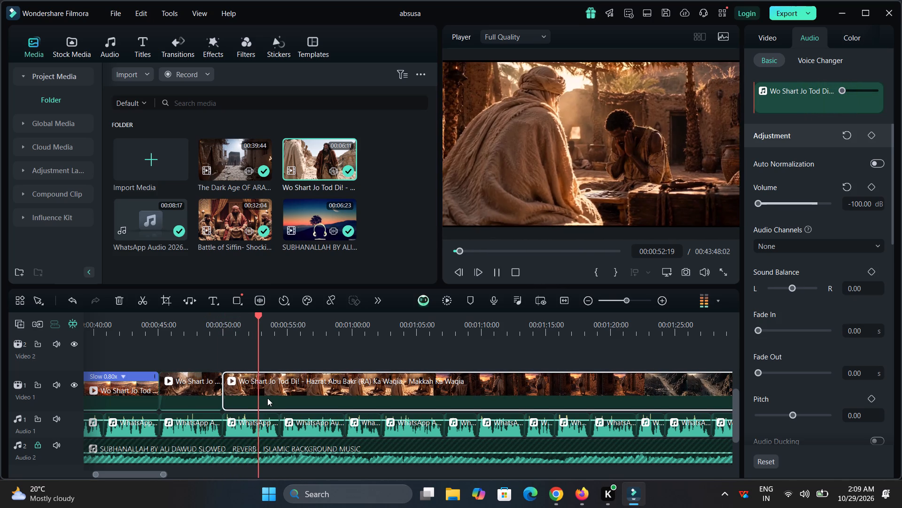
key("space")
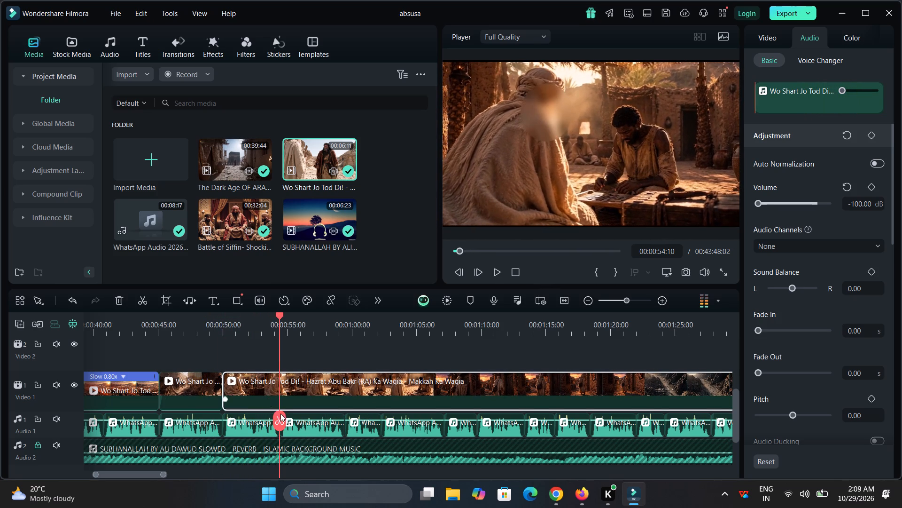
left_click(284, 423)
key("space")
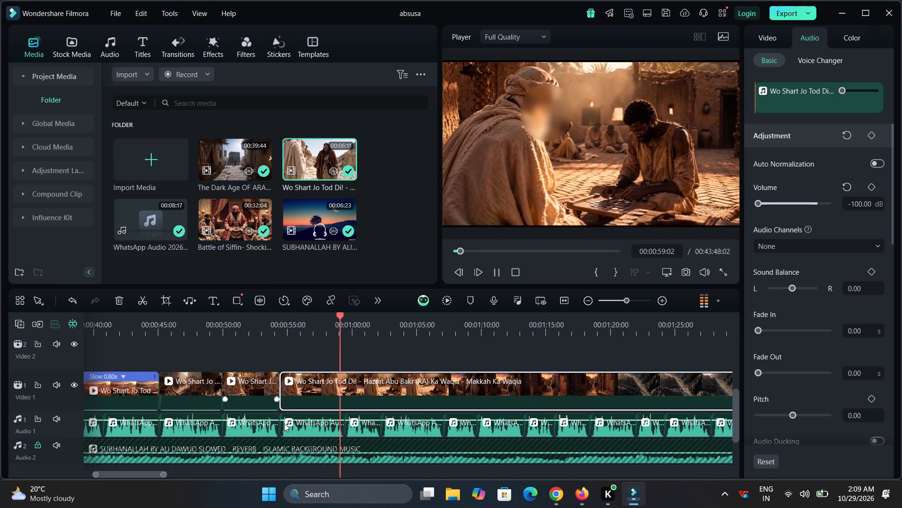
key("space")
left_click(345, 423)
Cut out the seated men footage between about 00:00:59 and 00:01:05:05 and close the gap with the sunset street clip.
key("space")
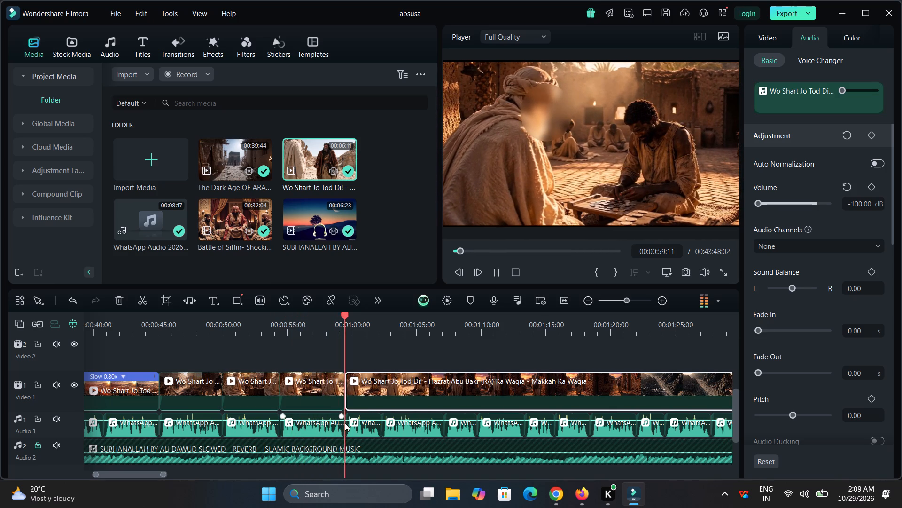
key("space")
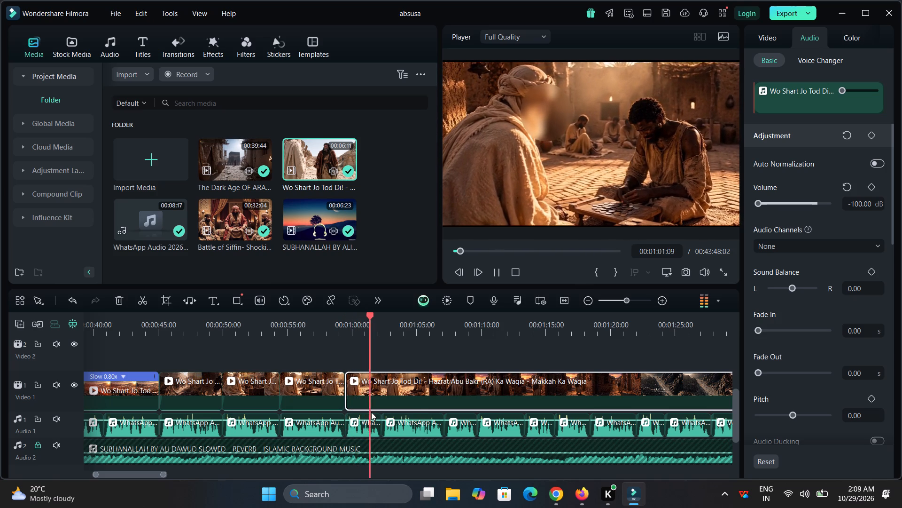
left_click_drag(371, 424, 408, 427)
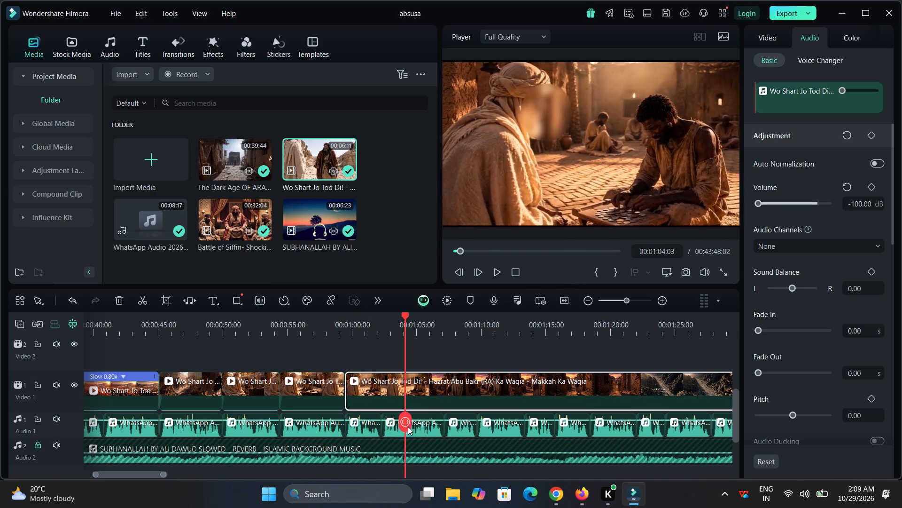
left_click_drag(408, 427, 420, 429)
left_click(420, 429)
left_click(396, 386)
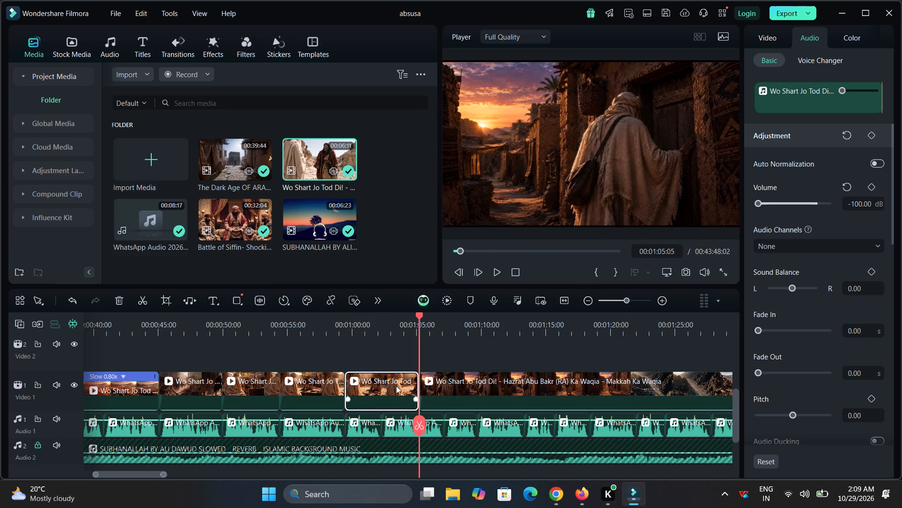
type("zx")
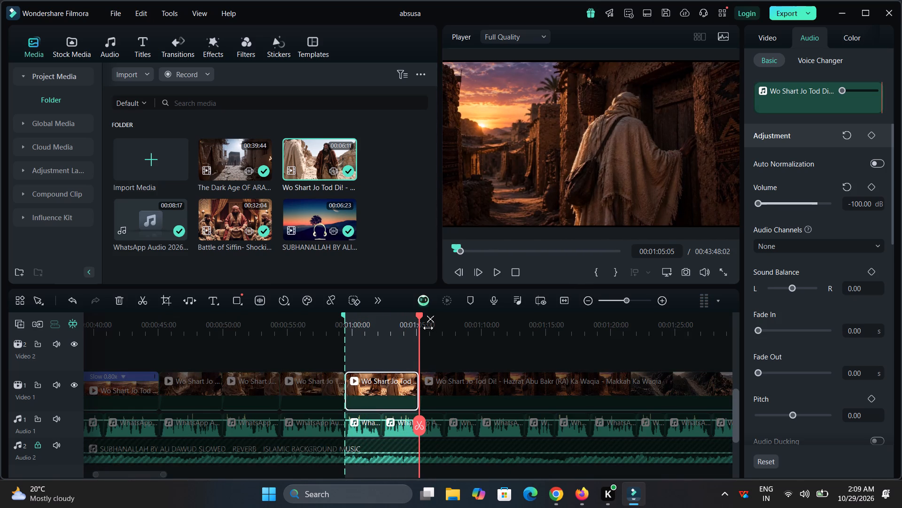
left_click(428, 328)
left_click(429, 324)
left_click(429, 322)
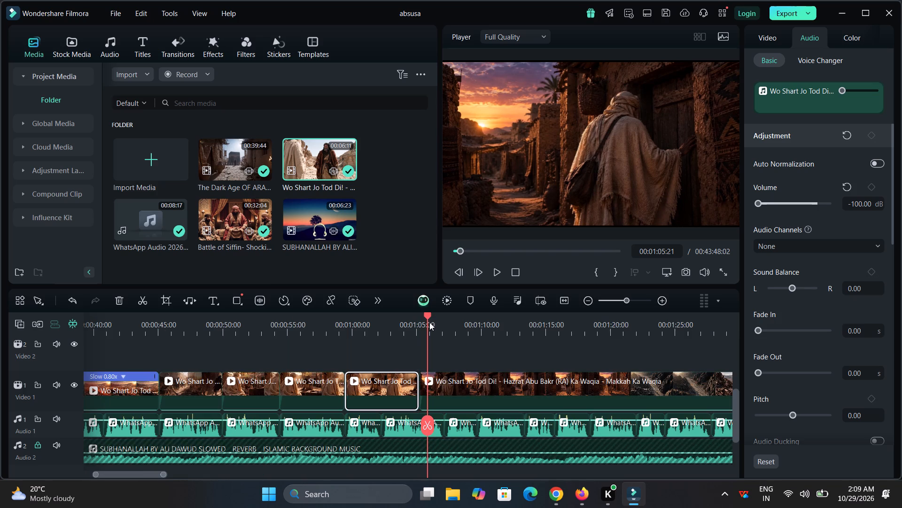
key("ctrl+x")
left_click_drag(434, 397, 389, 397)
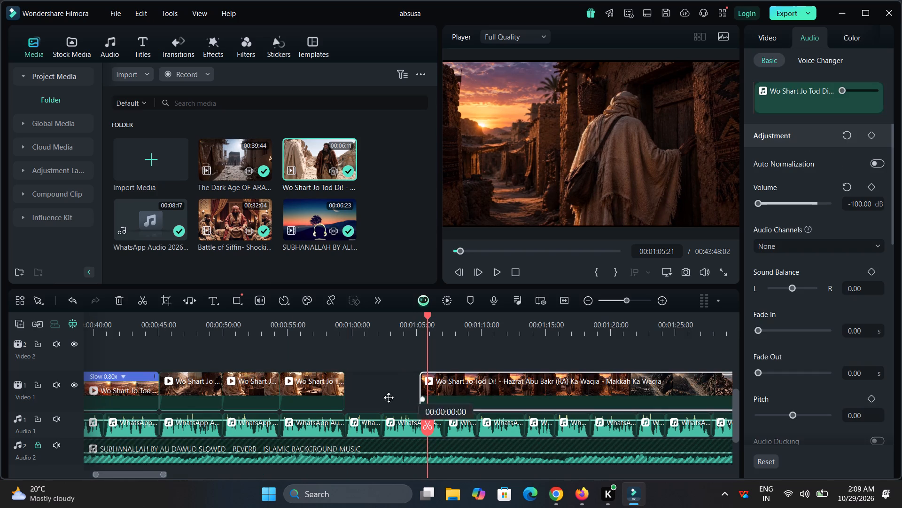
left_click_drag(389, 397, 359, 399)
Cut out the sunset street footage from 00:01:02:05 to 00:01:14:16 and close the gap with the desert valley clip.
left_click(343, 321)
key("space")
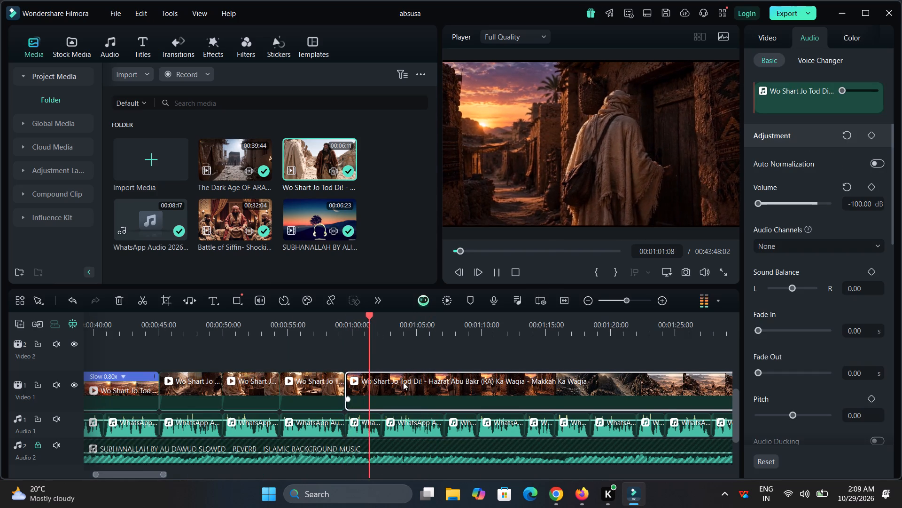
key("space")
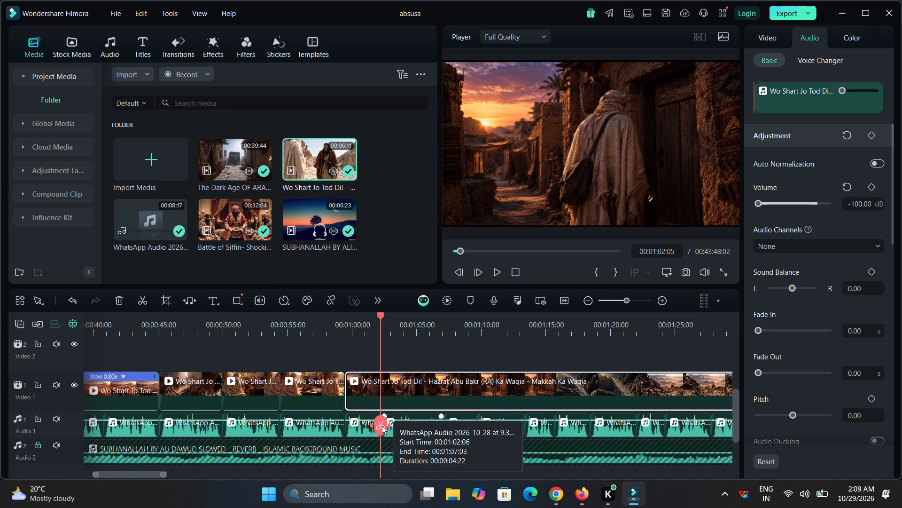
left_click(382, 426)
left_click_drag(382, 426, 471, 423)
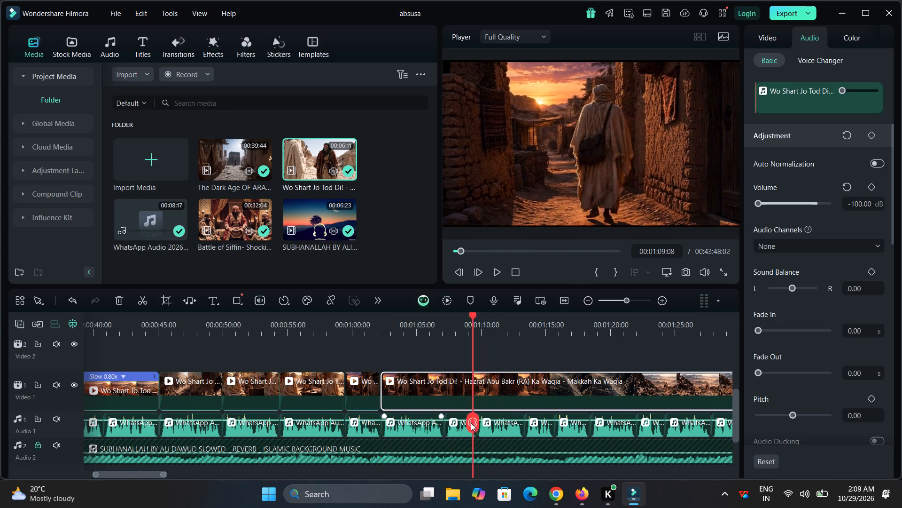
left_click_drag(471, 423, 541, 428)
left_click(541, 428)
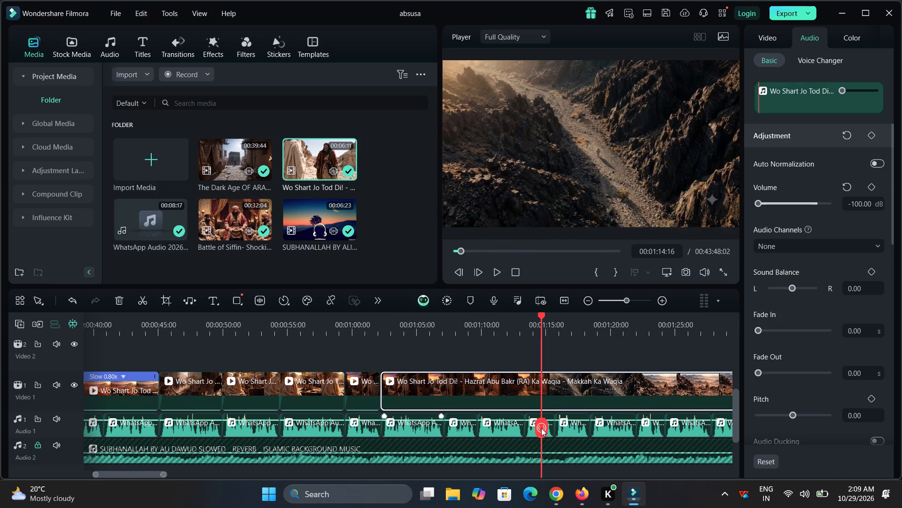
left_click(509, 396)
key("ctrl+x")
left_click_drag(595, 398, 430, 399)
Trim about 4 seconds off the start of the desert valley clip and move it back to about 00:01:02.
left_click(373, 330)
key("space")
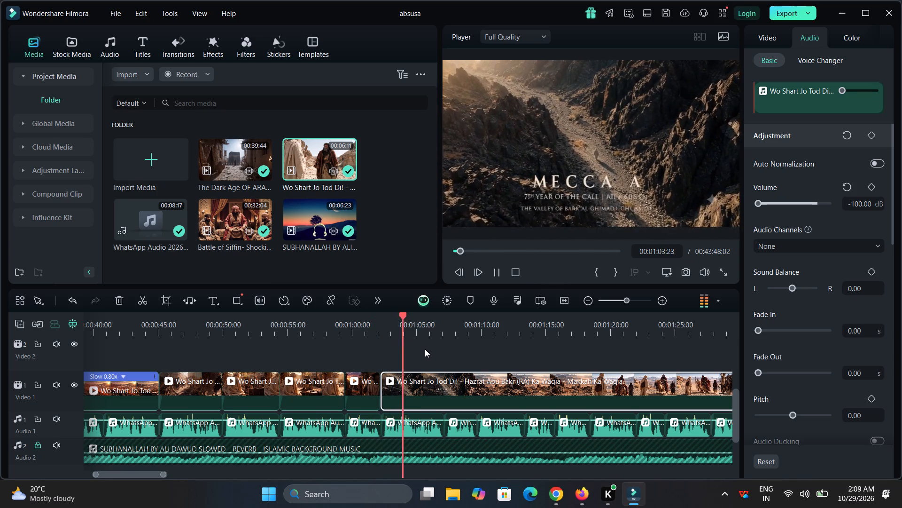
left_click_drag(447, 327, 507, 328)
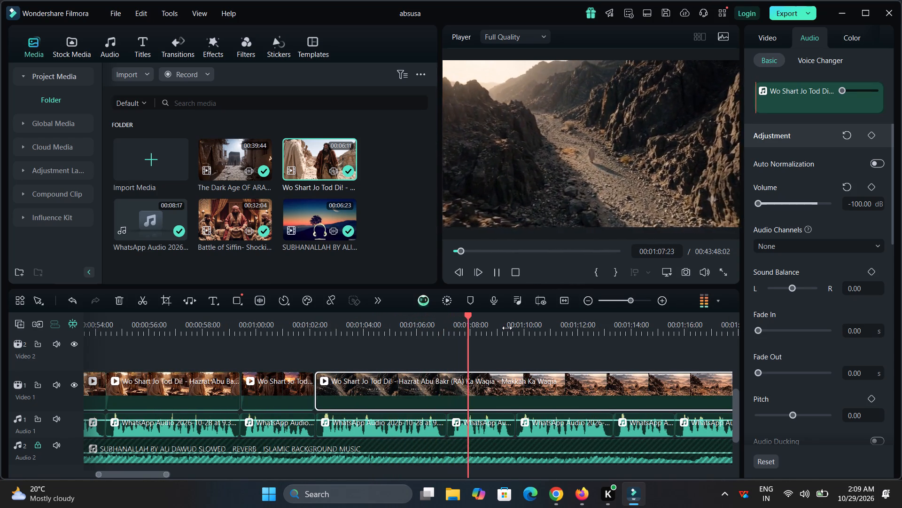
left_click_drag(324, 378, 330, 382)
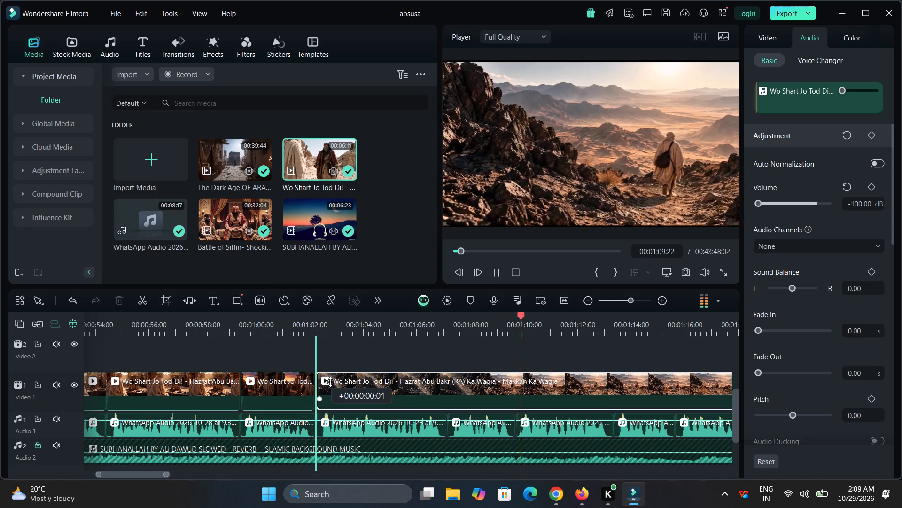
left_click_drag(330, 382, 328, 382)
left_click(322, 385)
left_click_drag(318, 389, 337, 391)
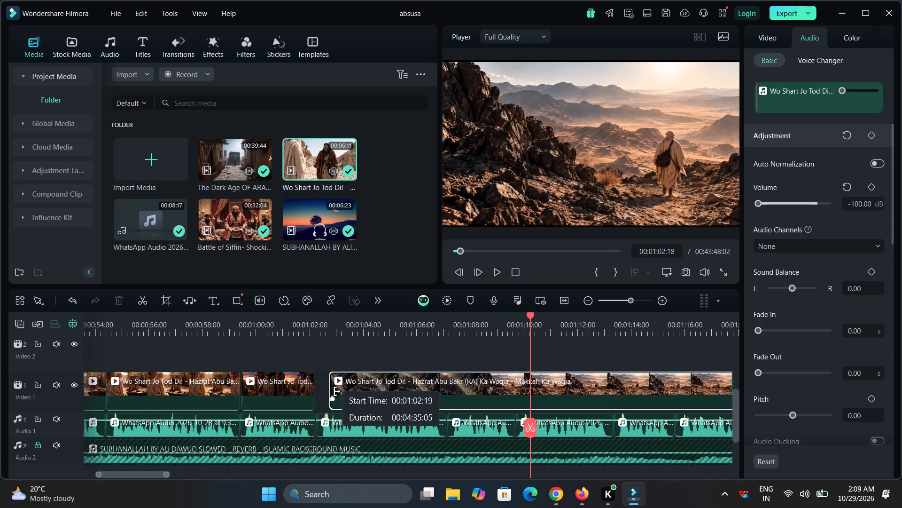
left_click_drag(337, 391, 391, 398)
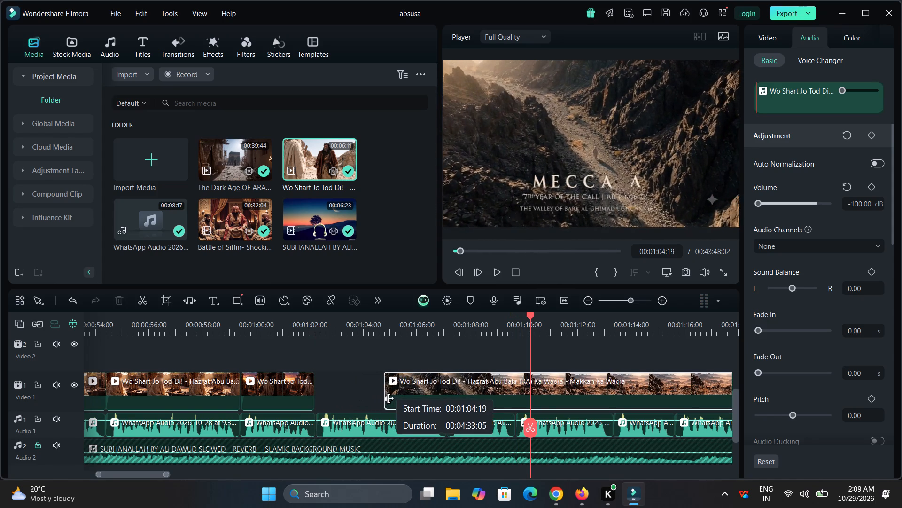
left_click_drag(391, 398, 426, 402)
left_click_drag(456, 397, 371, 393)
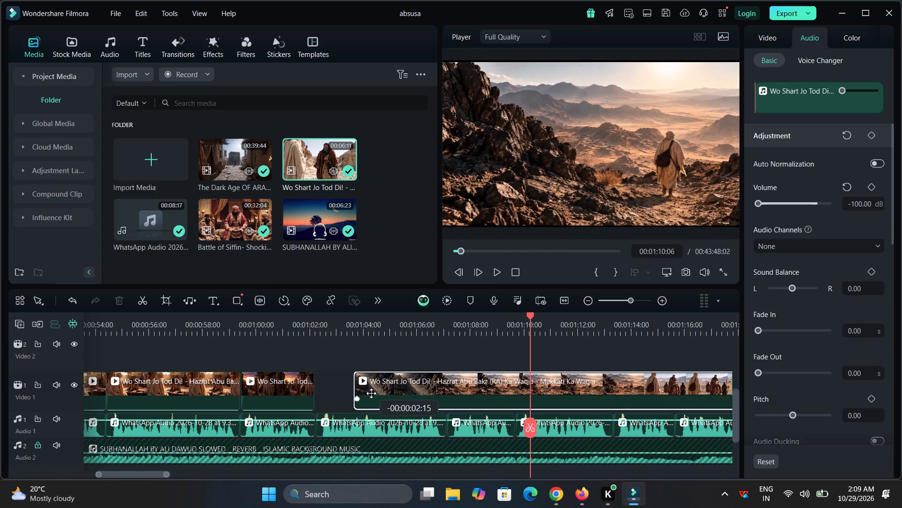
left_click_drag(371, 393, 353, 393)
Split the desert valley clip at 00:01:12:05, just before the camel riders scene begins.
left_click(365, 321)
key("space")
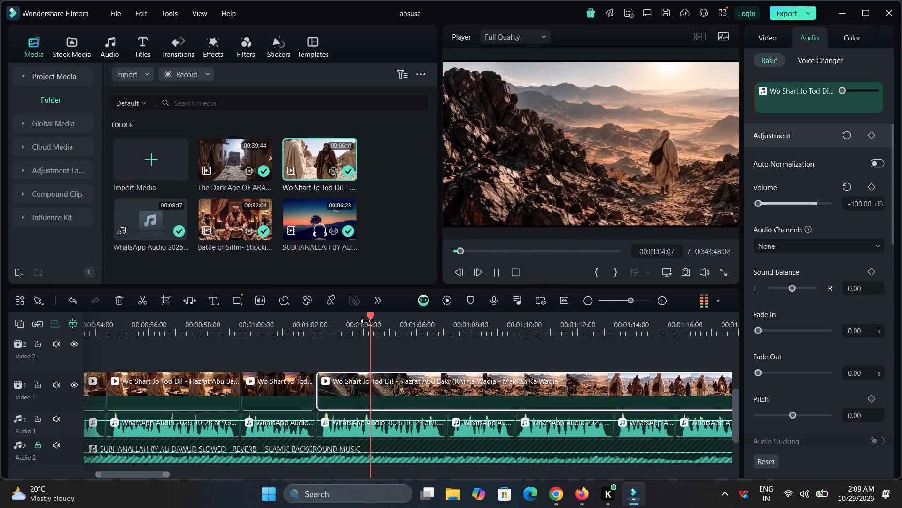
left_click(334, 326)
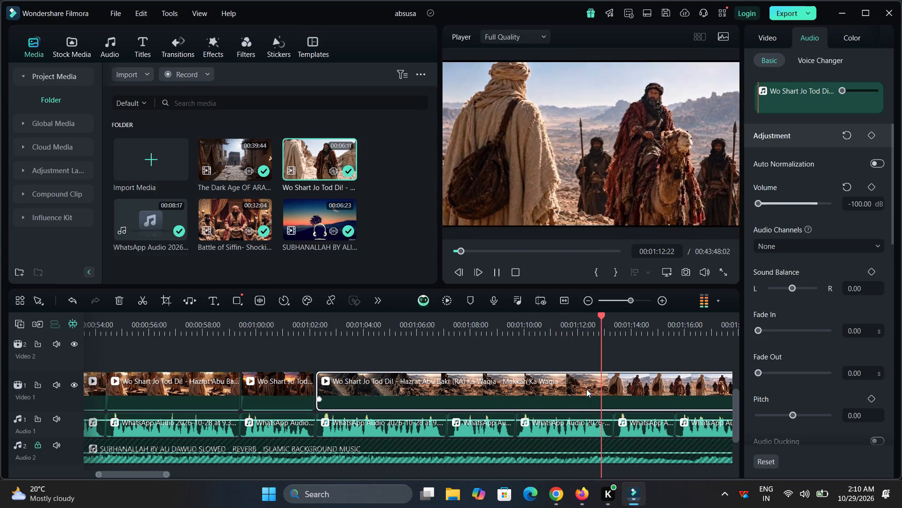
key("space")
left_click(583, 333)
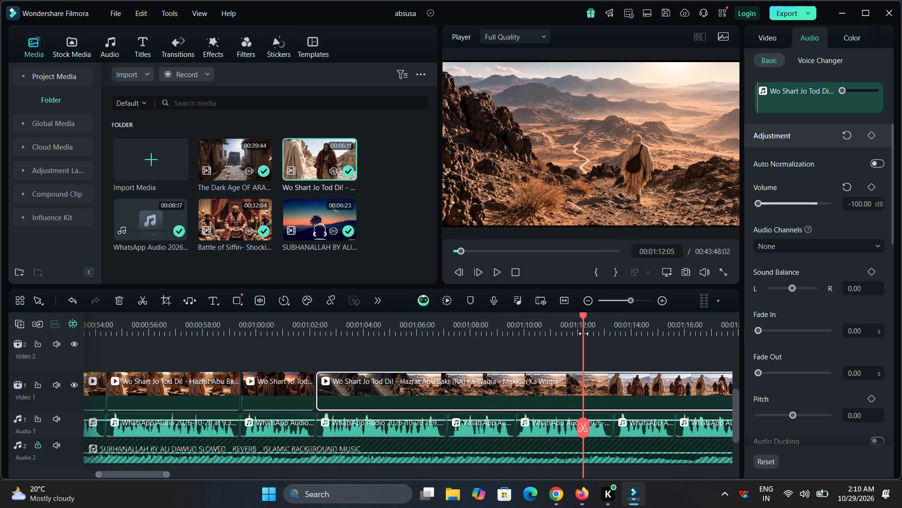
left_click(584, 423)
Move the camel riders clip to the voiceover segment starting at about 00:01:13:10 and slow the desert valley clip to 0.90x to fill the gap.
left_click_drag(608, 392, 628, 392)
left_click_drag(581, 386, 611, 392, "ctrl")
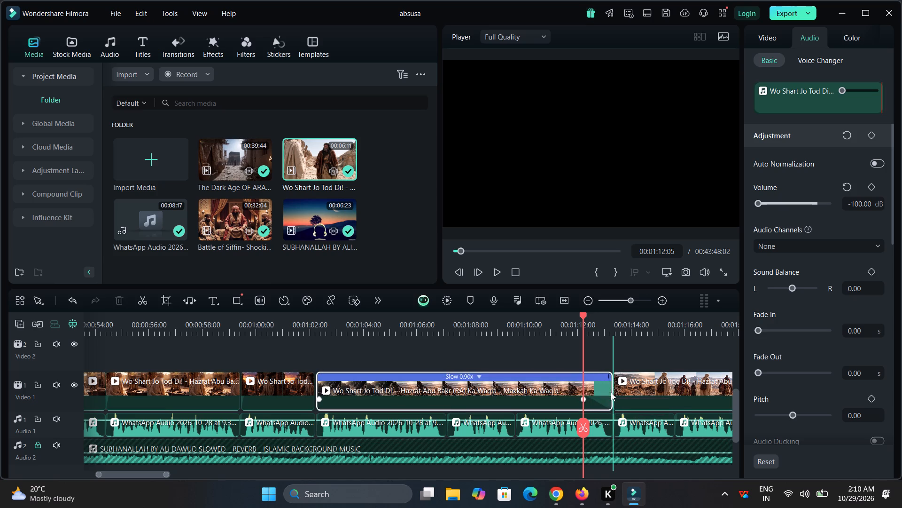
Move the camel riders clip to about 00:01:15:16, matching the start of a voiceover segment.
triple_click(648, 391)
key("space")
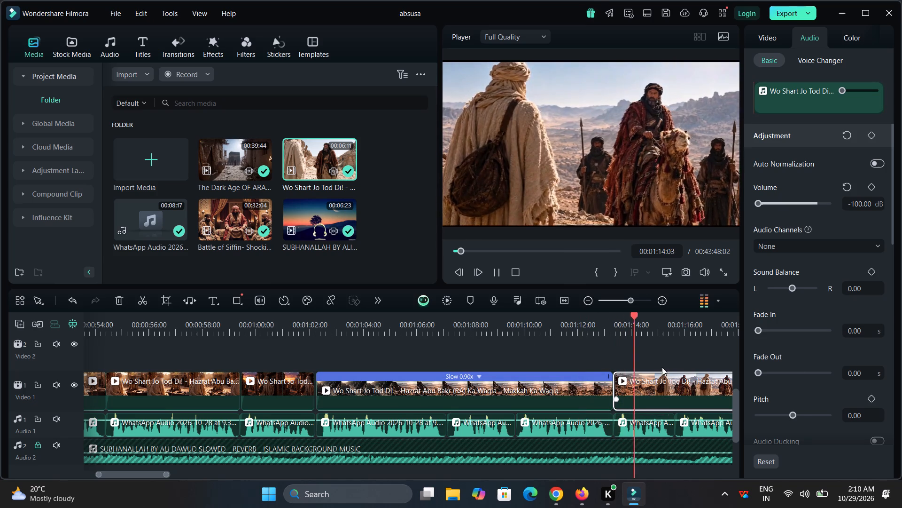
left_click_drag(681, 330, 473, 362)
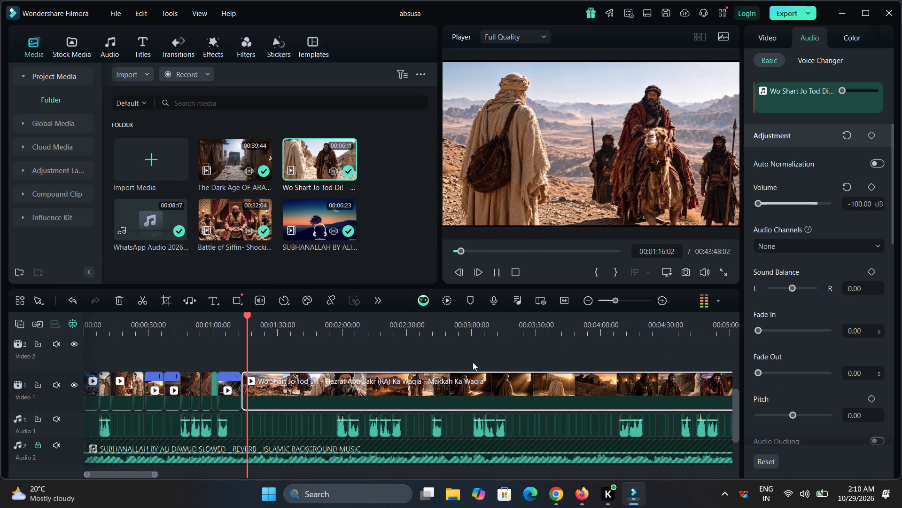
left_click_drag(337, 325, 516, 357)
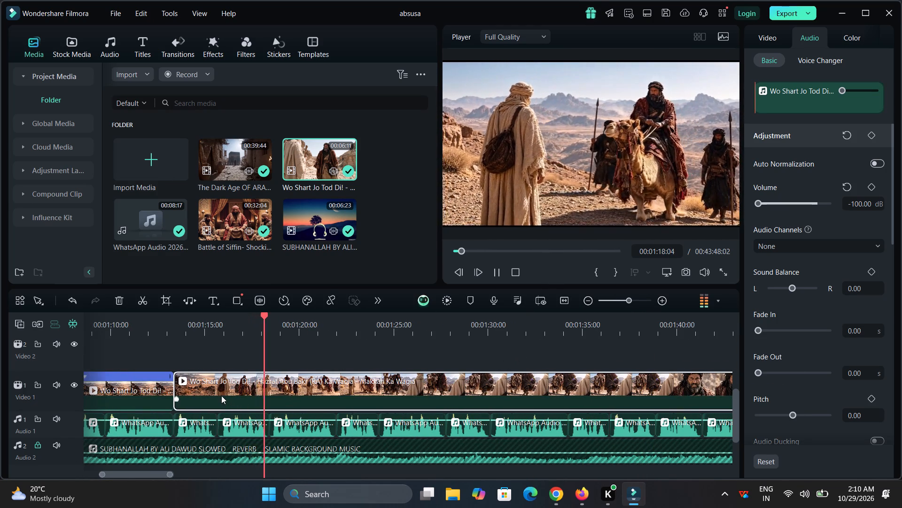
left_click_drag(221, 396, 277, 397)
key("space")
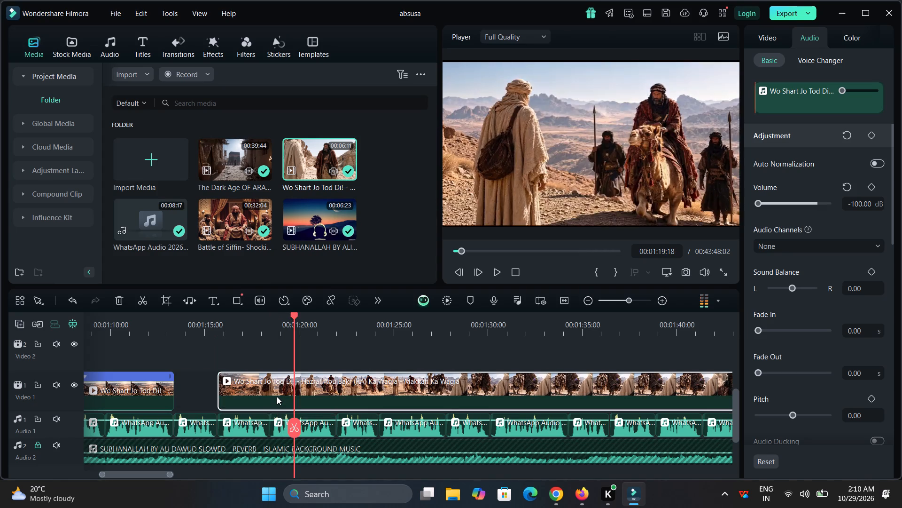
Cut out the voiceover segment starting at about 00:01:15:16 and close the gap it leaves on the audio track.
left_click(257, 431)
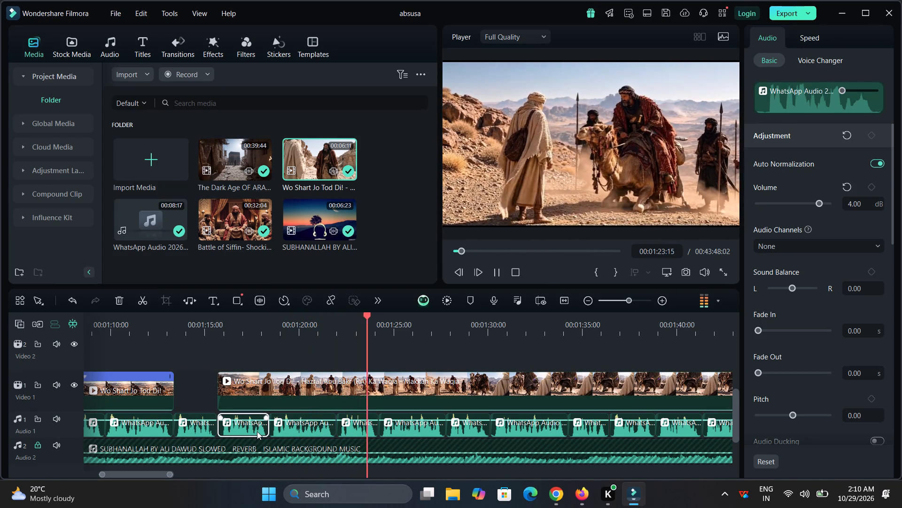
key("ctrl+x")
left_click(257, 431)
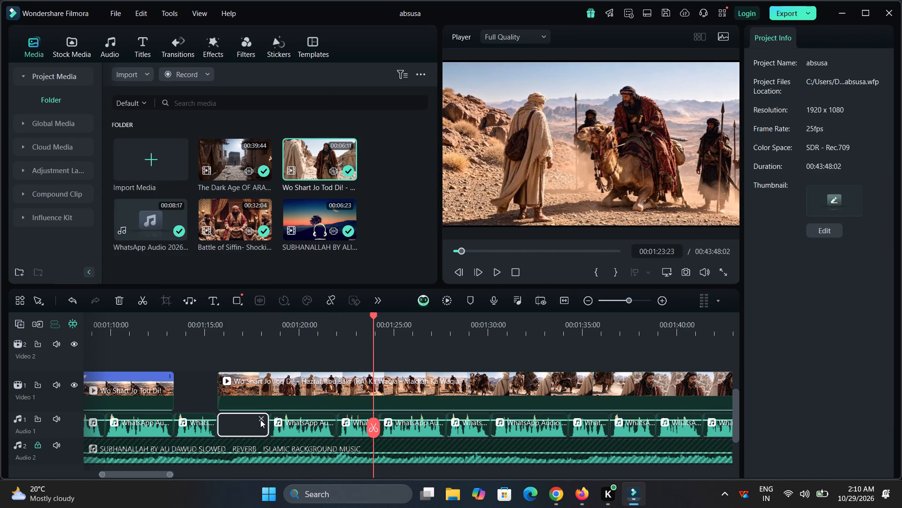
left_click(260, 420)
Slow the desert valley clip to 0.74x so it stretches to the start of the camel riders clip.
left_click_drag(173, 389, 199, 390, "ctrl")
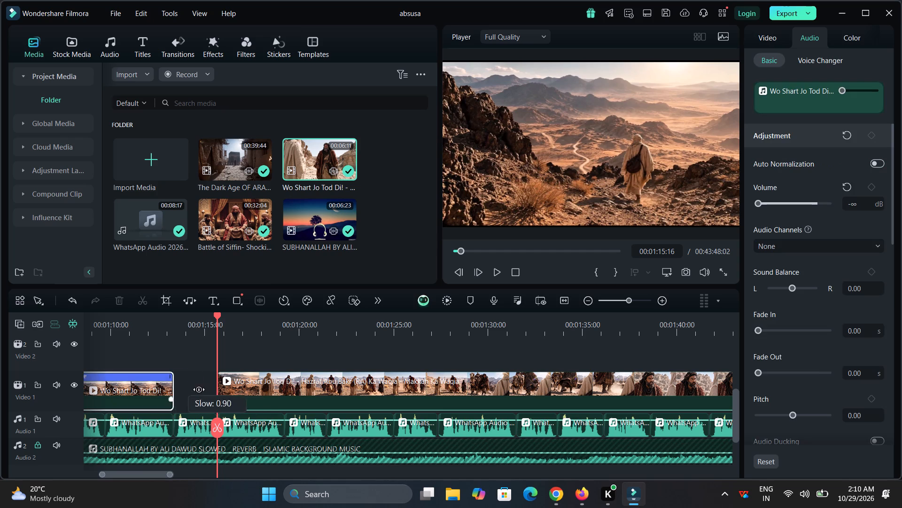
left_click_drag(199, 390, 215, 393, "ctrl")
Split the camel riders clip at 00:01:36:07, at the voiceover segment start during the bearded man's close-up.
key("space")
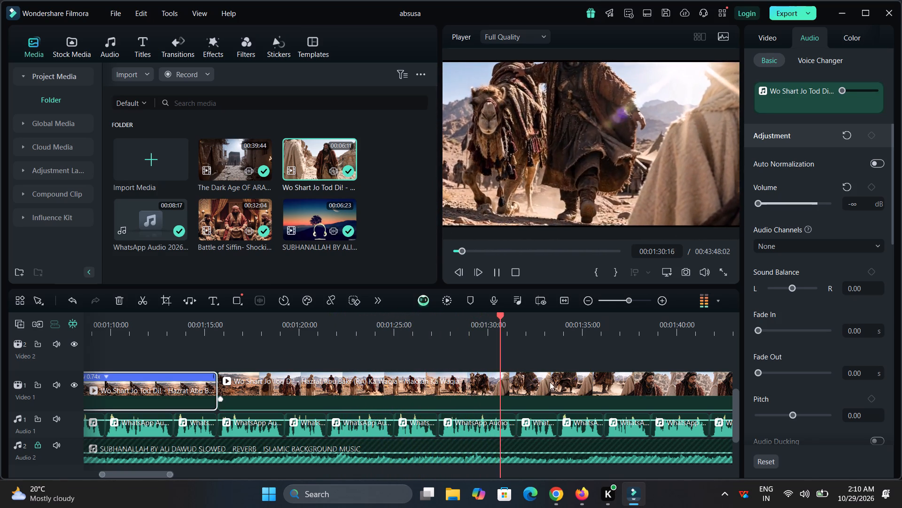
left_click(568, 384)
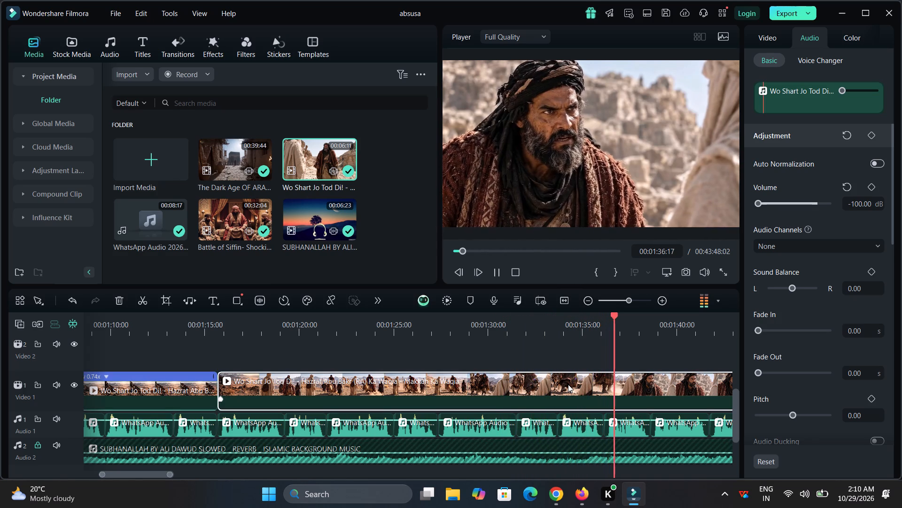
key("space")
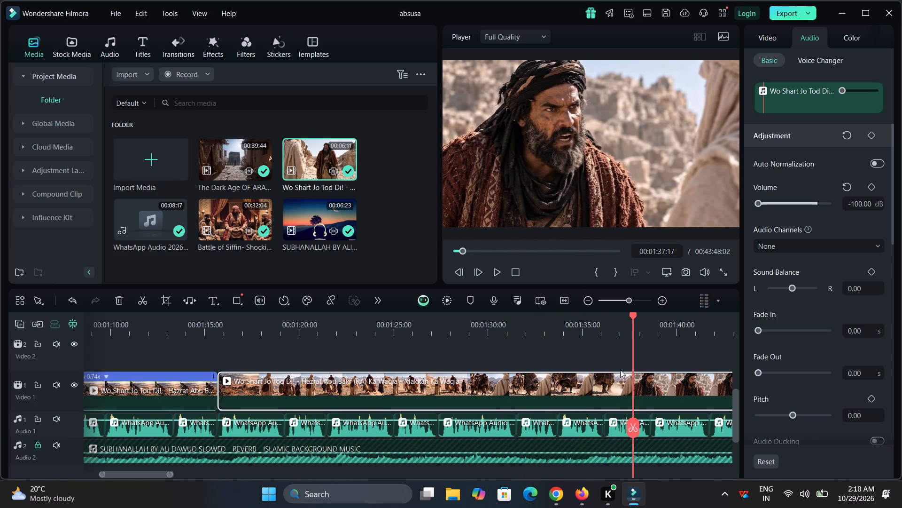
left_click_drag(626, 417, 601, 419)
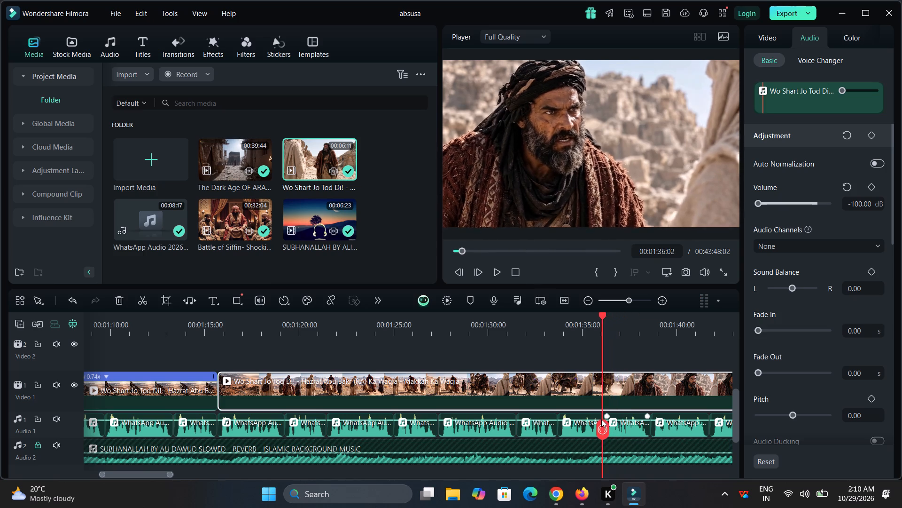
left_click_drag(601, 419, 607, 421)
left_click(607, 421)
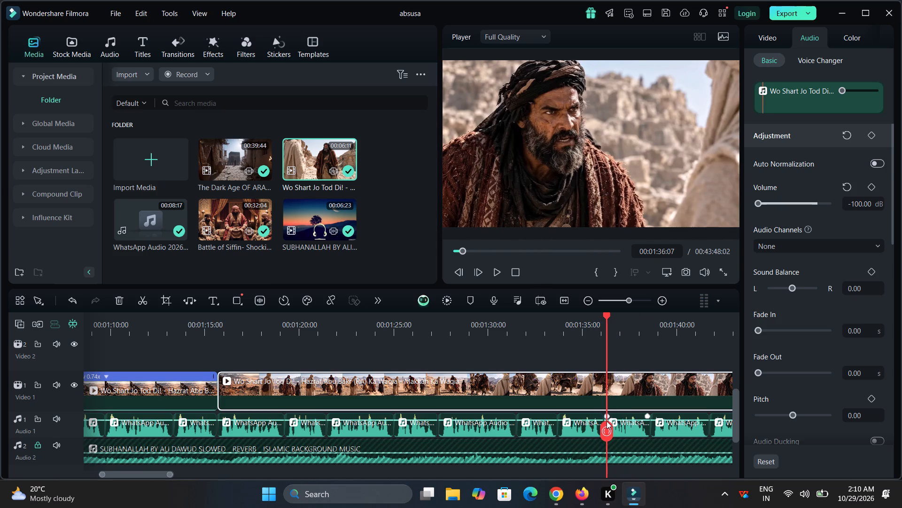
Trim the camel riders clip's end to about 00:01:36:03 and move the following close-up clip back against it.
left_click(604, 389)
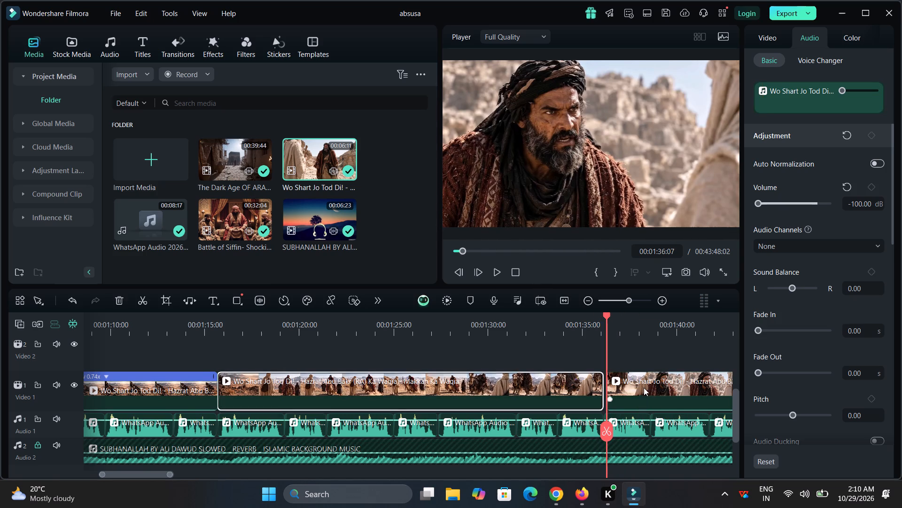
left_click_drag(644, 388, 636, 389)
Trim a few frames off the start of the bearded man piece and move it back to about 00:01:36.
key("space")
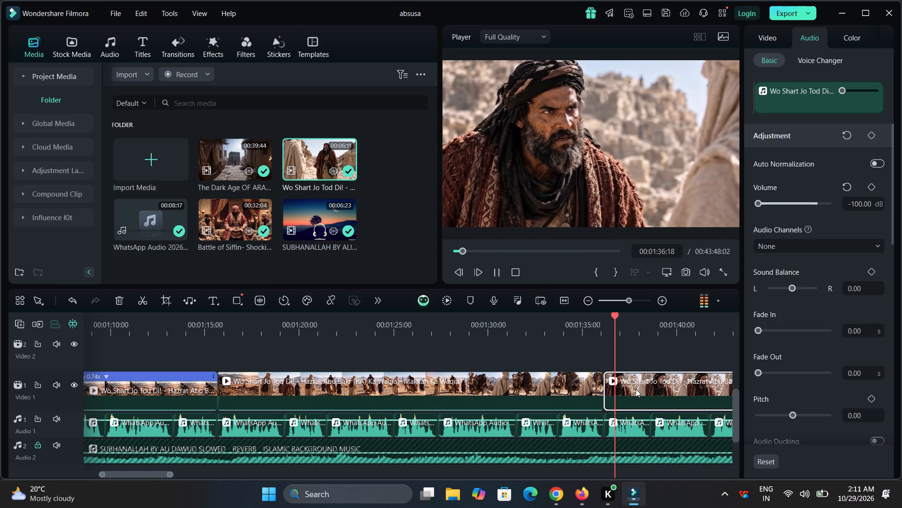
key("space")
left_click_drag(605, 389, 613, 392)
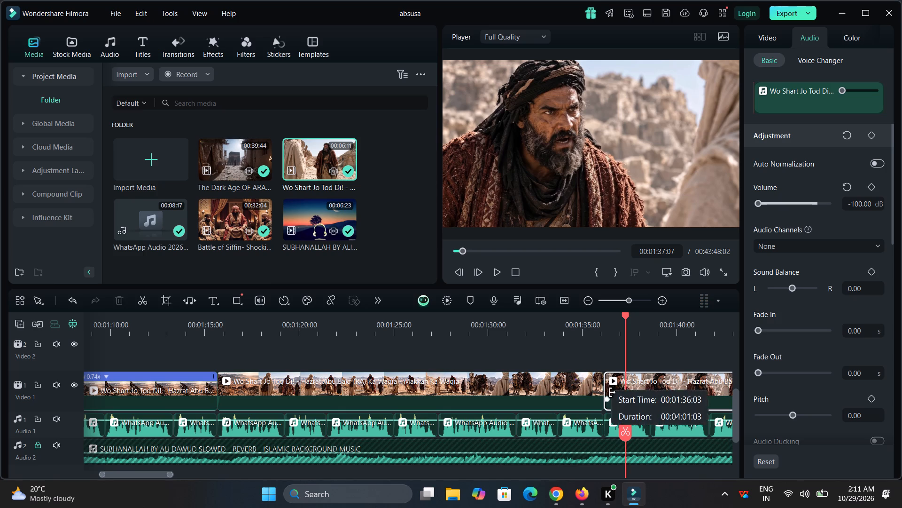
left_click_drag(613, 392, 617, 394)
left_click_drag(644, 394, 630, 394)
Split the bearded man clip at about 00:01:49 and move the later piece forward to about 00:01:51:02, where the next voice clip starts.
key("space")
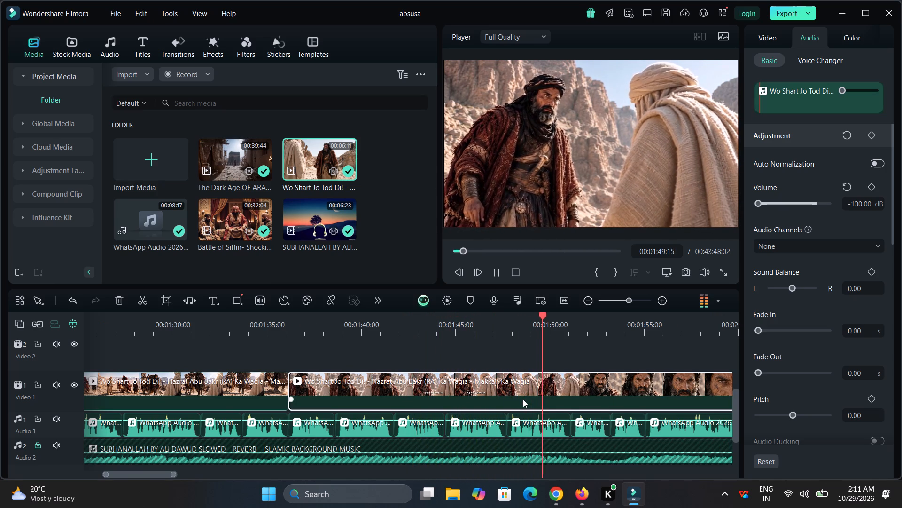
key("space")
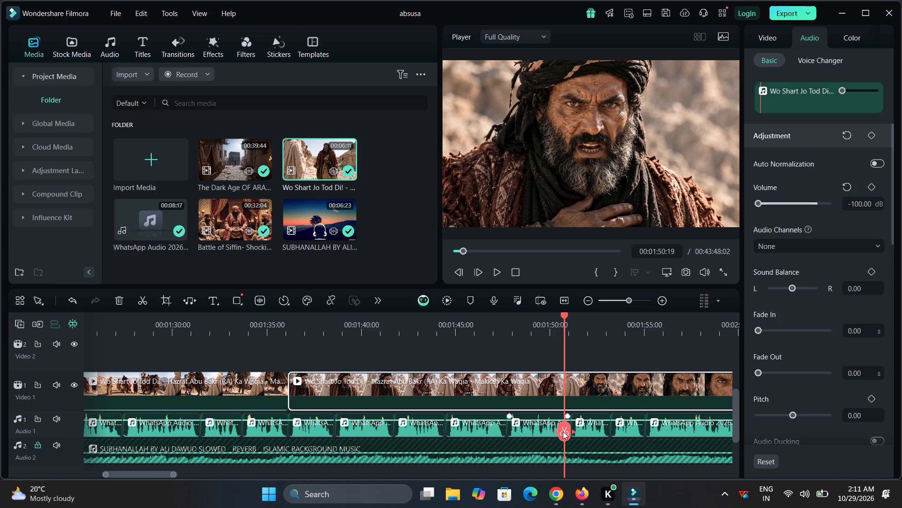
left_click_drag(563, 431, 532, 431)
left_click(532, 431)
left_click_drag(562, 383, 594, 384)
Delete the two short voice clips between about 00:01:51:02 and 00:01:55 and close the gap in the narration.
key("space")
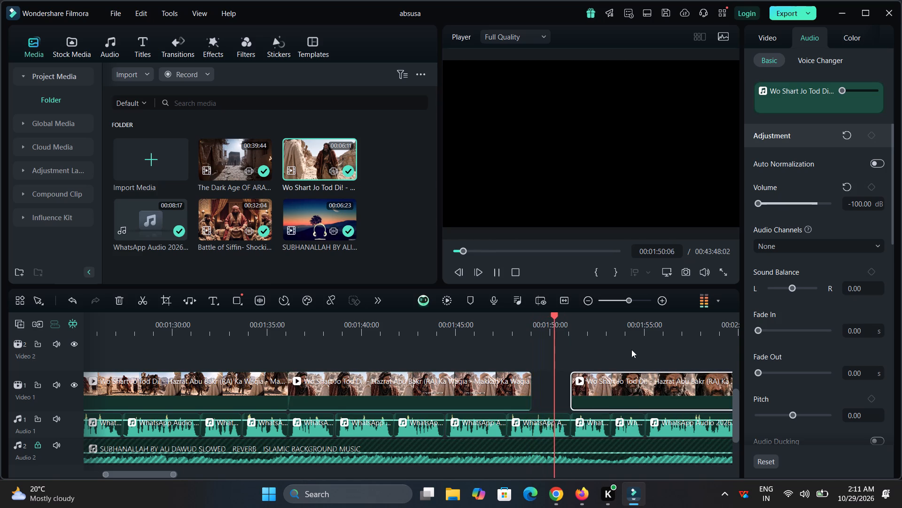
left_click_drag(662, 323, 665, 365)
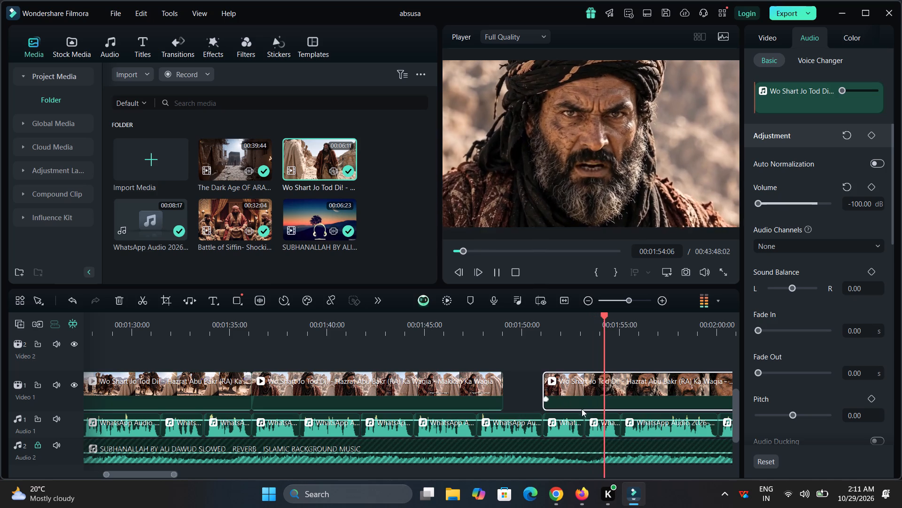
left_click(572, 427)
left_click(604, 427, "ctrl")
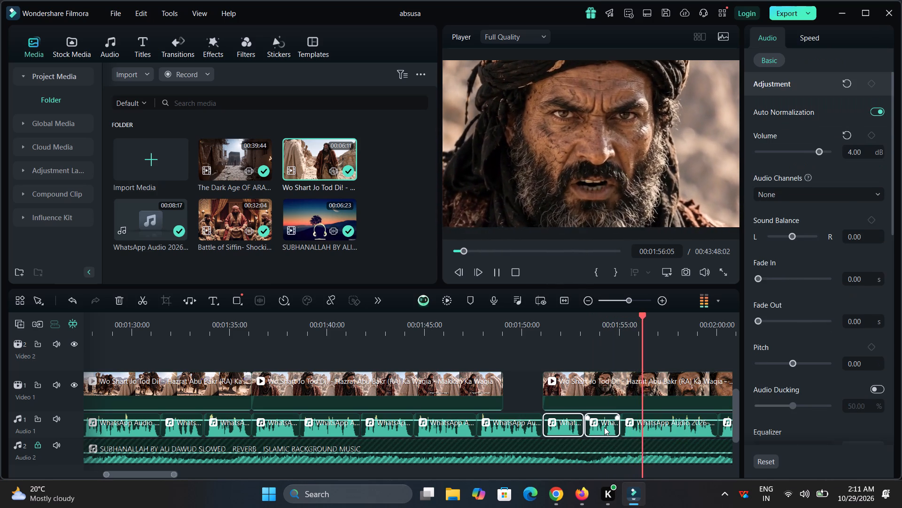
key("ctrl+x")
left_click(604, 427)
left_click(617, 419)
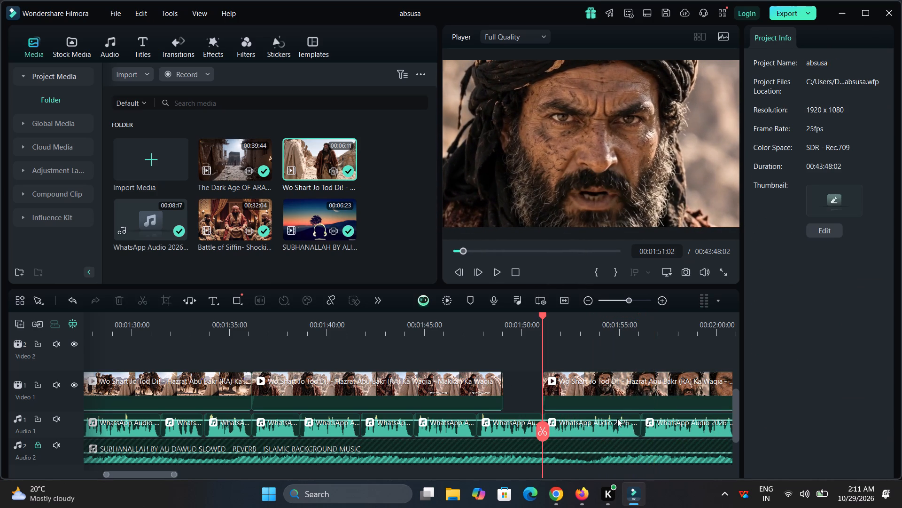
Delete the next voice clip, starting at 00:01:51:02, and close the gap it leaves in the narration.
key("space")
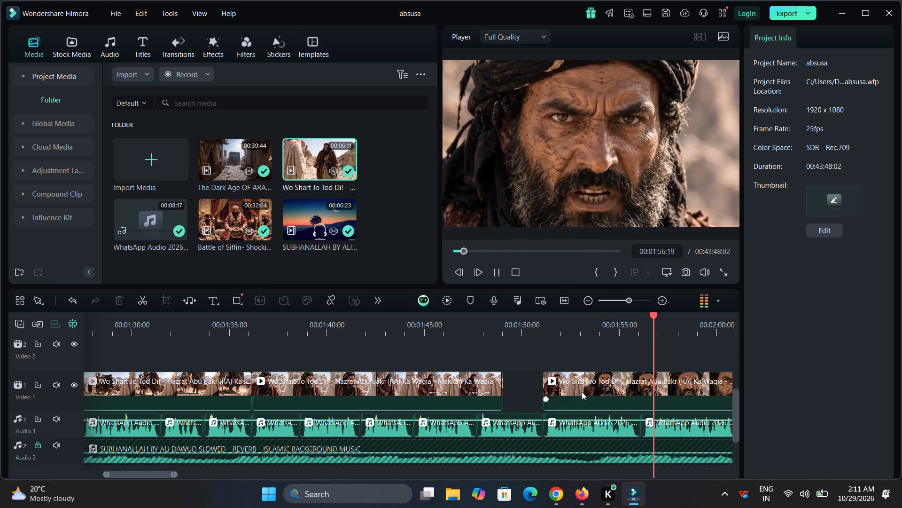
left_click(593, 422)
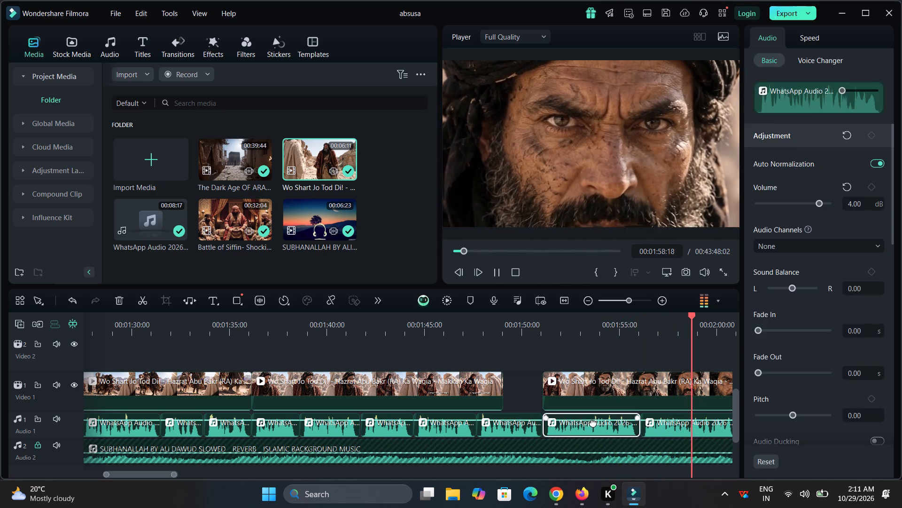
key("ctrl+x")
left_click_drag(620, 421, 629, 419)
double_click(629, 419)
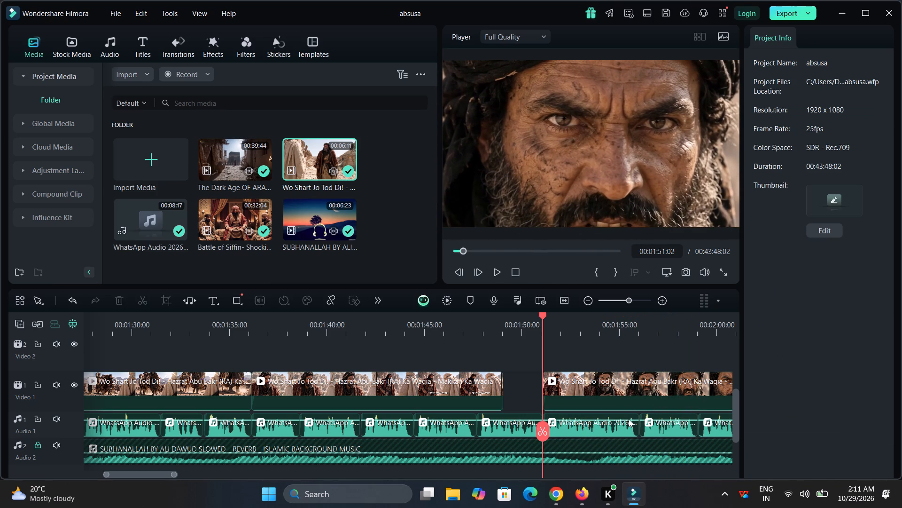
Slow the video clip before the gap to 0.86x by stretching its end to about 00:01:51, against the bearded man piece.
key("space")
left_click_drag(673, 325, 471, 356)
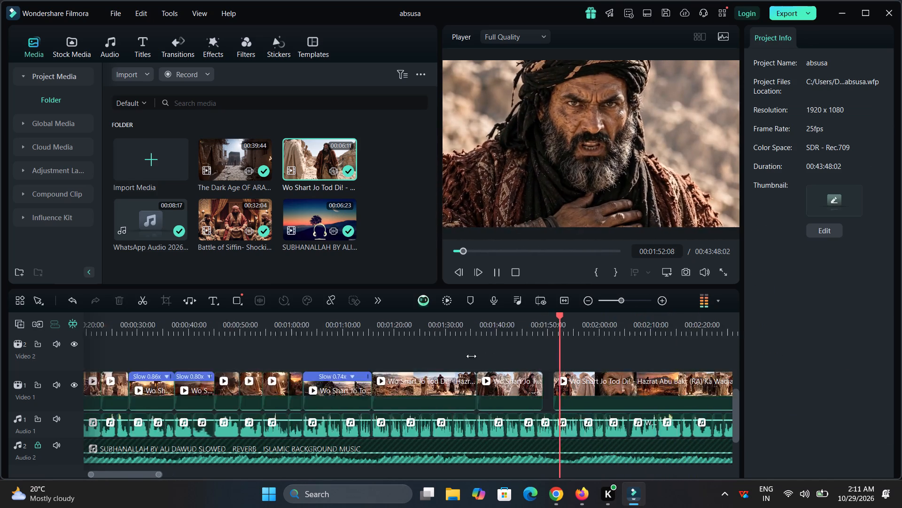
left_click_drag(471, 356, 435, 359)
left_click_drag(263, 323, 546, 356)
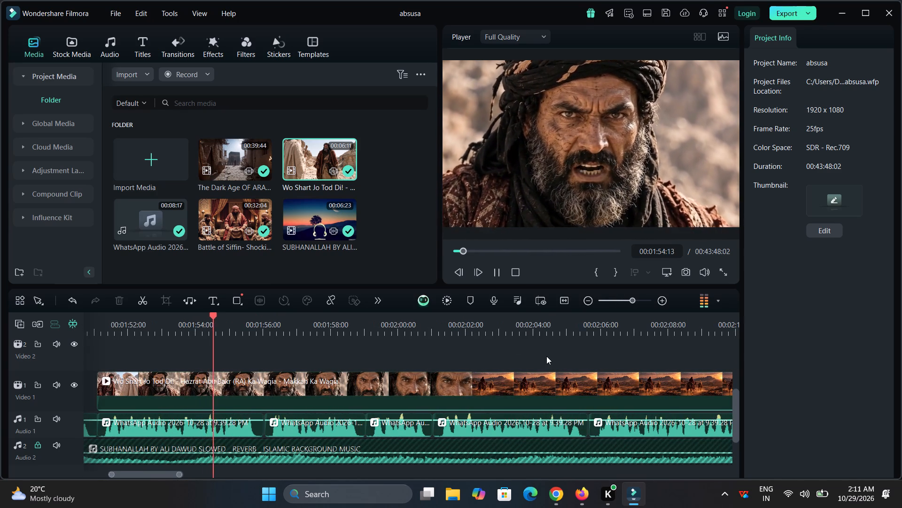
left_click_drag(436, 325, 360, 343)
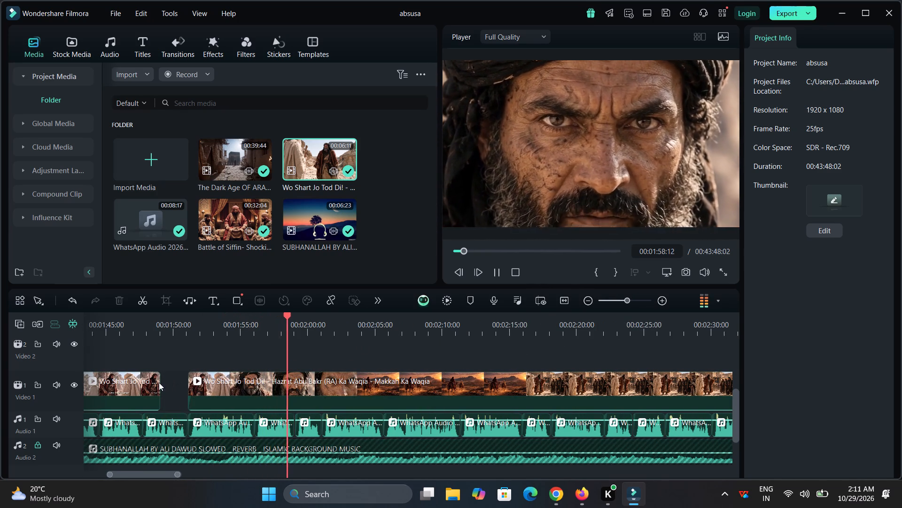
left_click_drag(156, 382, 187, 387, "ctrl")
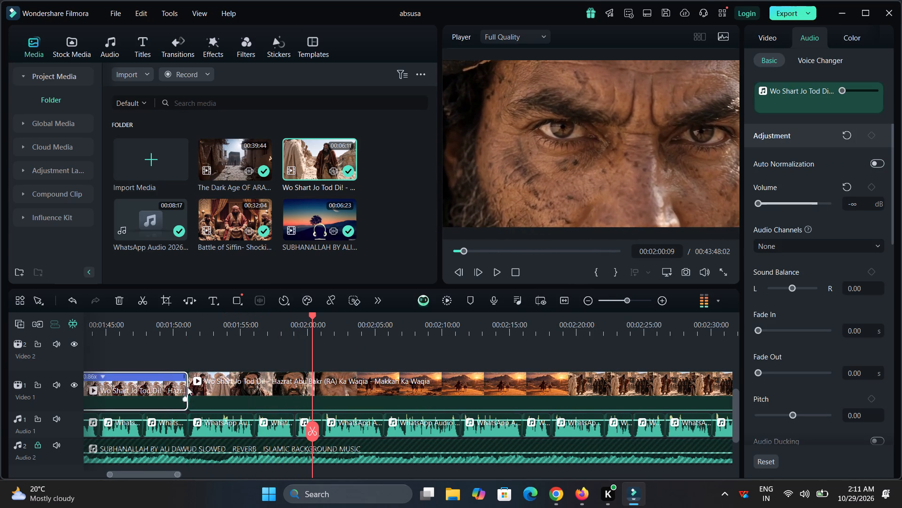
Cut out the bearded man close-up from about 00:01:56 to 00:02:02:06 and close the gap with the sunset camel riders clip.
left_click(240, 337)
left_click(241, 333)
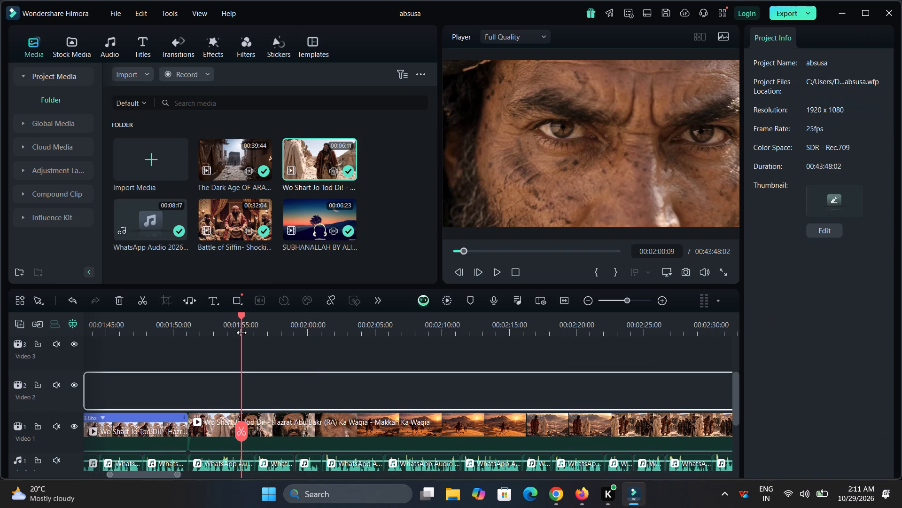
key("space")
left_click(290, 436)
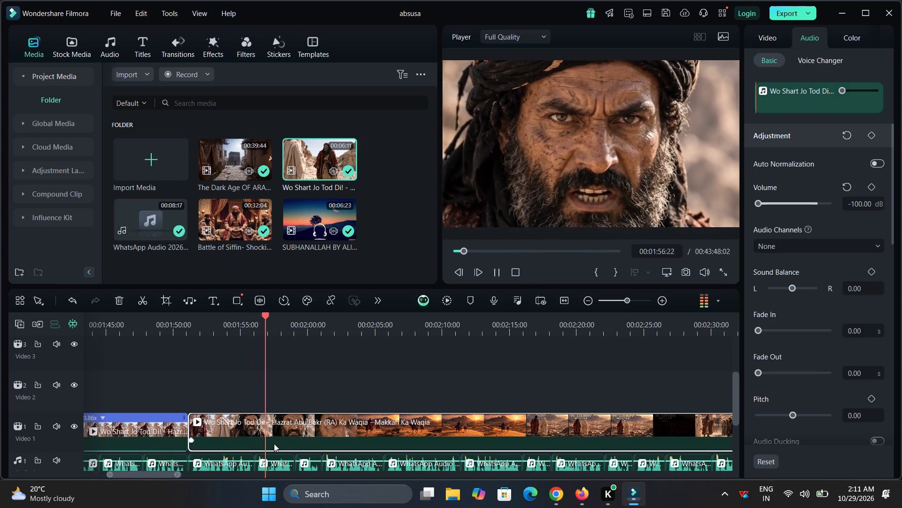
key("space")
left_click_drag(269, 439, 259, 439)
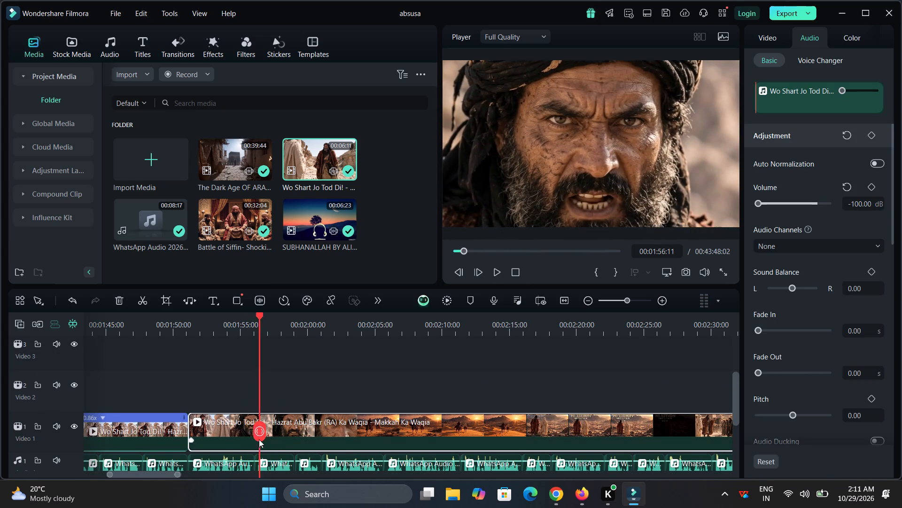
left_click_drag(259, 439, 254, 439)
left_click(254, 439)
left_click_drag(254, 439, 306, 438)
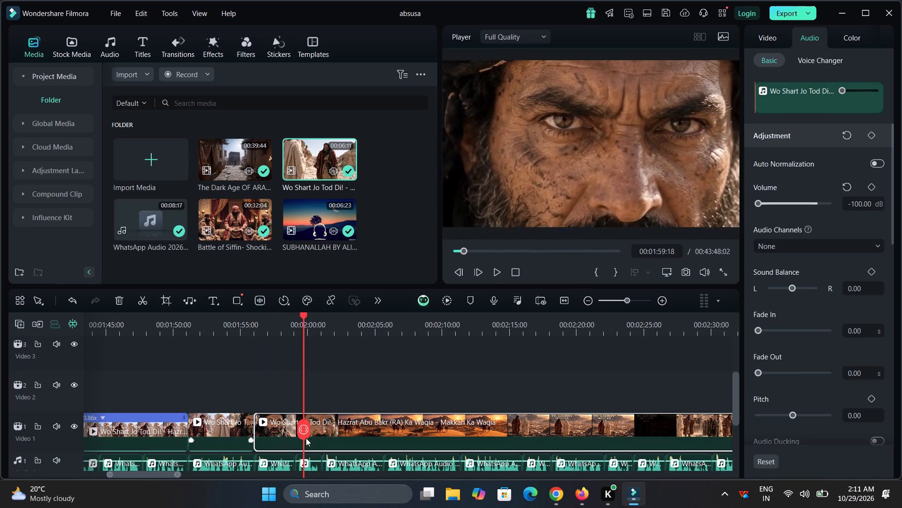
left_click_drag(306, 438, 338, 438)
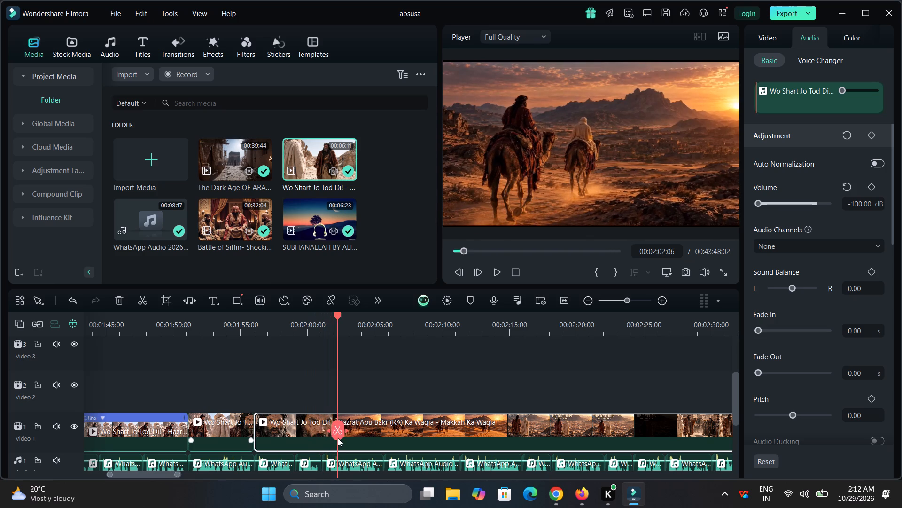
left_click(338, 438)
left_click(312, 433)
key("ctrl+x")
left_click_drag(434, 435, 354, 434)
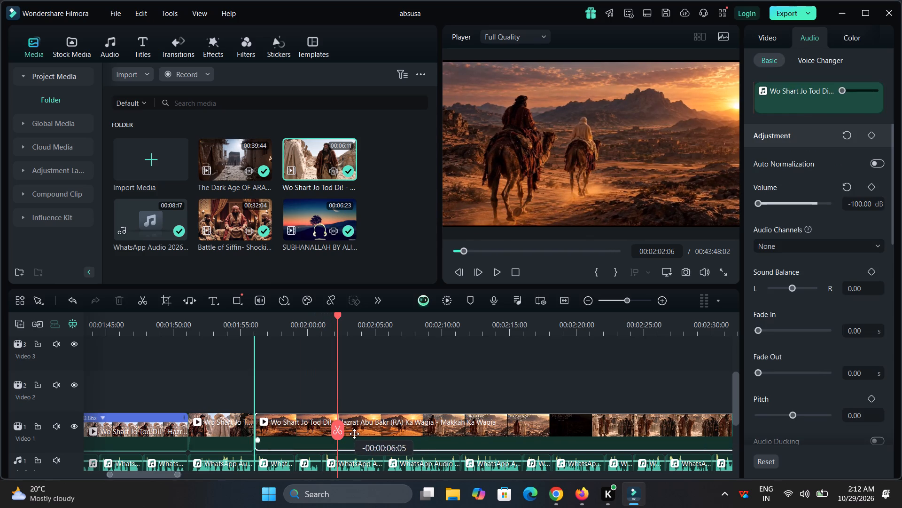
left_click_drag(354, 434, 354, 434)
Delete the roughly 2-second voiceover segment at 00:01:59:01 on Audio 1 and close its gap.
left_click(281, 329)
key("space")
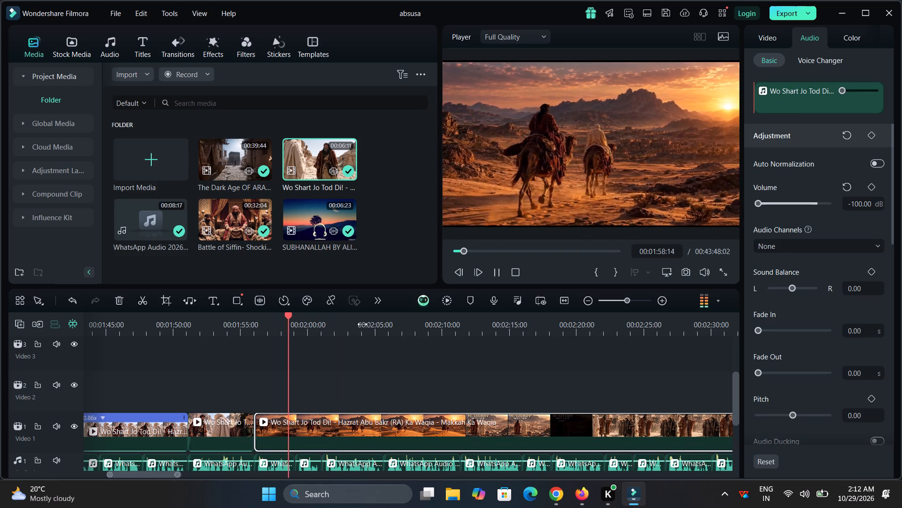
scroll(497, 349, "down", 1)
left_click_drag(413, 320, 566, 341)
left_click(299, 450)
key("ctrl+x")
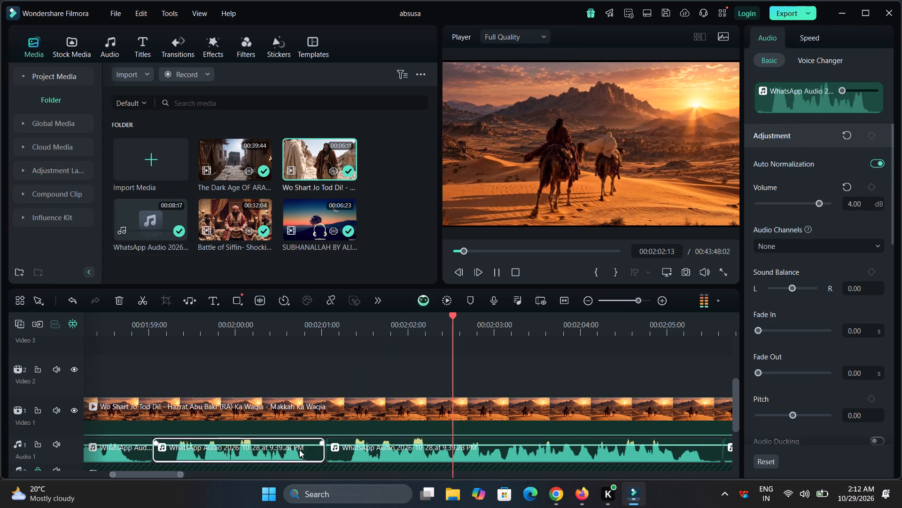
left_click_drag(299, 450, 325, 440)
double_click(317, 440)
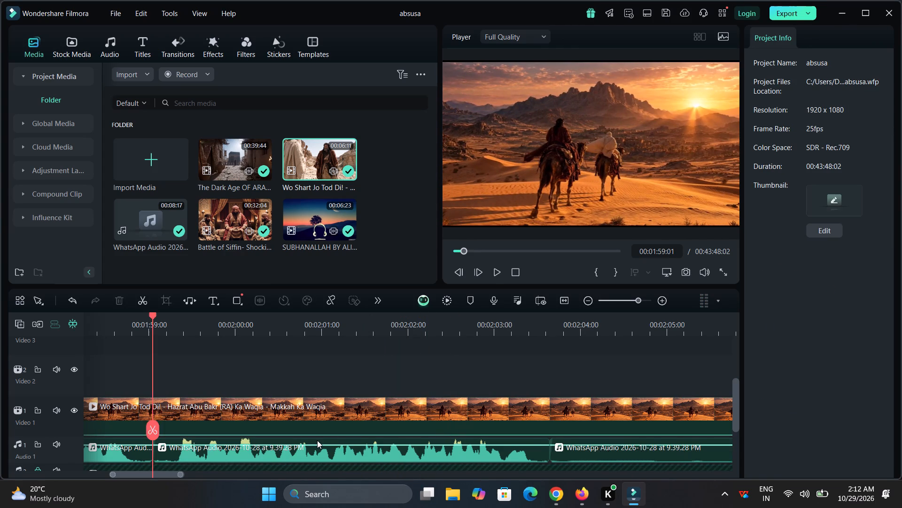
Cut out the camel riders footage from 00:02:03:17 to 00:02:09:21 and move the Mecca overlook clip back against the earlier piece.
key("space")
left_click(446, 419)
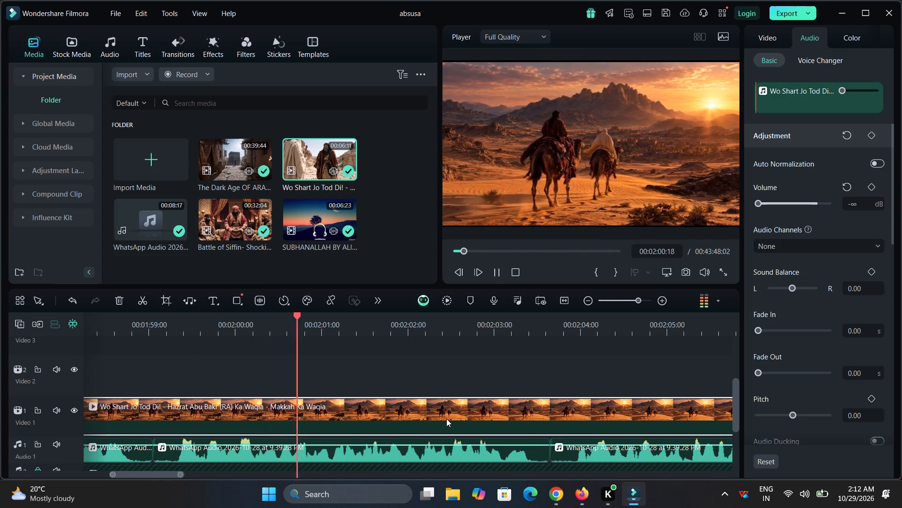
left_click_drag(649, 330, 550, 360)
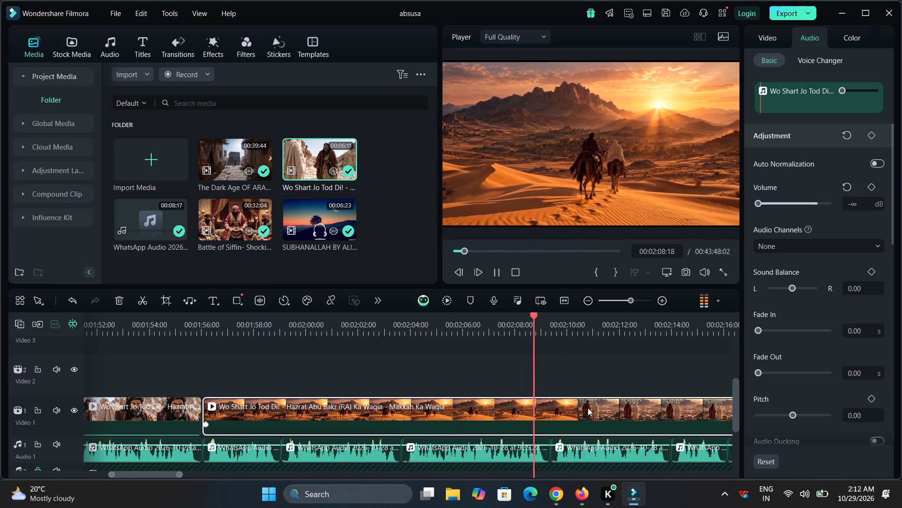
key("space")
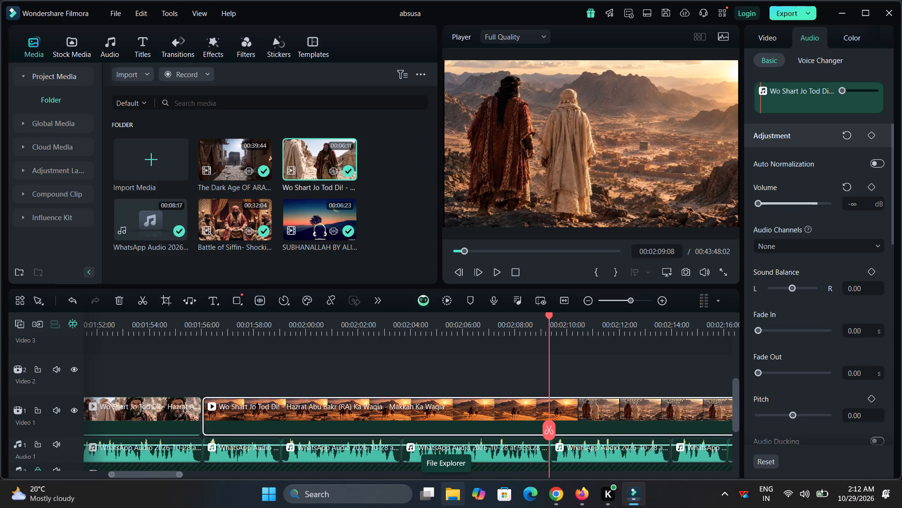
key("space")
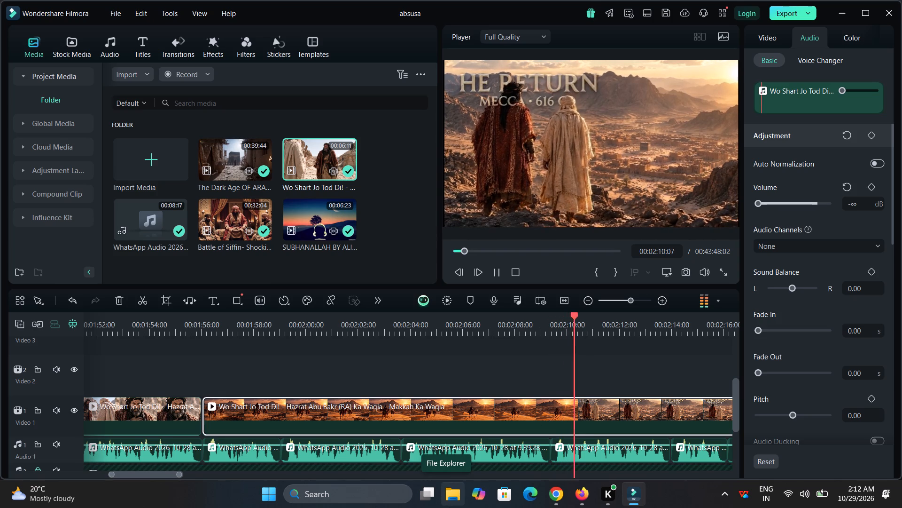
key("space")
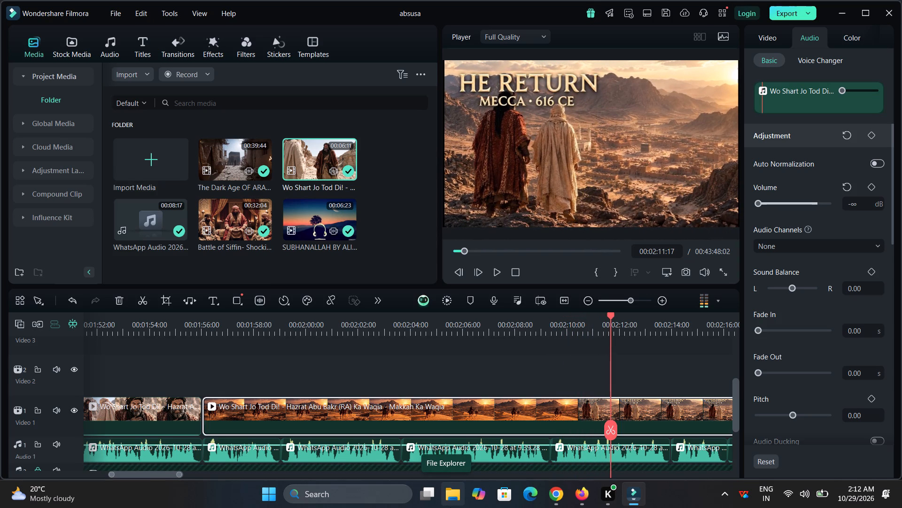
left_click(390, 333)
key("space")
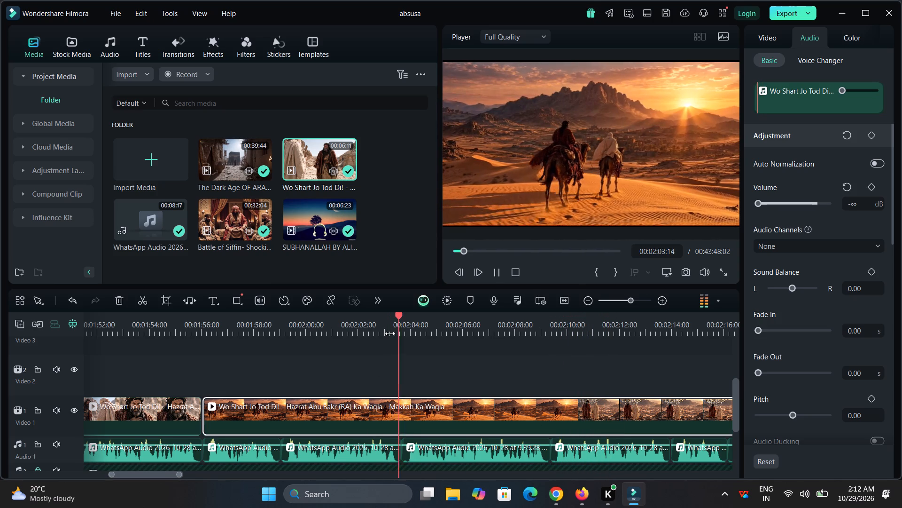
key("space")
left_click(405, 433)
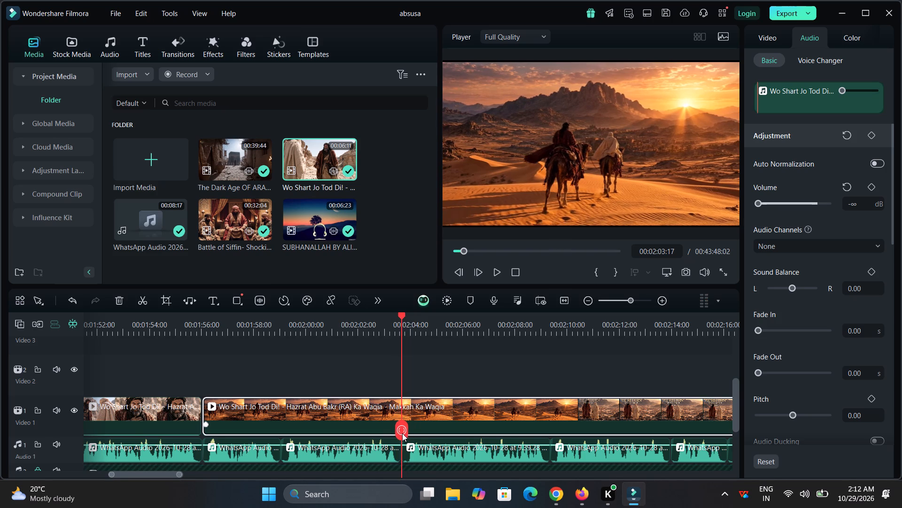
left_click(402, 433)
left_click_drag(402, 433, 563, 429)
left_click(563, 429)
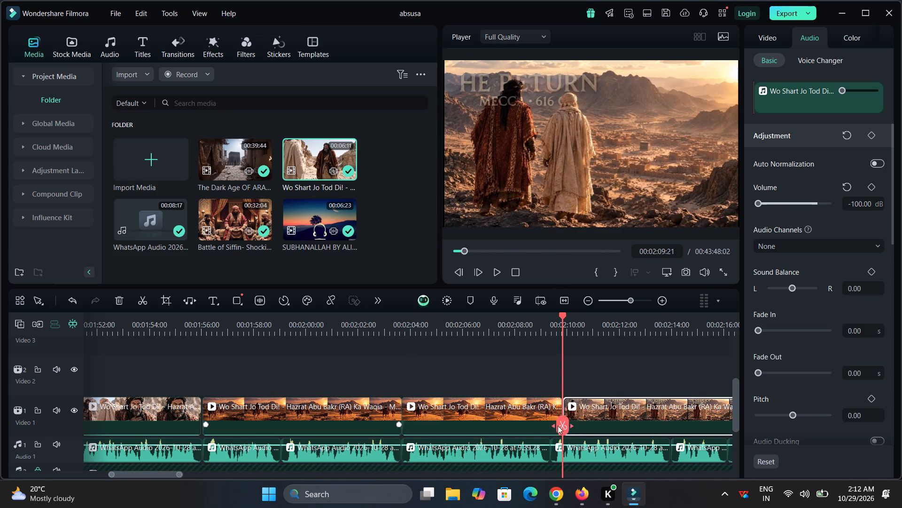
left_click(531, 414)
key("ctrl+x")
left_click_drag(672, 401, 519, 413)
Cut out the footage from about 00:02:09:13 on the Mecca title shot to 00:02:13:05 and close the gap with the crowd confrontation clip.
key("space")
left_click_drag(655, 323, 441, 356)
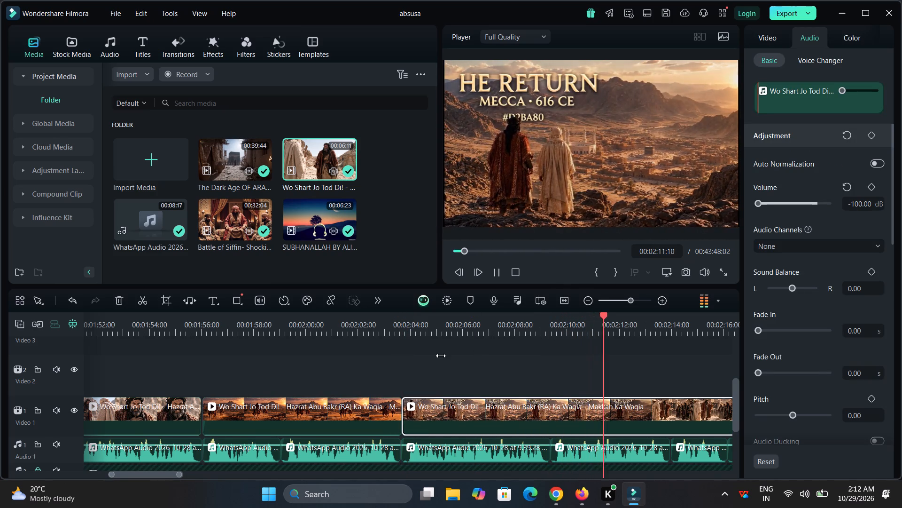
left_click_drag(441, 356, 317, 370)
left_click_drag(168, 325, 465, 362)
left_click(96, 321)
left_click_drag(96, 321, 79, 329)
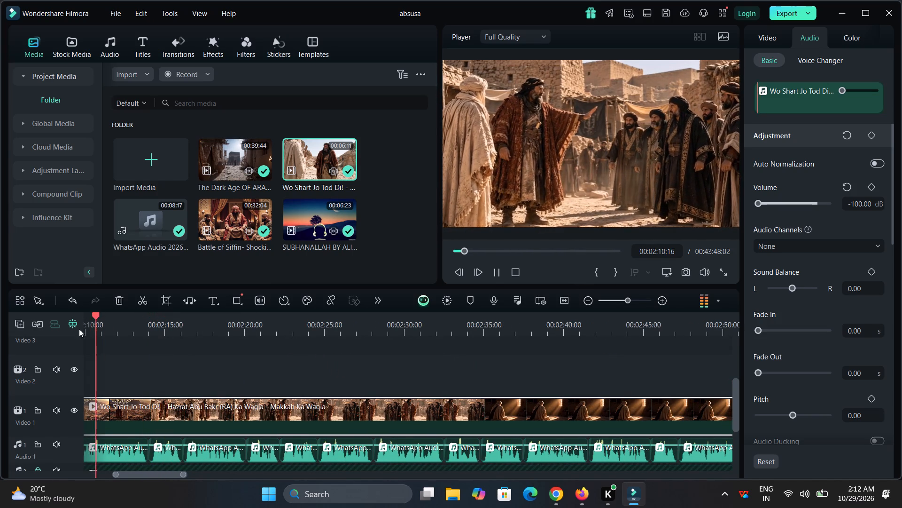
left_click_drag(79, 329, 70, 332)
key("space")
key("space")
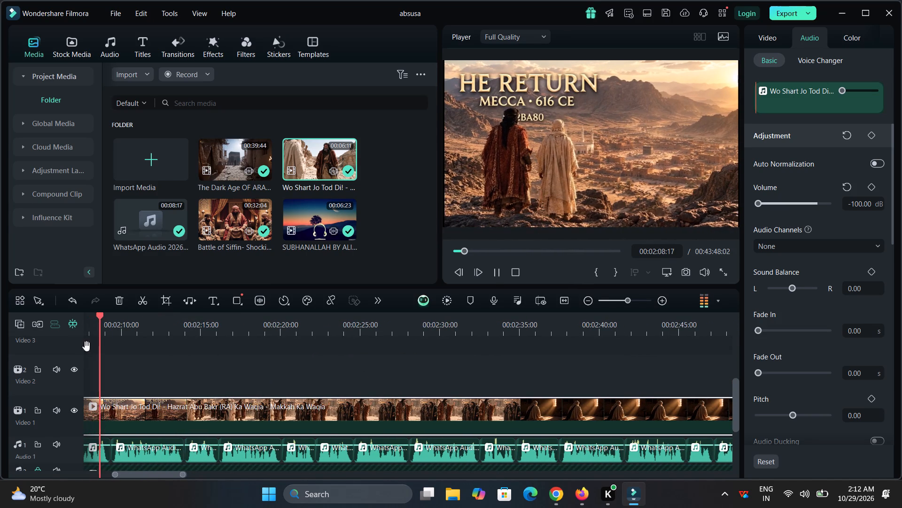
left_click(166, 412)
key("space")
left_click(111, 423)
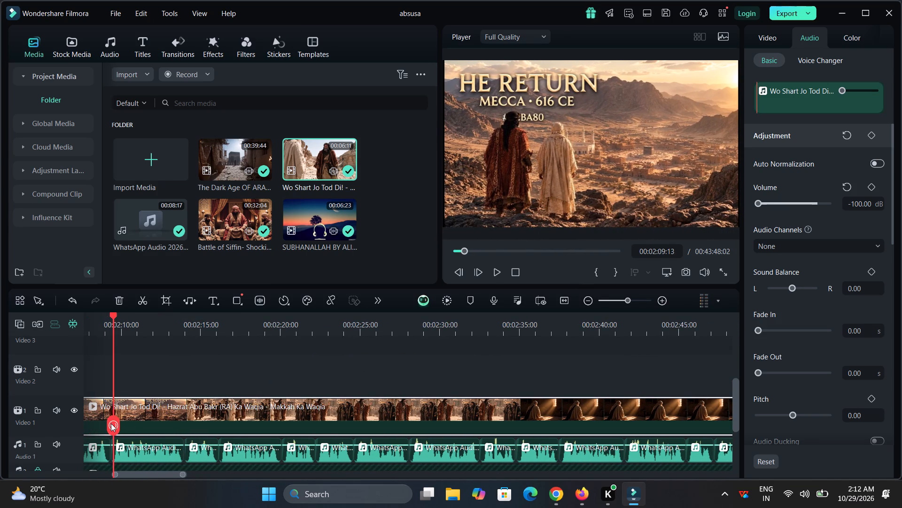
left_click_drag(111, 423, 172, 426)
left_click(172, 426)
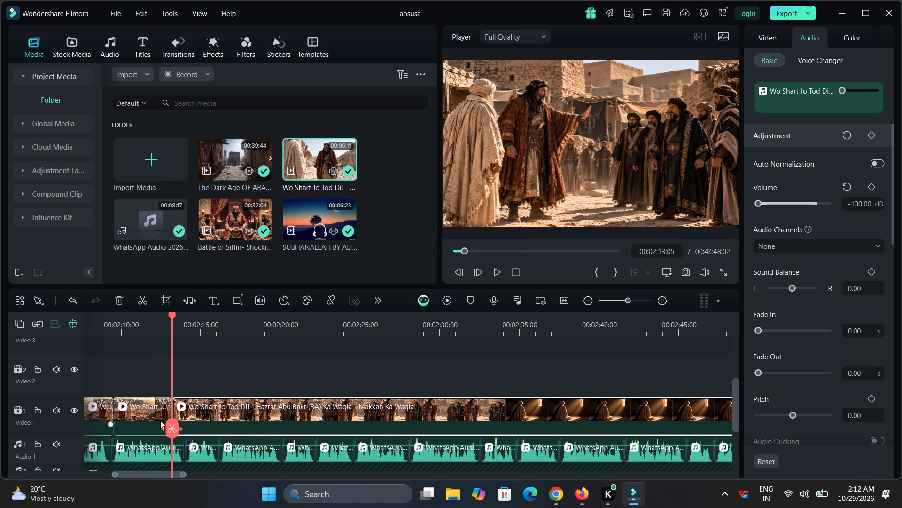
left_click(156, 420)
key("ctrl+x")
left_click_drag(221, 416, 161, 417)
Split the crowd confrontation clip at 00:02:19:01 and move the later piece, the argument by the columns, to start at about 00:02:24:15.
key("space")
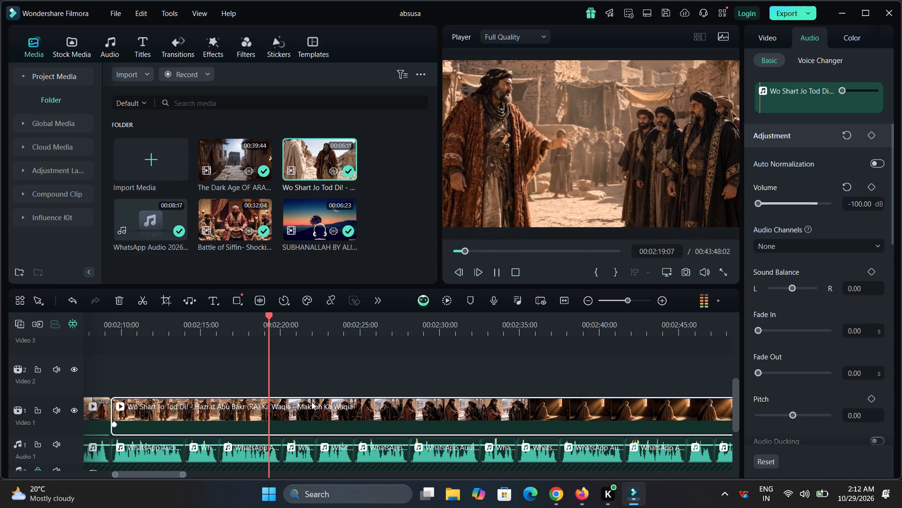
key("space")
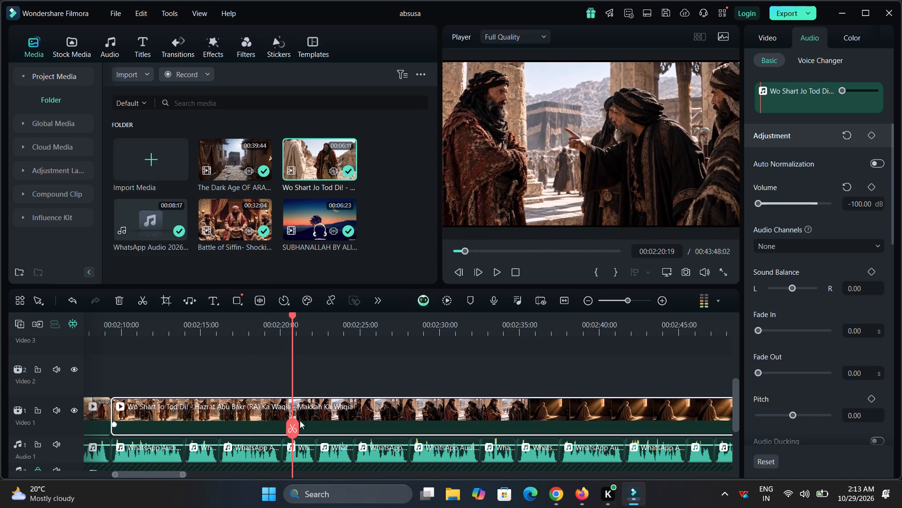
left_click_drag(296, 430, 266, 431)
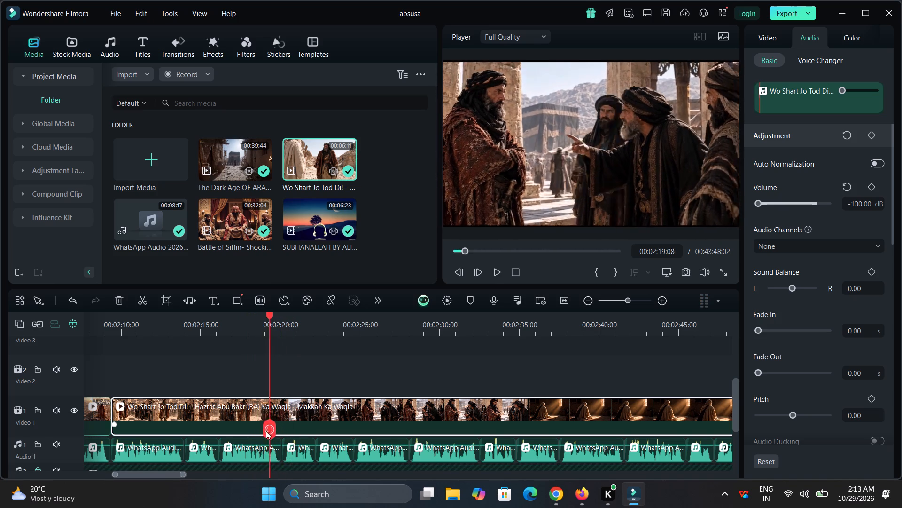
left_click_drag(266, 431, 265, 431)
left_click(265, 431)
left_click_drag(301, 419, 344, 420)
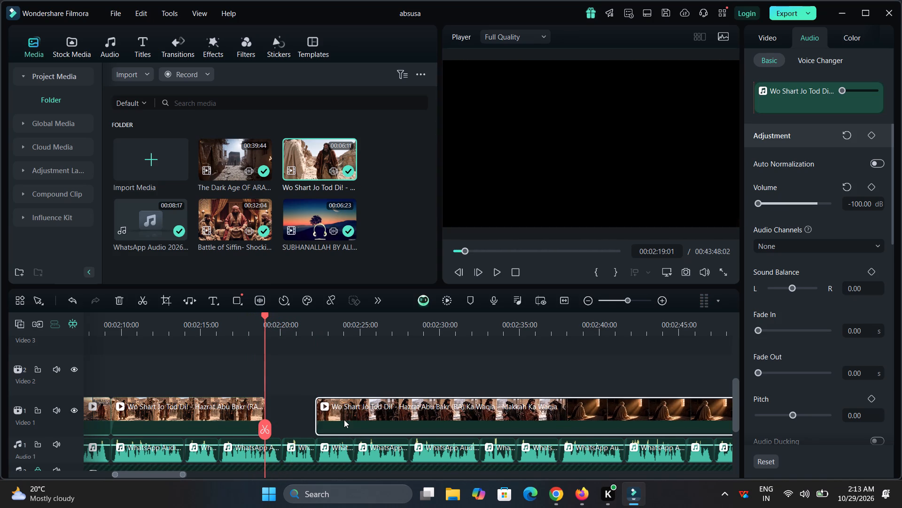
triple_click(344, 420)
key("space")
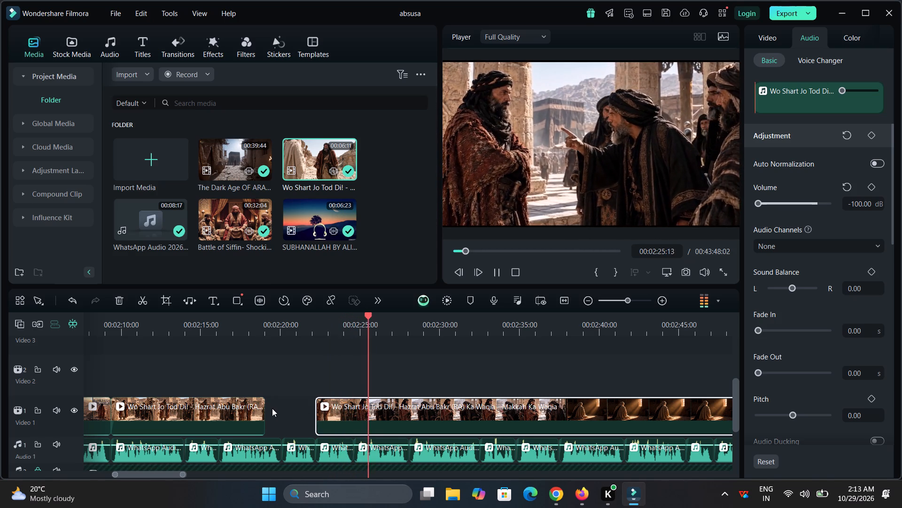
left_click_drag(341, 419, 371, 420)
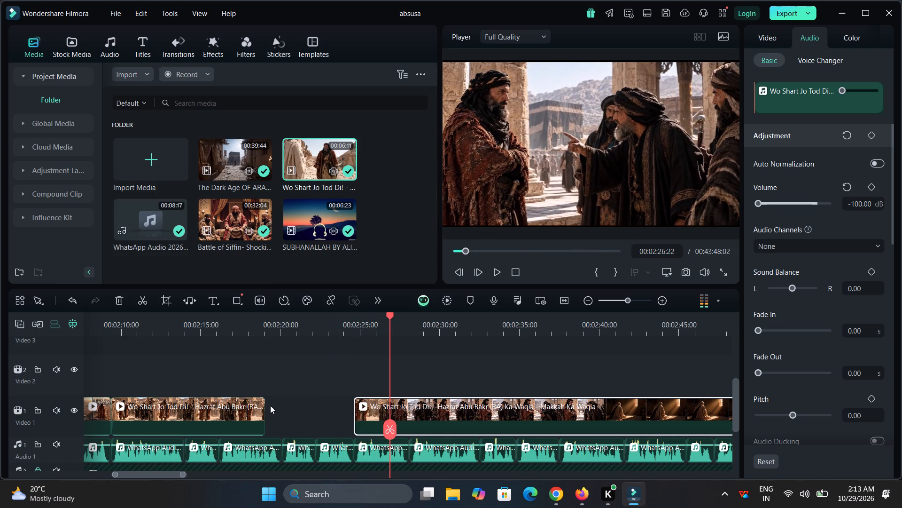
left_click(265, 406, "ctrl")
Delete the voiceover segment starting at about 00:02:24:15 on Audio 1 and close its gap.
key("space")
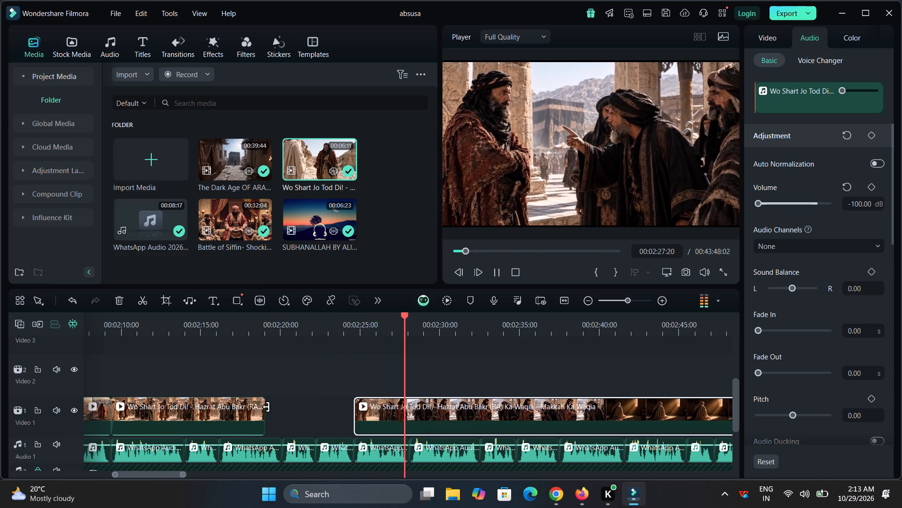
left_click(384, 447)
key("ctrl+x")
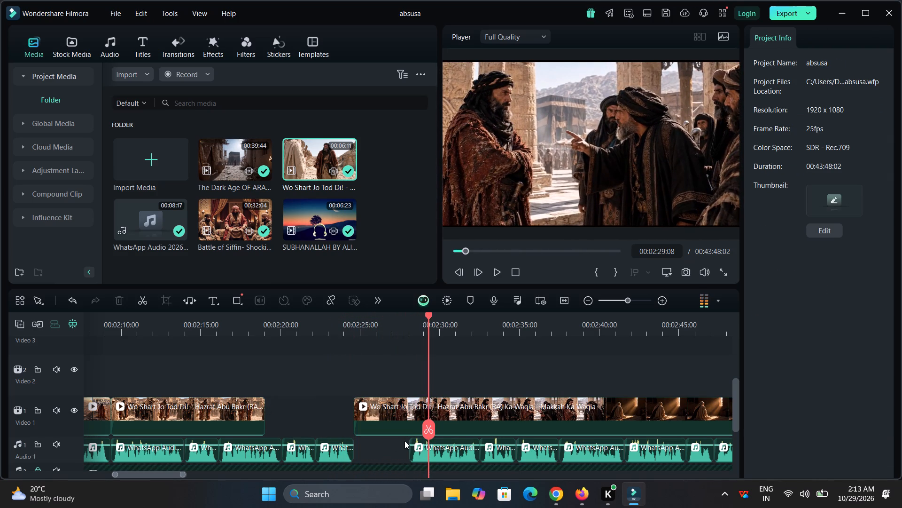
double_click(404, 441)
Delete the roughly 2-second voiceover segment at about 00:02:29 on Audio 1 and close its gap.
key("space")
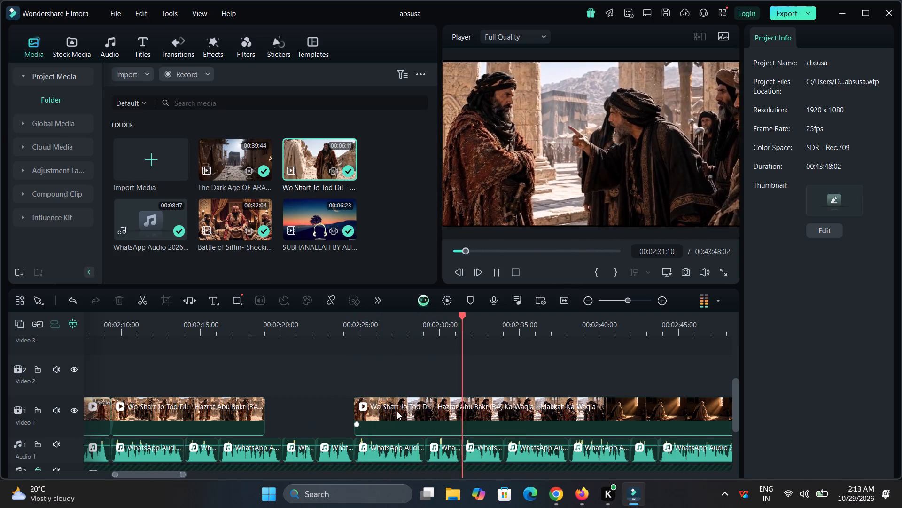
left_click(453, 452)
key("ctrl+x")
left_click(453, 452)
left_click(452, 444)
Move the argument-by-the-columns clip on Video 1 later, starting it at about 00:02:31:17 with the voiceover segment there.
key("space")
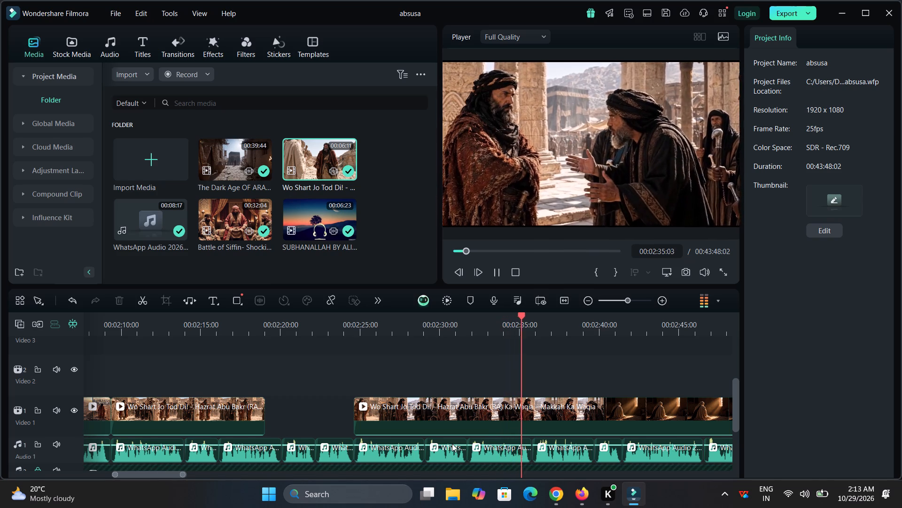
left_click_drag(404, 429, 490, 430)
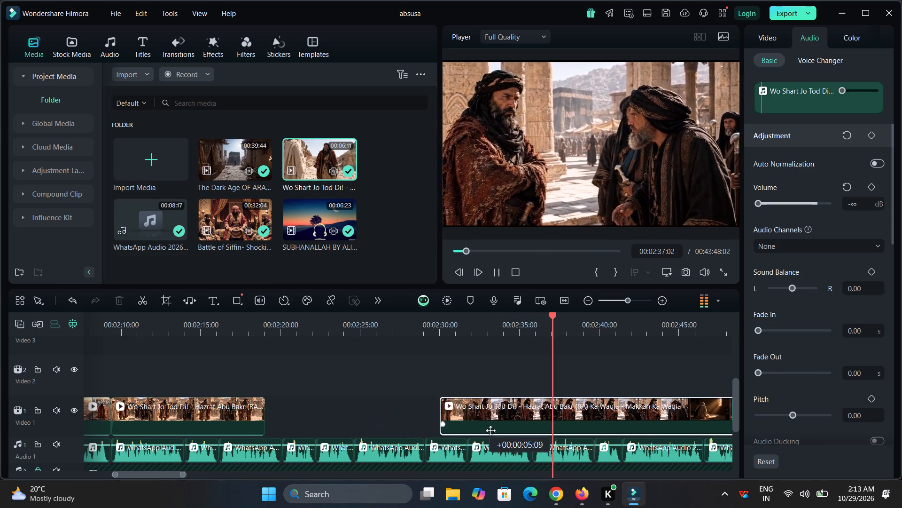
left_click_drag(490, 430, 503, 433)
key("space")
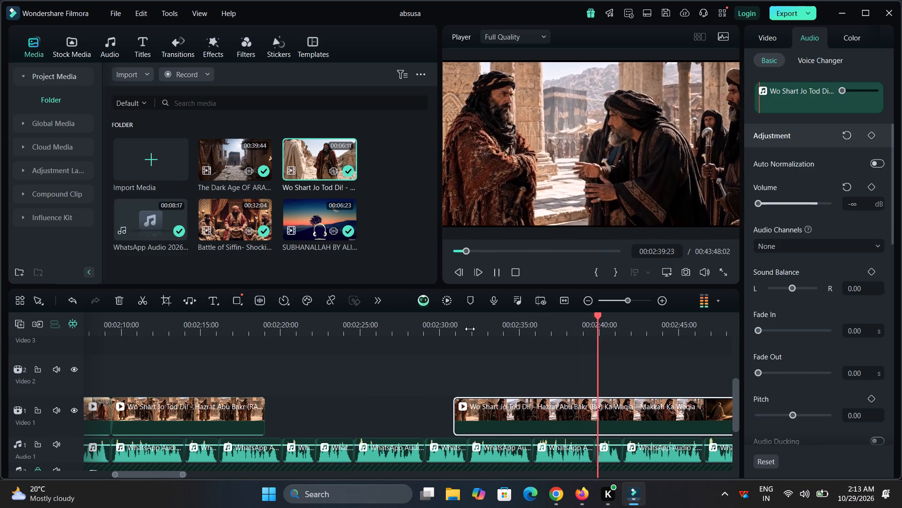
left_click(437, 323)
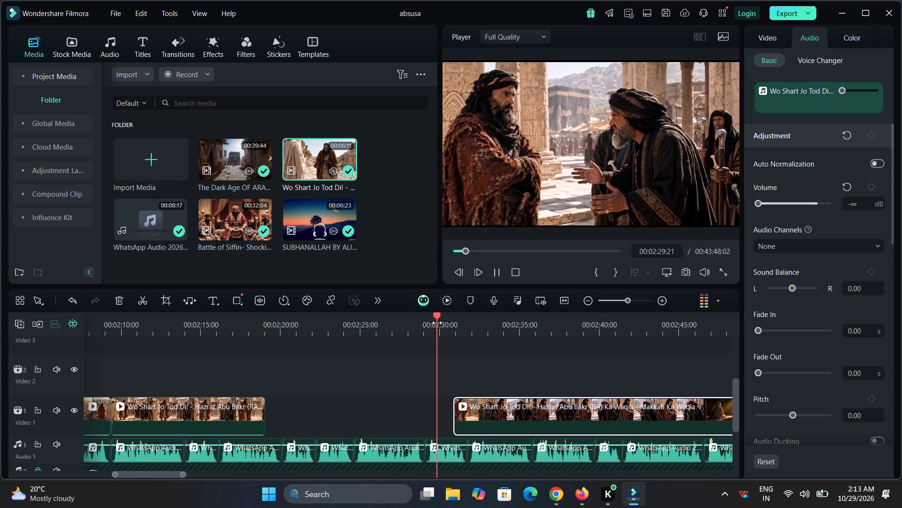
left_click_drag(473, 409, 485, 410)
key("space")
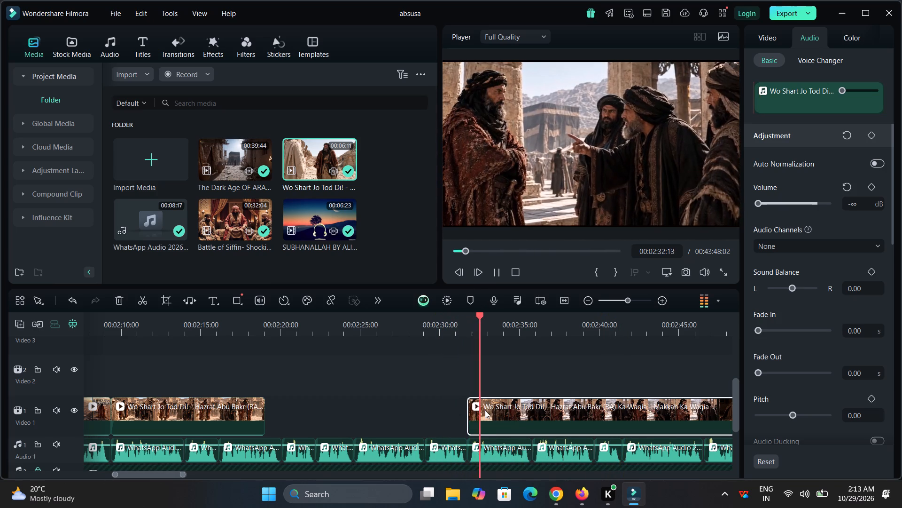
Move the crowd confrontation clip on Video 1 later to start at about 00:02:16, opening a gap before it.
left_click_drag(135, 393, 157, 398)
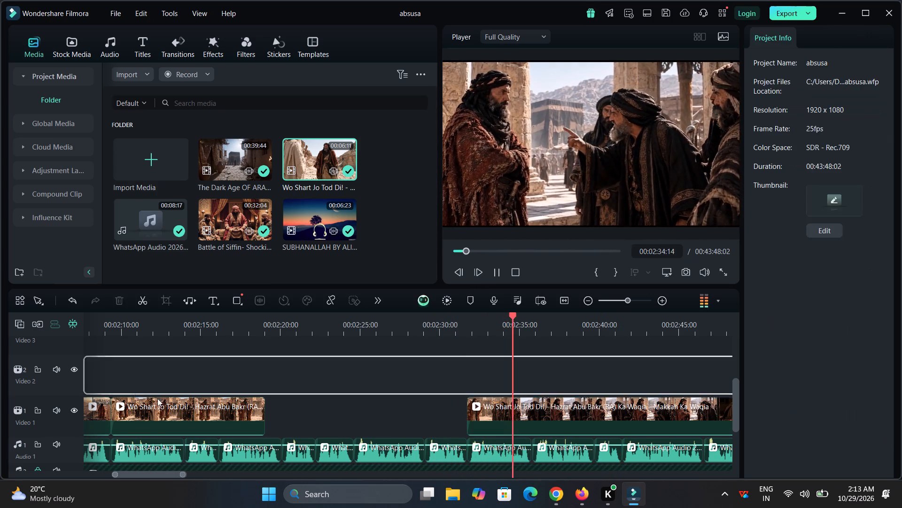
left_click_drag(157, 398, 244, 412)
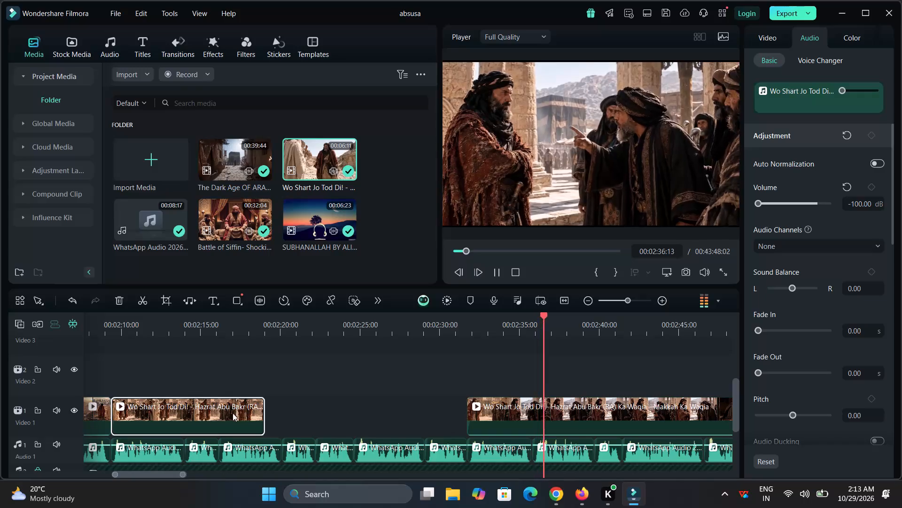
left_click_drag(208, 416, 331, 428)
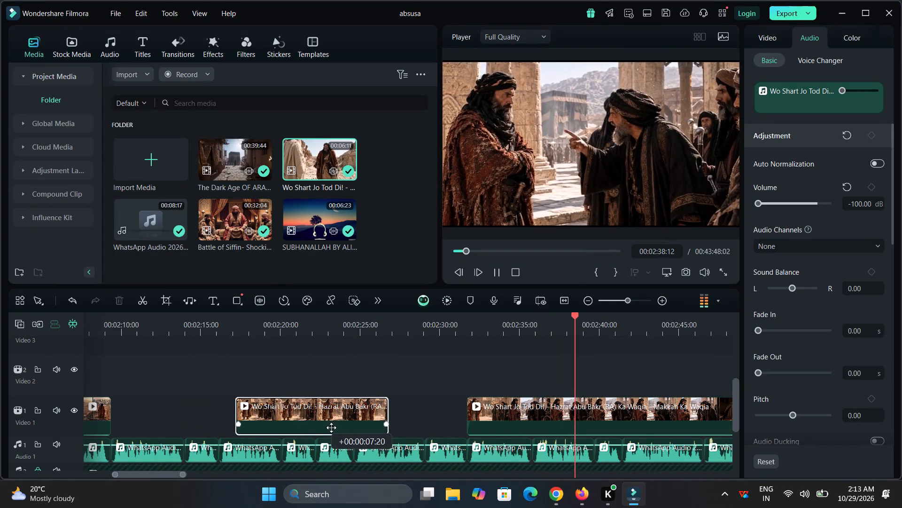
left_click_drag(331, 428, 325, 428)
key("space")
key("space")
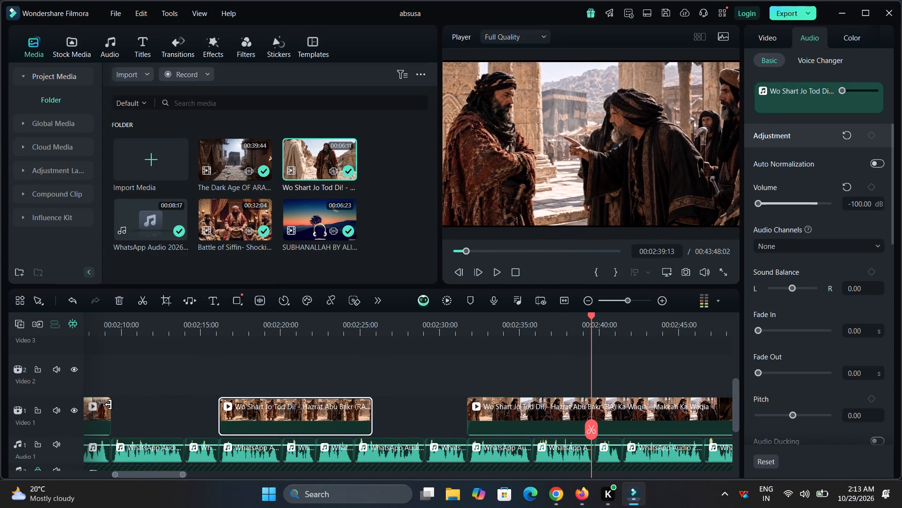
Extend the clip before the gap to end at 00:02:13:24 and move the crowd confrontation clip directly against it.
left_click_drag(109, 412, 178, 417)
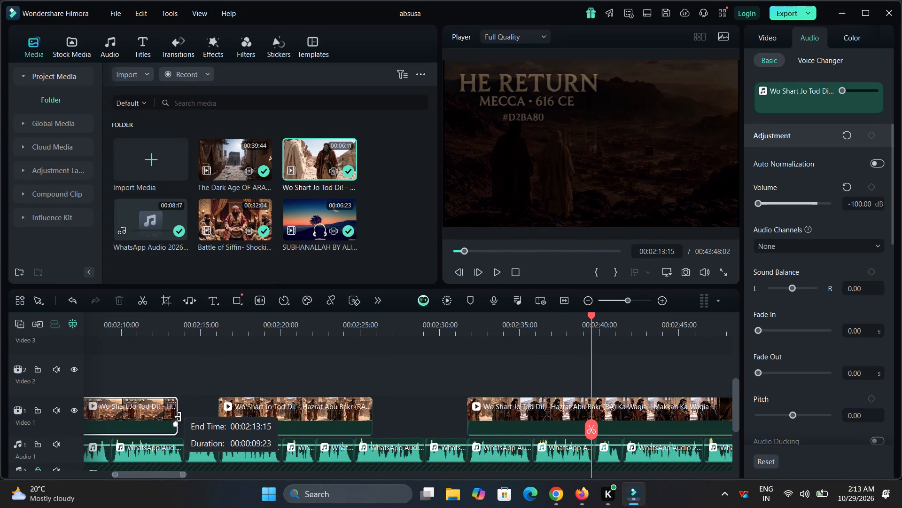
left_click_drag(178, 417, 185, 421)
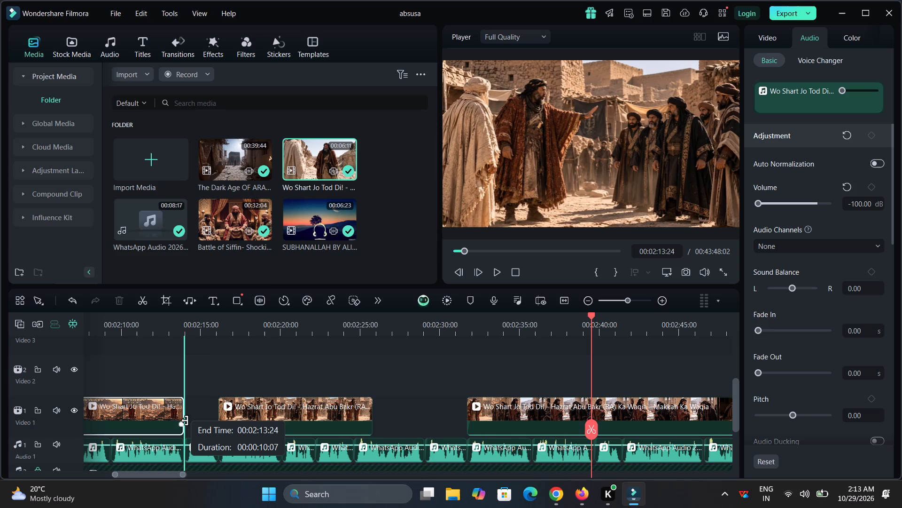
left_click_drag(185, 421, 181, 422)
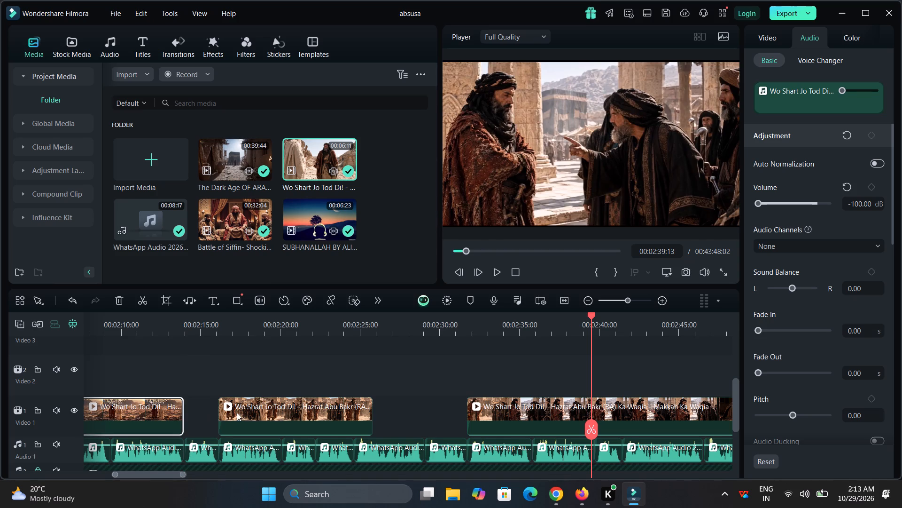
left_click_drag(252, 413, 216, 415)
left_click_drag(169, 336, 170, 331)
left_click(170, 331)
scroll(184, 354, "down", 1)
key("space")
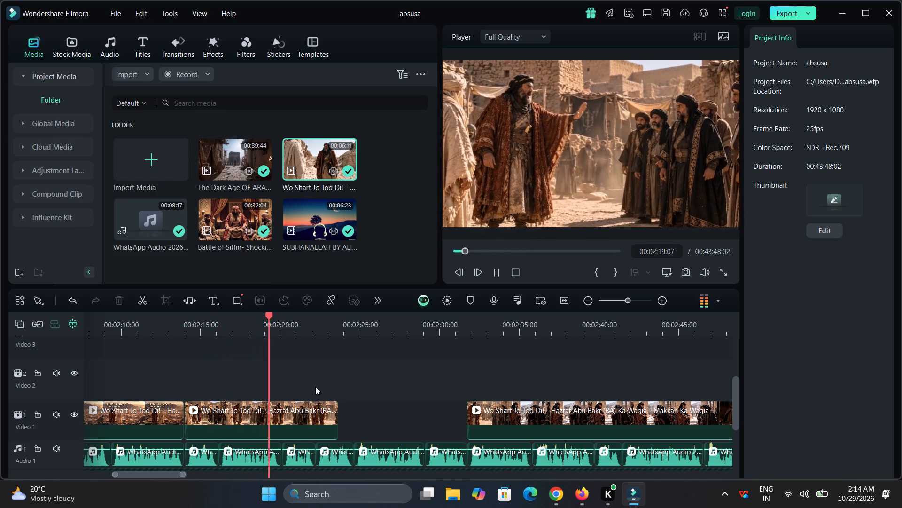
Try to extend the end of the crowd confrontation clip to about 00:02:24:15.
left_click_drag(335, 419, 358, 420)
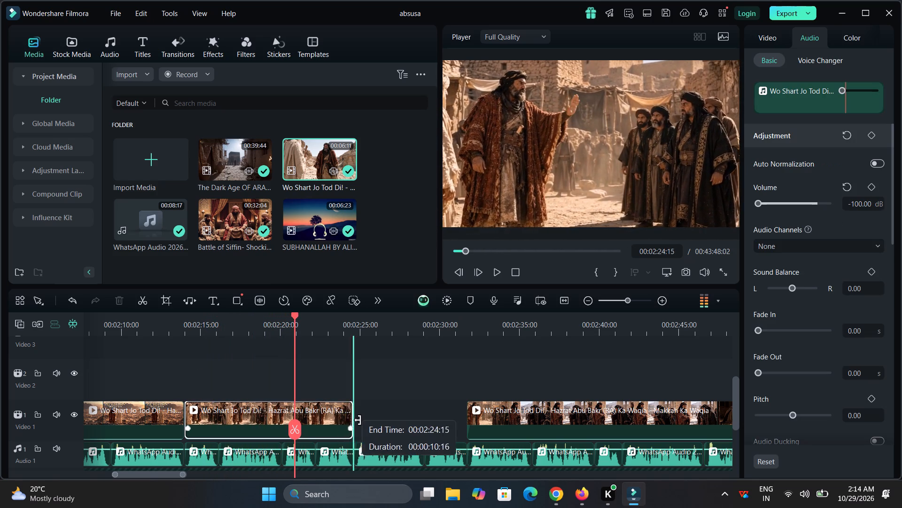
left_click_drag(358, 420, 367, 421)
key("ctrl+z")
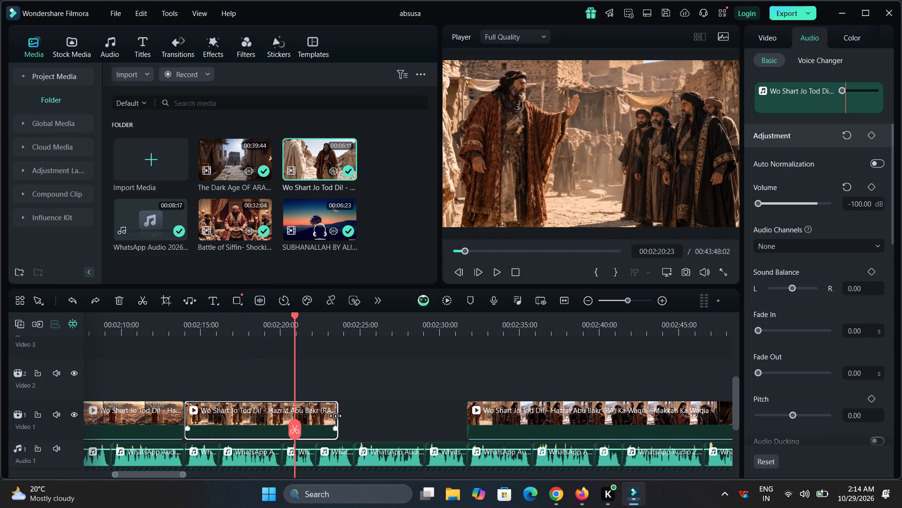
Slow the crowd confrontation clip to 0.55x so it stretches up to the start of the argument clip.
left_click_drag(336, 417, 461, 427, "ctrl")
key("space")
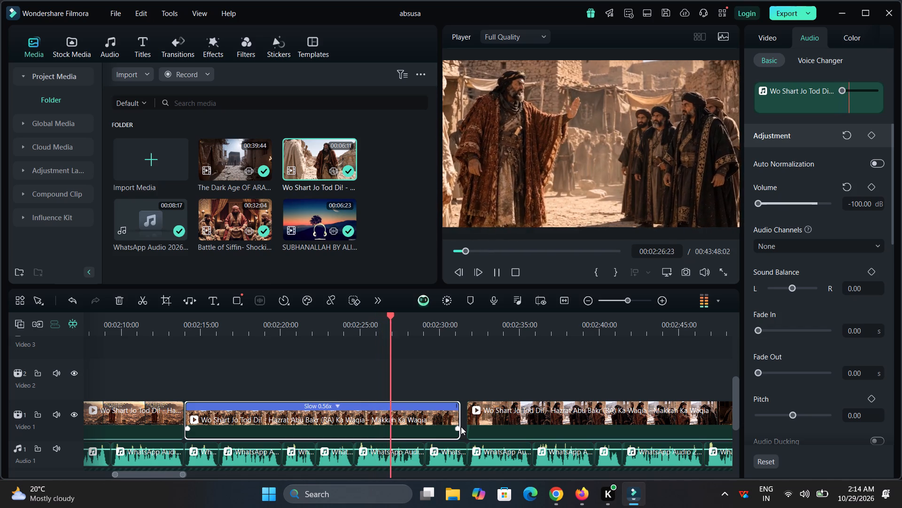
left_click_drag(459, 413, 466, 417, "ctrl")
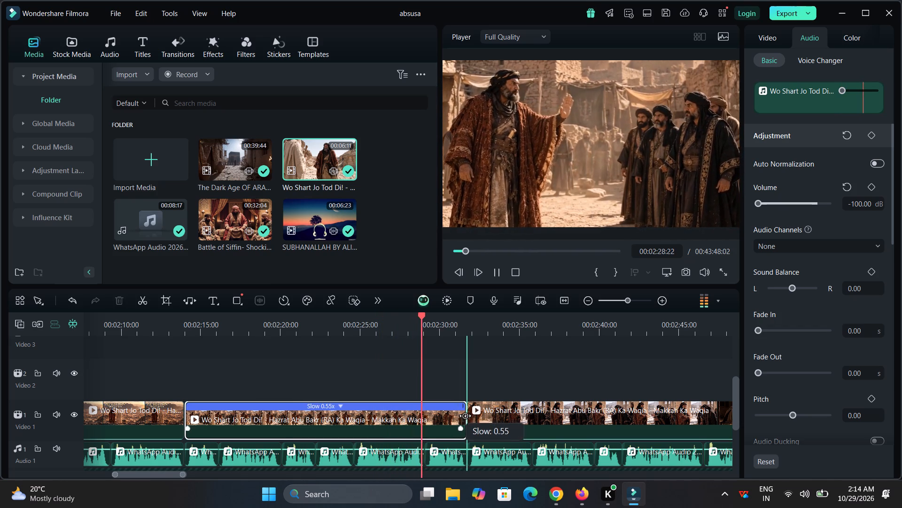
left_click_drag(466, 417, 470, 419, "ctrl")
key("space")
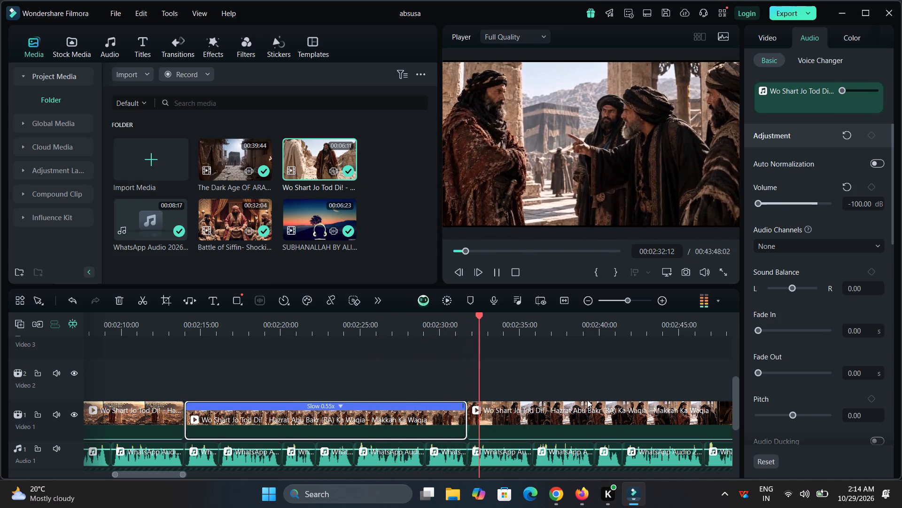
Cut the roughly 5-second voiceover segment starting at about 00:02:46:15 from Audio 1 and close its gap.
left_click_drag(668, 333, 467, 351)
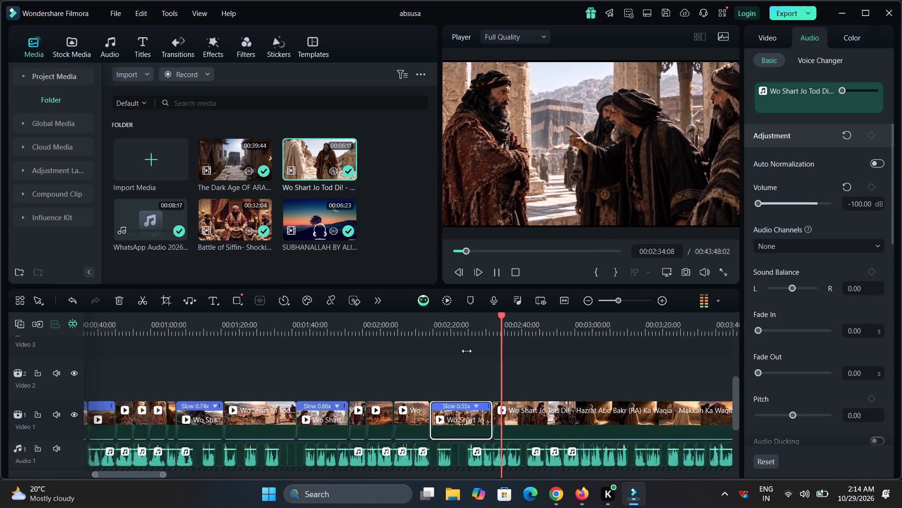
left_click_drag(467, 351, 462, 351)
left_click_drag(402, 333, 646, 351)
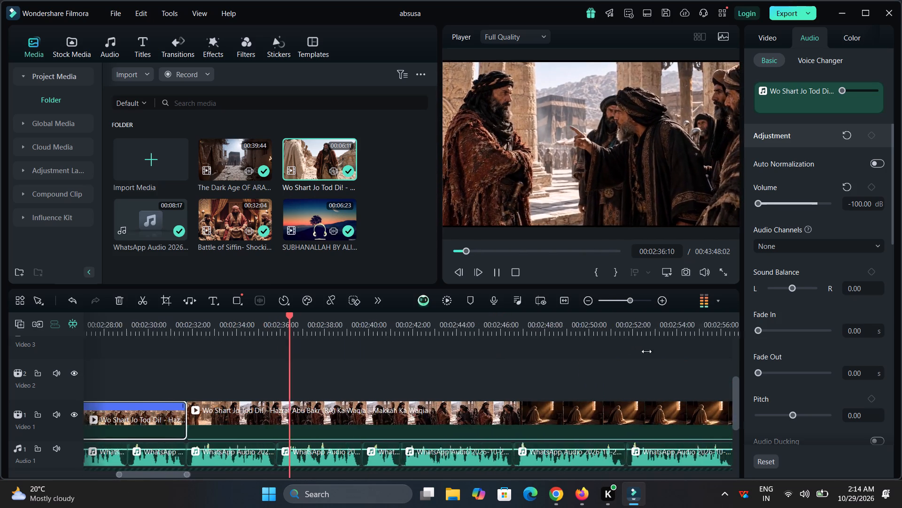
left_click(504, 406)
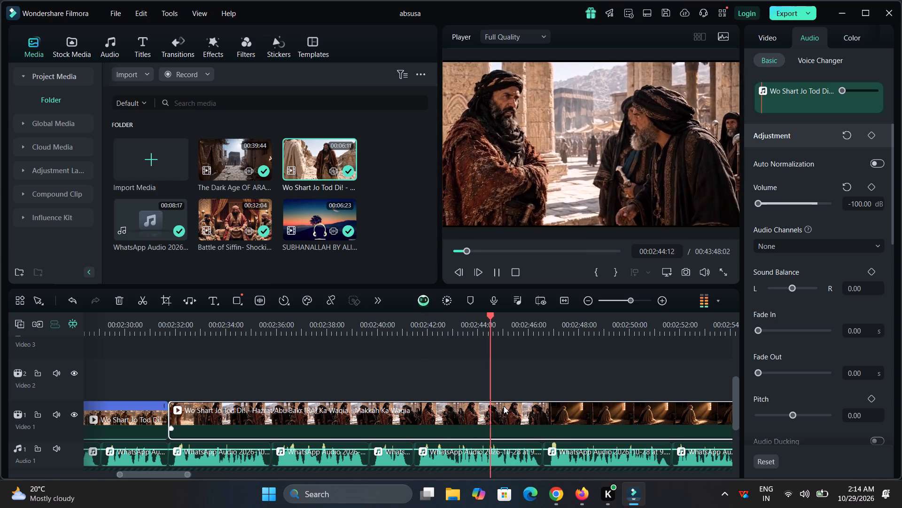
key("space")
key("space")
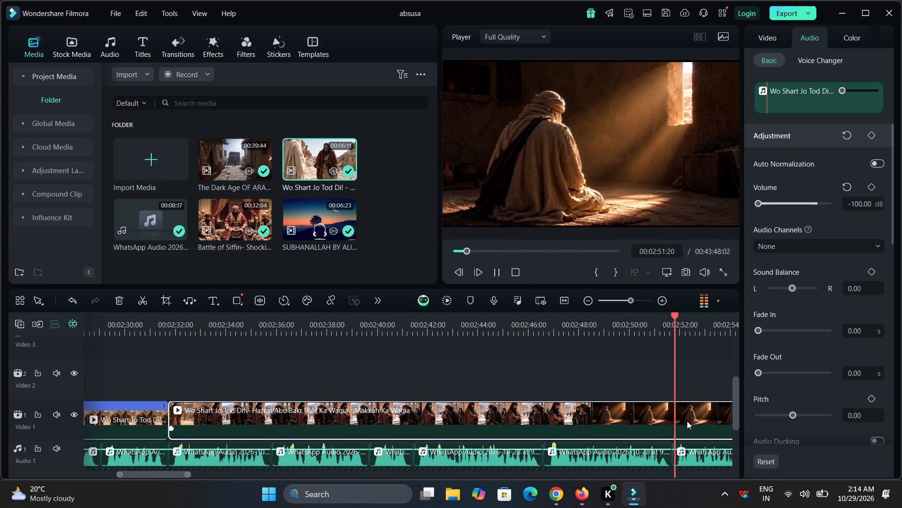
left_click(631, 461)
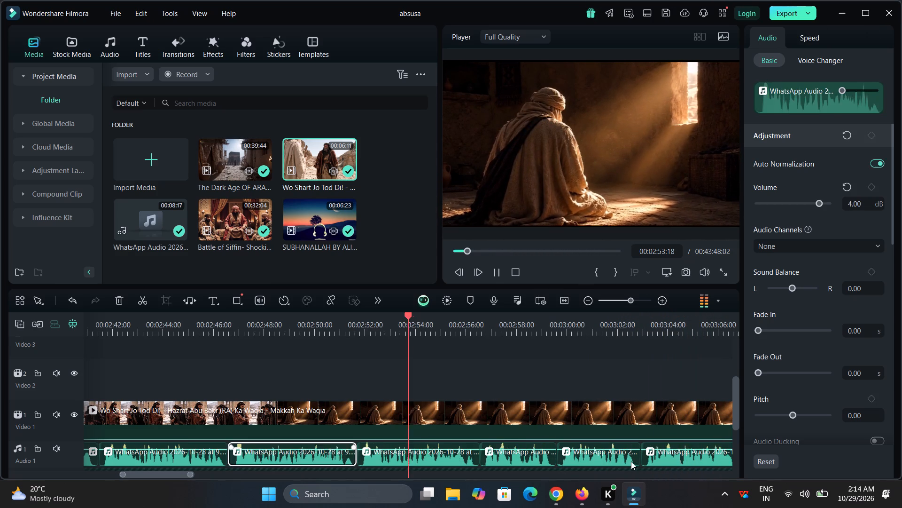
key("ctrl+x")
left_click(341, 444)
left_click(350, 450)
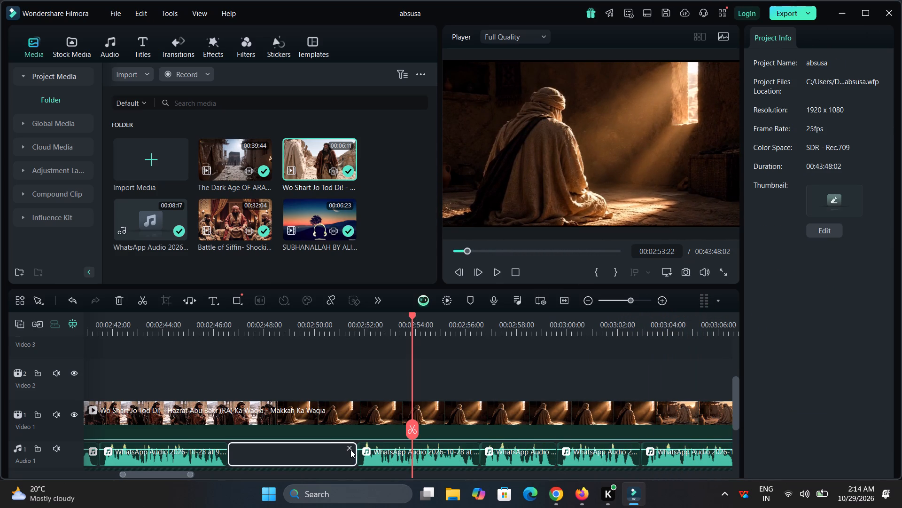
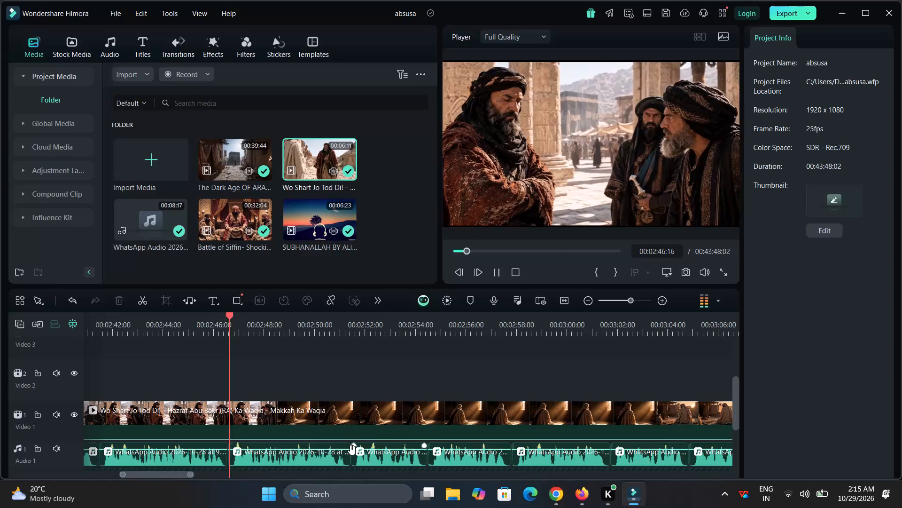
Cut the roughly 2-second voiceover segment starting at about 00:03:14:12 from Audio 1 and close its gap.
key("space")
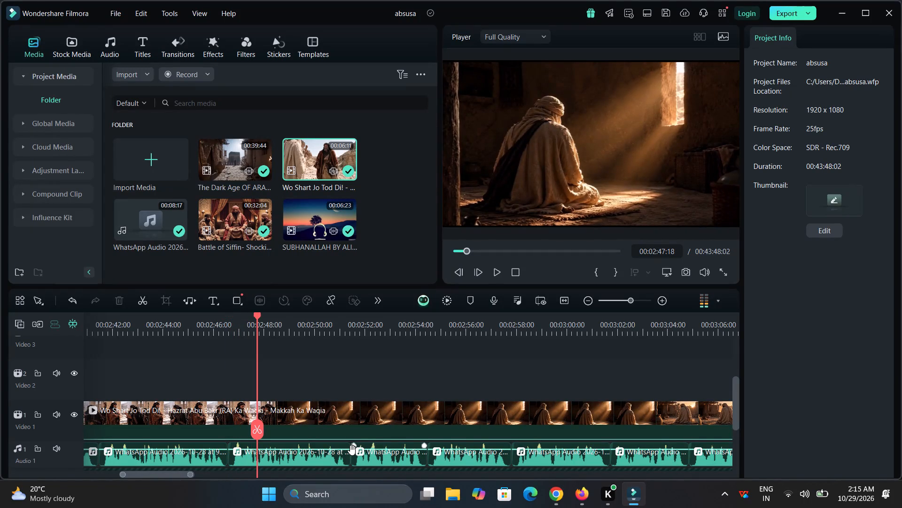
key("space")
left_click_drag(543, 326, 459, 358)
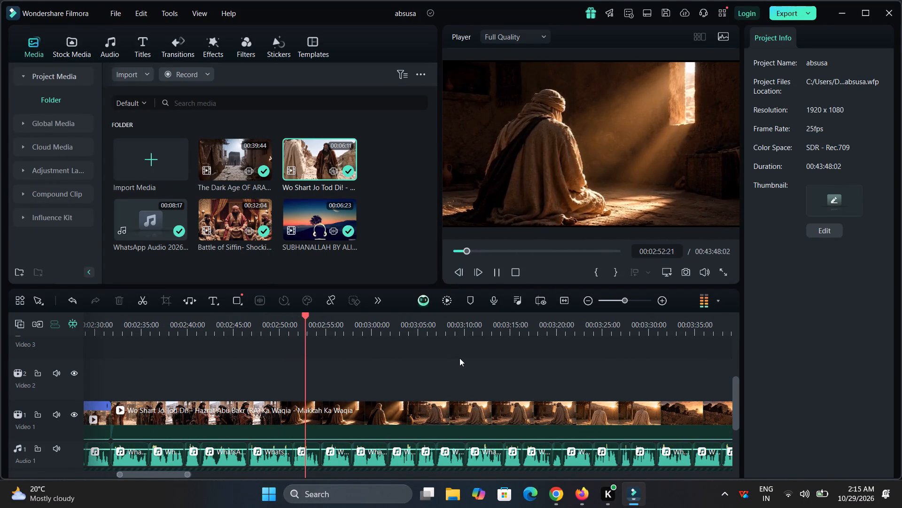
left_click(353, 418)
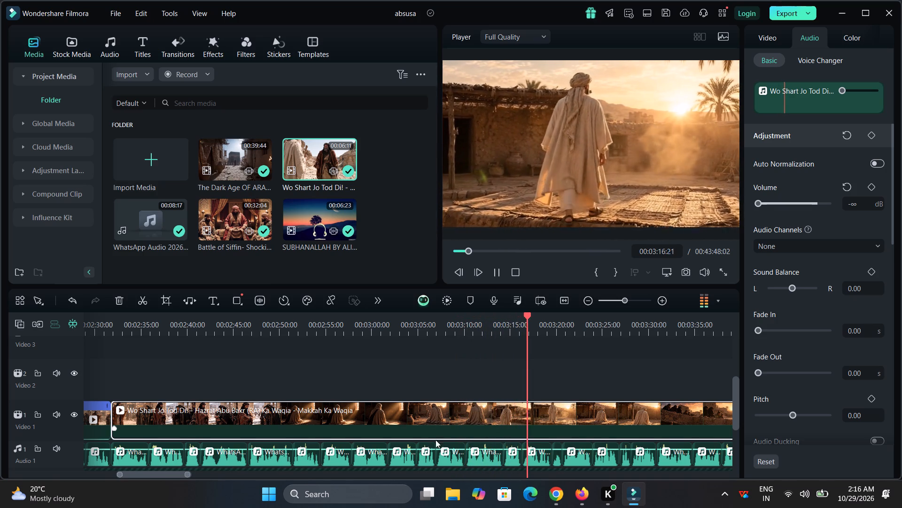
left_click(516, 451)
key("ctrl+x")
left_click(516, 451)
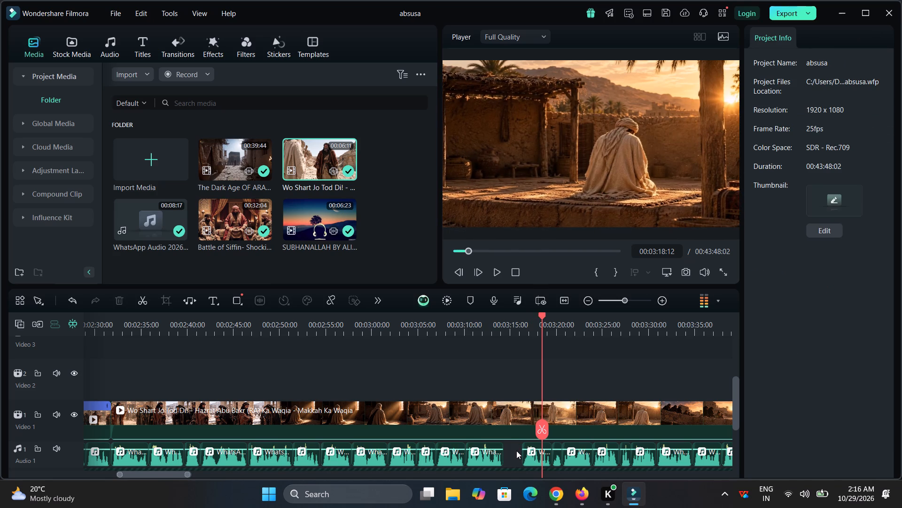
left_click(513, 445)
Cut the roughly 1-second voiceover segment starting at about 00:03:17:15 from Audio 1 and close its gap.
key("space")
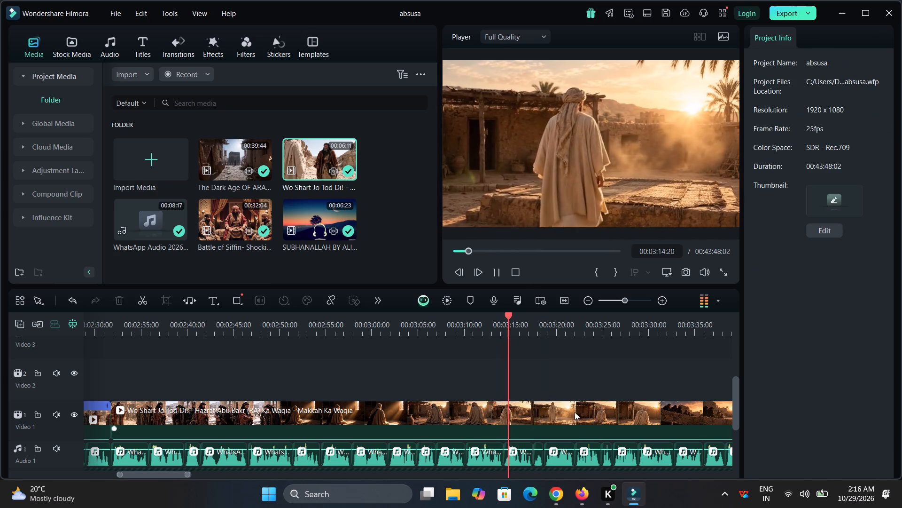
left_click_drag(645, 331, 368, 370)
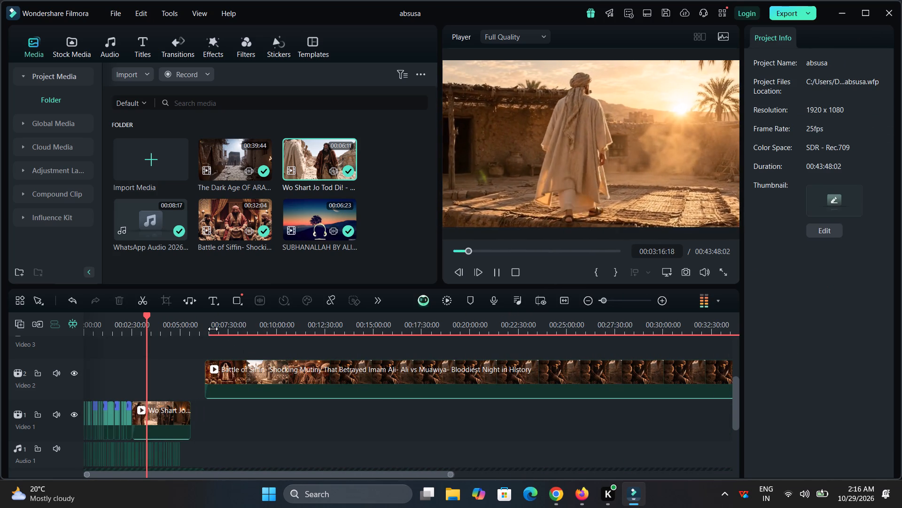
left_click_drag(213, 329, 523, 367)
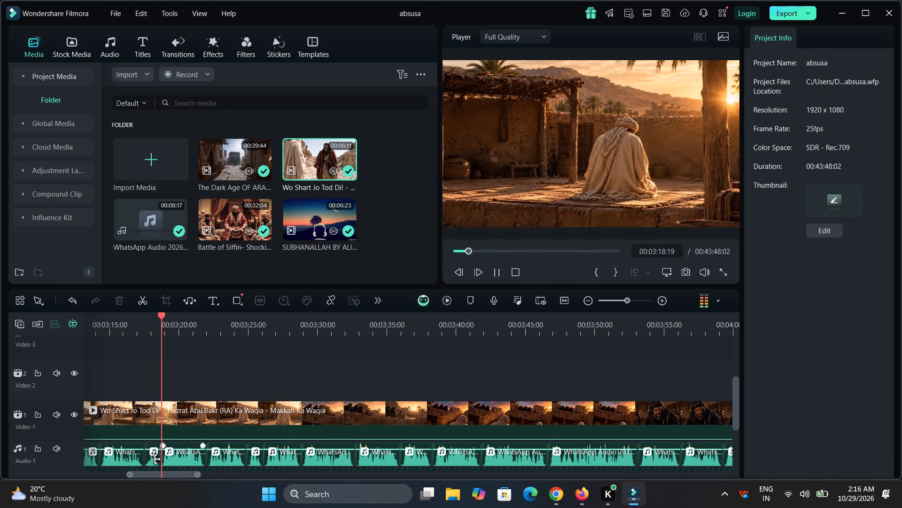
left_click(155, 459)
key("ctrl+x")
left_click_drag(155, 459, 152, 450)
double_click(152, 450)
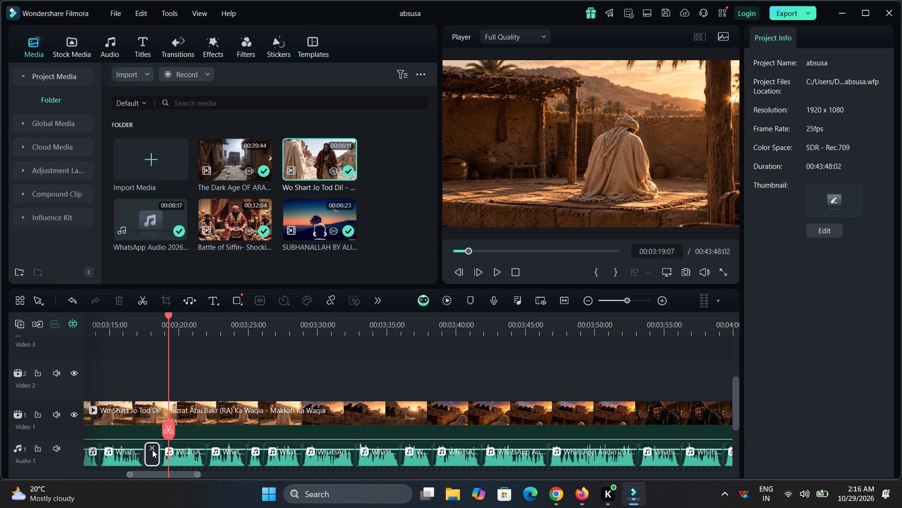
Cut the roughly 1-second voiceover segment starting at about 00:03:23:20 from Audio 1 and close its gap.
key("space")
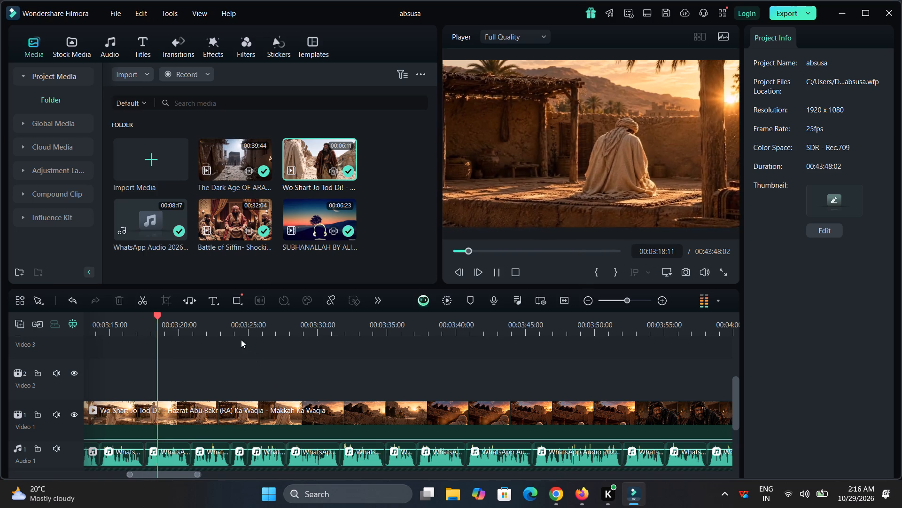
left_click_drag(215, 329, 334, 336)
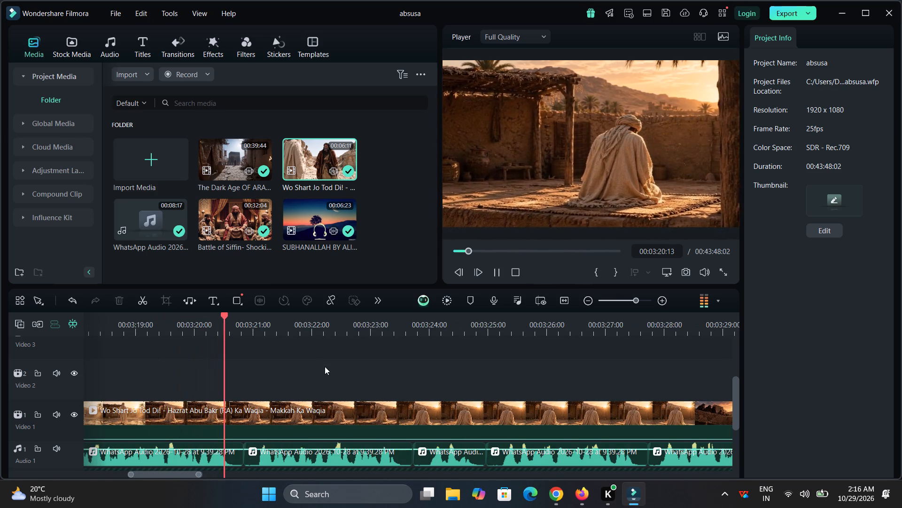
left_click_drag(489, 326, 340, 352)
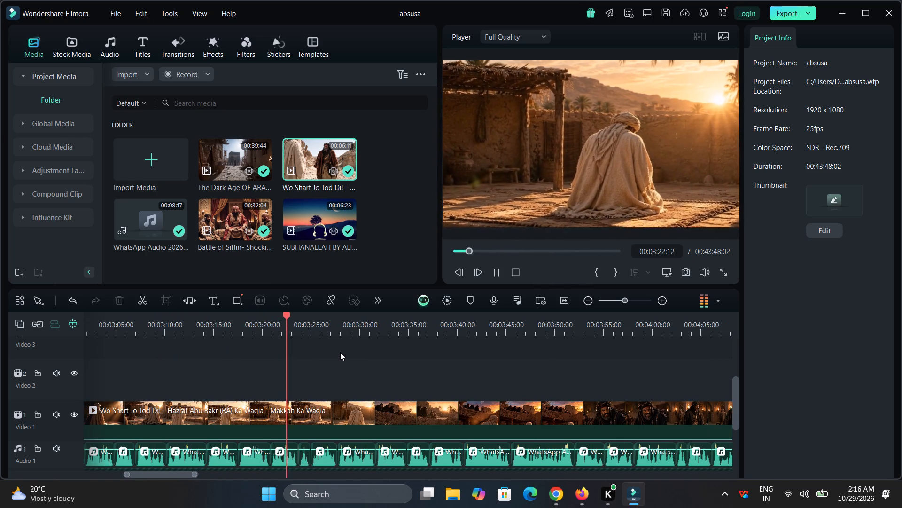
left_click_drag(356, 319, 447, 348)
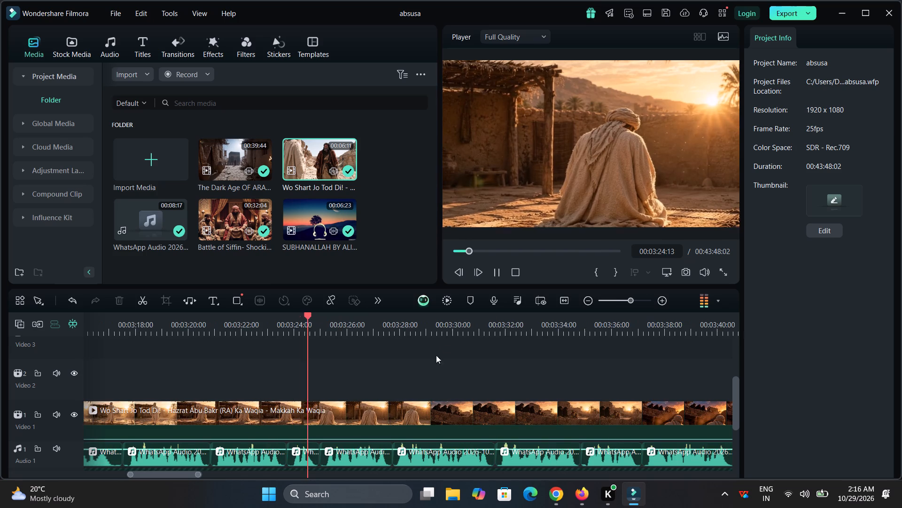
left_click(305, 462)
key("ctrl+x")
double_click(313, 448)
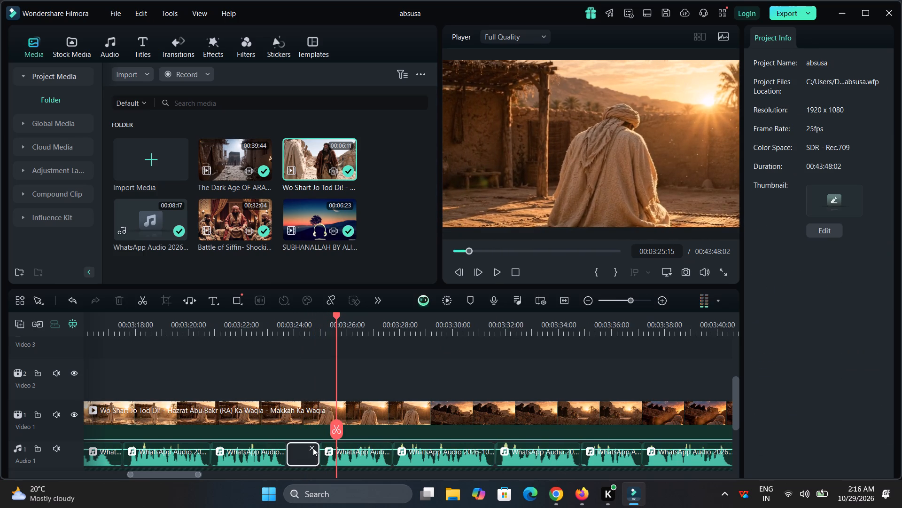
Split the Wo Shart Jo Tod Di clip on Video 1 at 00:03:26:13.
key("space")
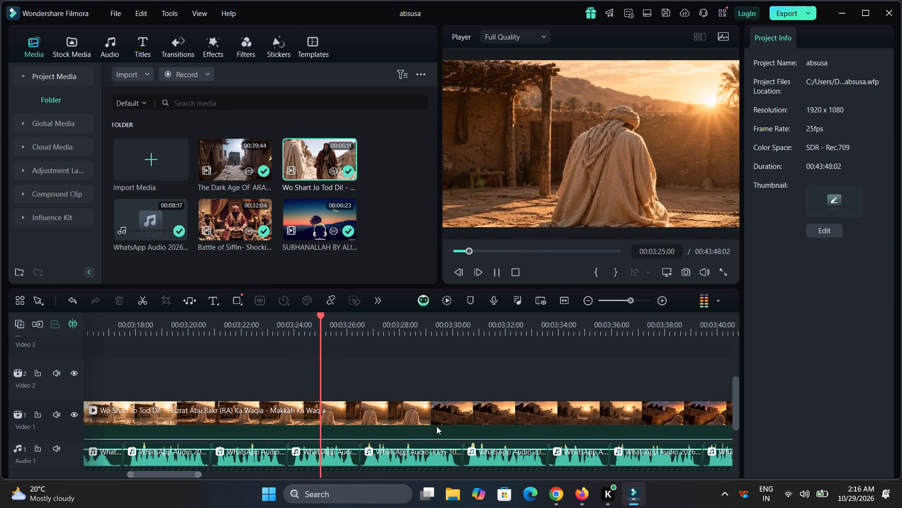
left_click(443, 426)
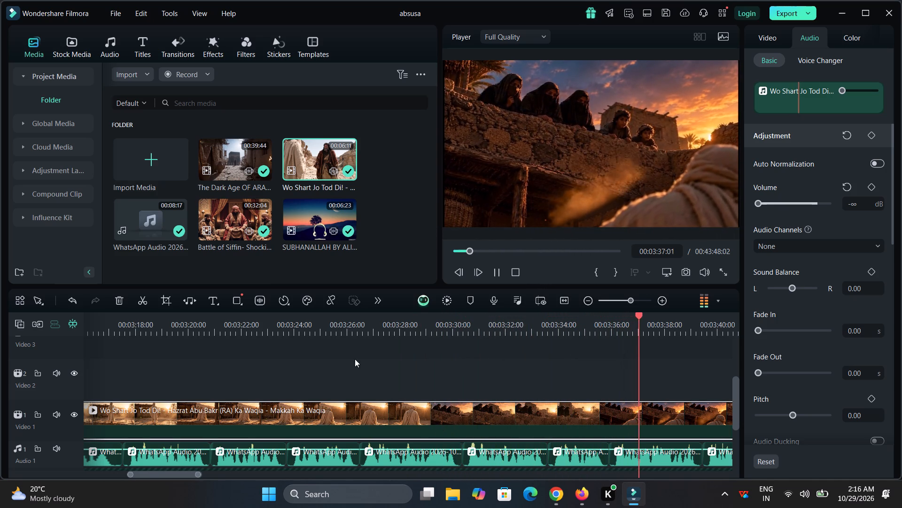
left_click(345, 326)
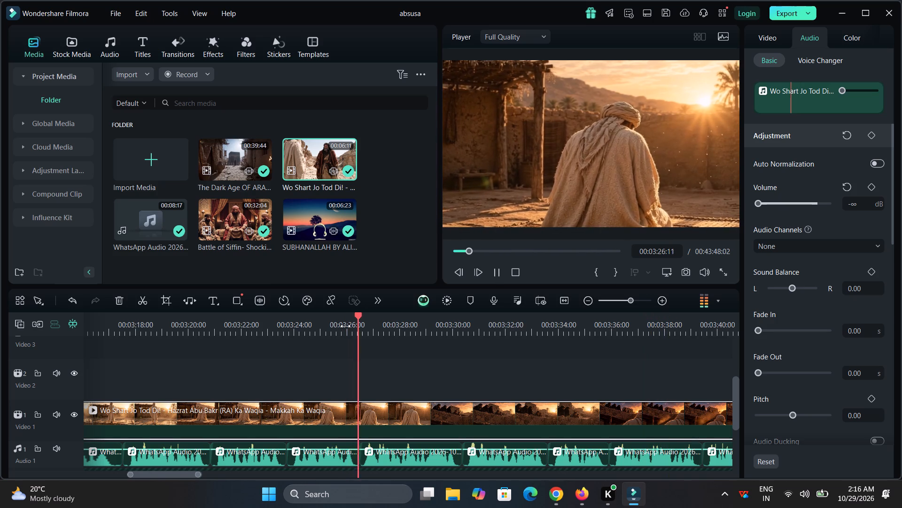
key("space")
left_click(357, 441)
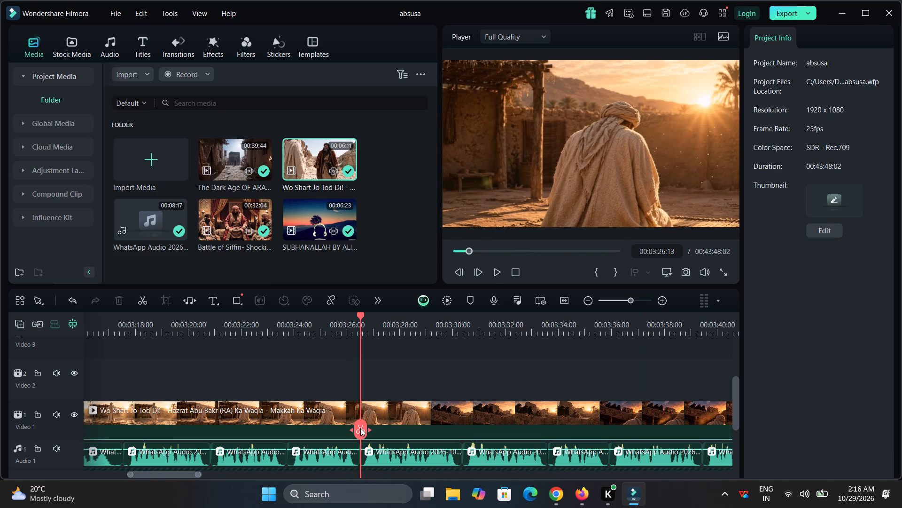
left_click(360, 428)
key("ctrl+z")
left_click(382, 417)
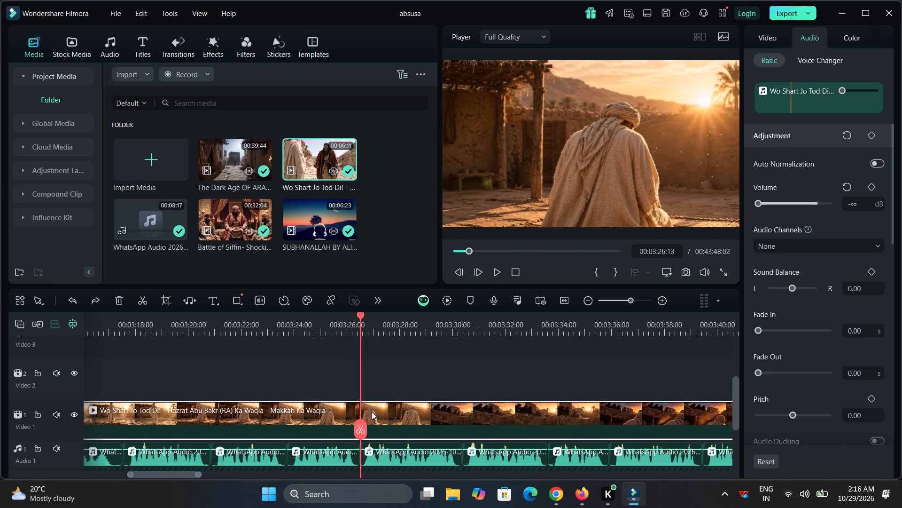
left_click(359, 426)
Trim about 2 seconds off the start of the clip after the split and move it back to 00:03:26:13.
left_click(360, 410)
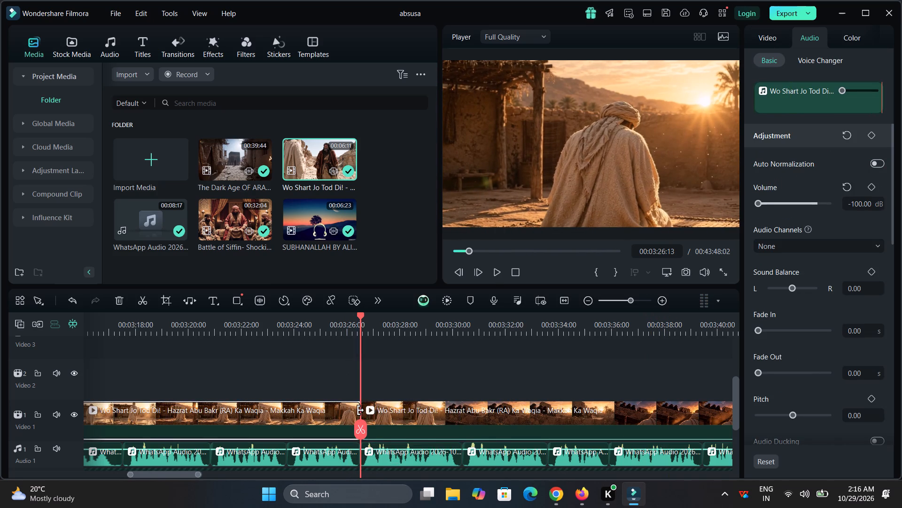
left_click_drag(361, 411, 412, 429)
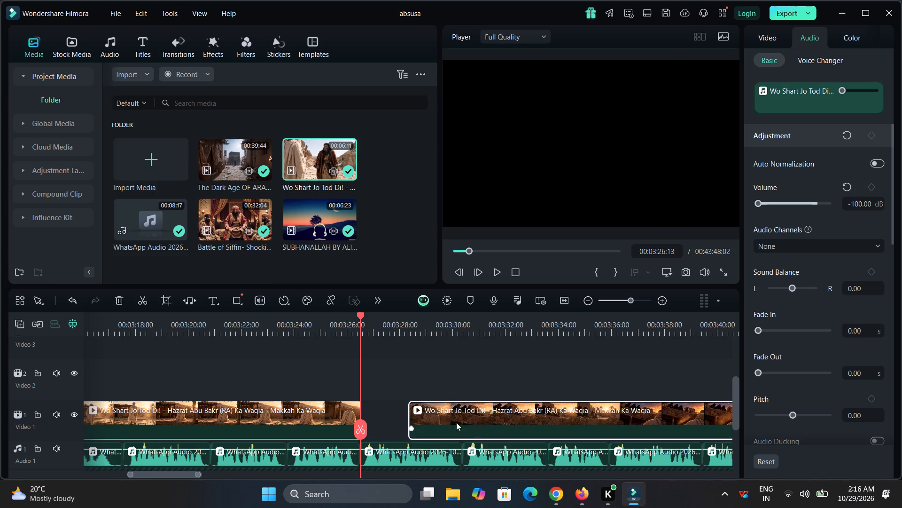
left_click_drag(464, 421, 423, 421)
Cut the Wo Shart Jo Tod Di footage between 00:03:33:15 and 00:03:41:24 from Video 1 and move the following clip over to close the gap.
key("space")
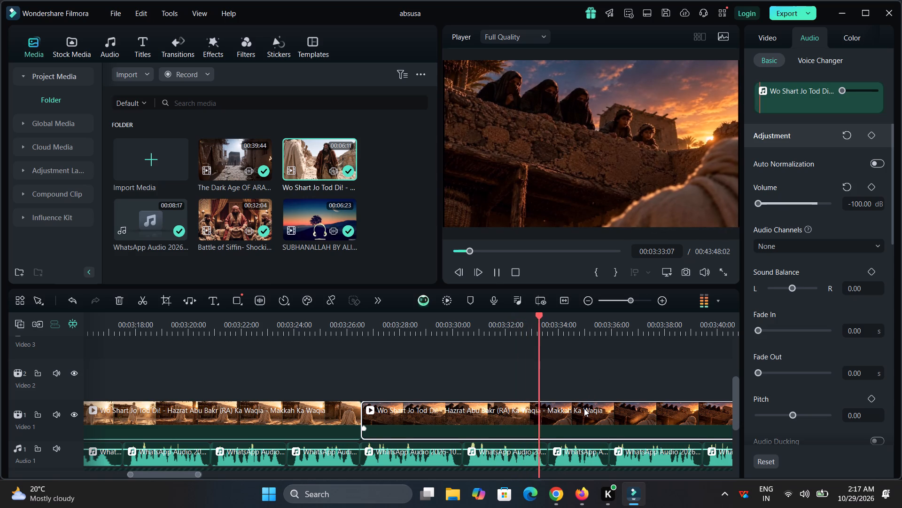
key("space")
left_click(547, 430)
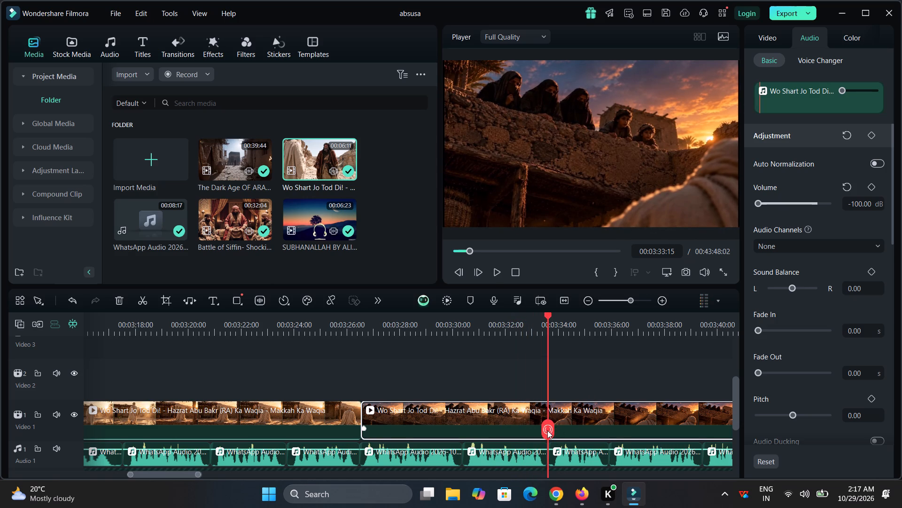
left_click_drag(547, 430, 731, 419)
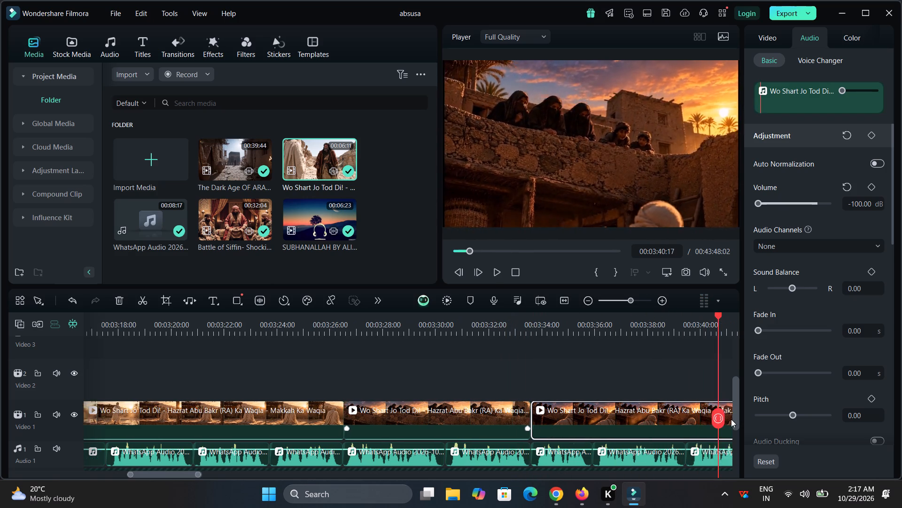
left_click_drag(731, 419, 644, 413)
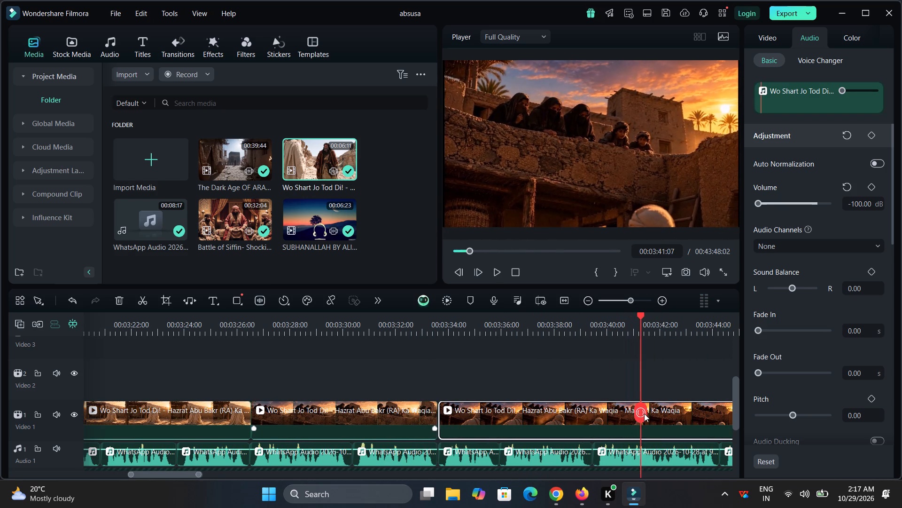
left_click_drag(644, 413, 659, 414)
left_click(659, 414)
left_click(626, 417)
key("ctrl+x")
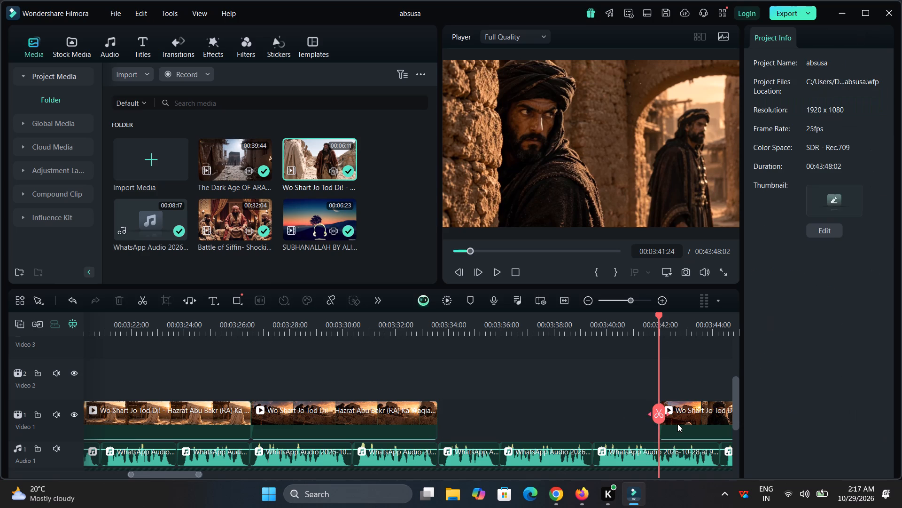
left_click(677, 424)
left_click_drag(677, 424, 465, 423)
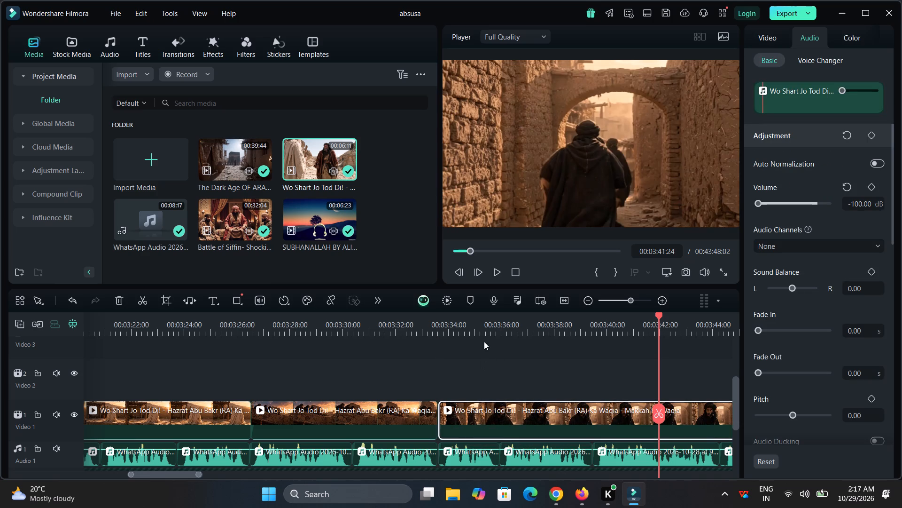
Cut the roughly 3.5-second voiceover segment starting at 00:03:35:23 from Audio 1 and close its gap.
left_click(495, 328)
key("space")
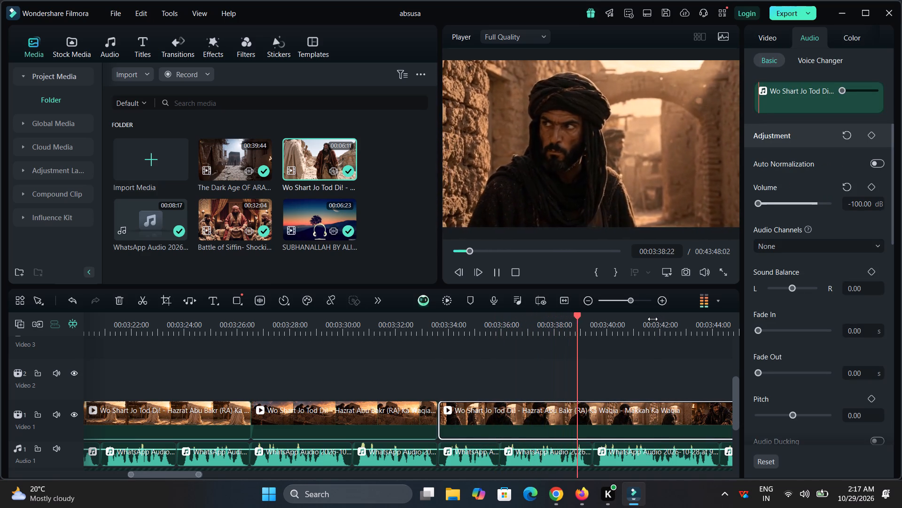
left_click(554, 454)
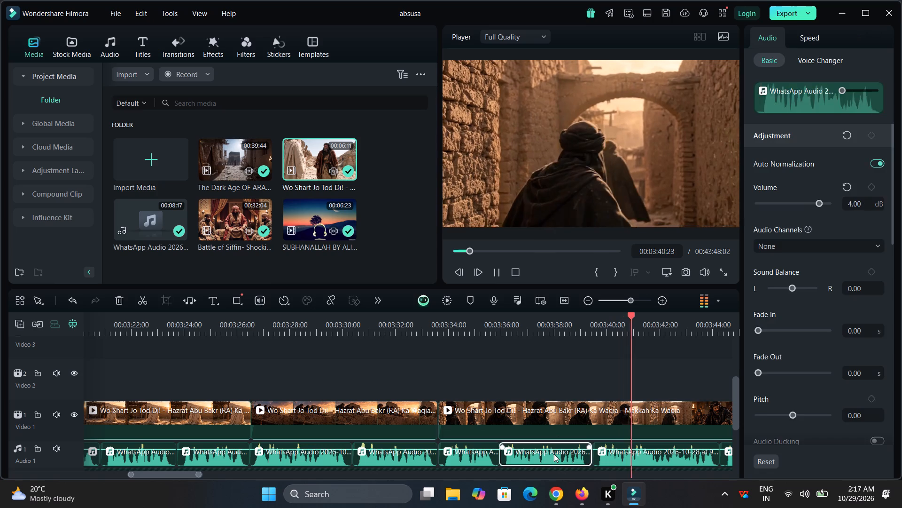
key("ctrl+x")
left_click_drag(591, 440, 584, 448)
double_click(584, 448)
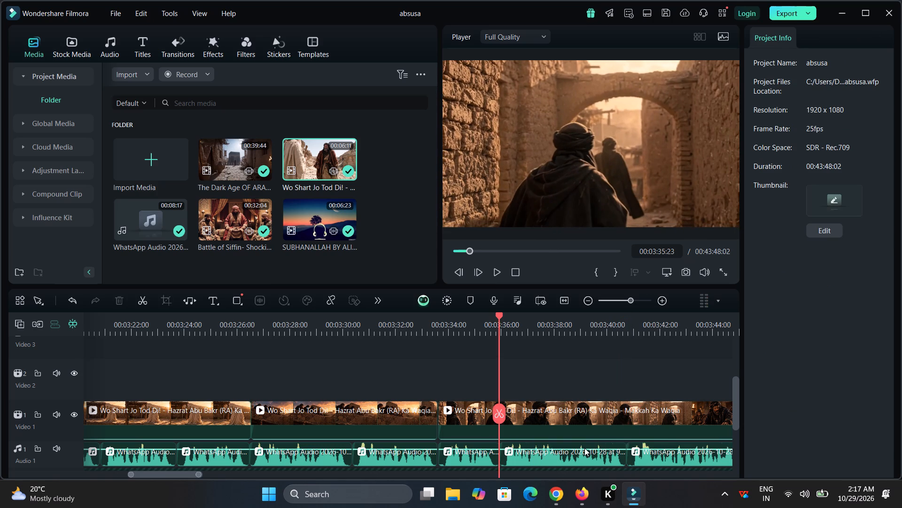
Split the Wo Shart Jo Tod Di clip at 00:03:42:18, just after the scene changes from the archway to the angry man at the table.
key("space")
left_click_drag(680, 318, 428, 384)
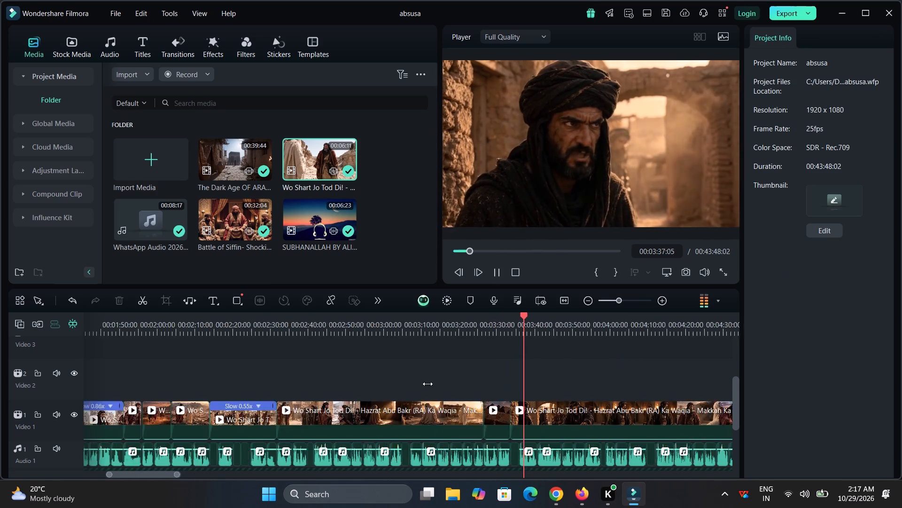
left_click_drag(428, 384, 381, 388)
left_click_drag(279, 329, 633, 353)
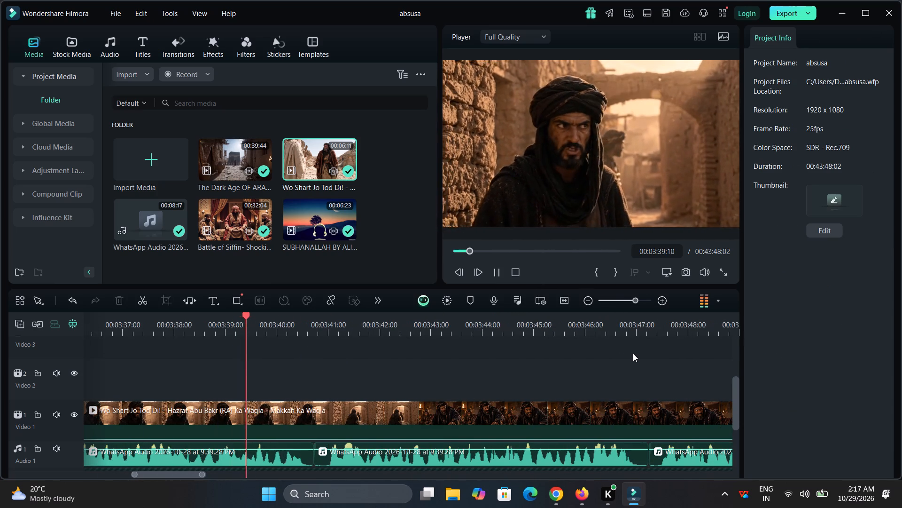
left_click(435, 410)
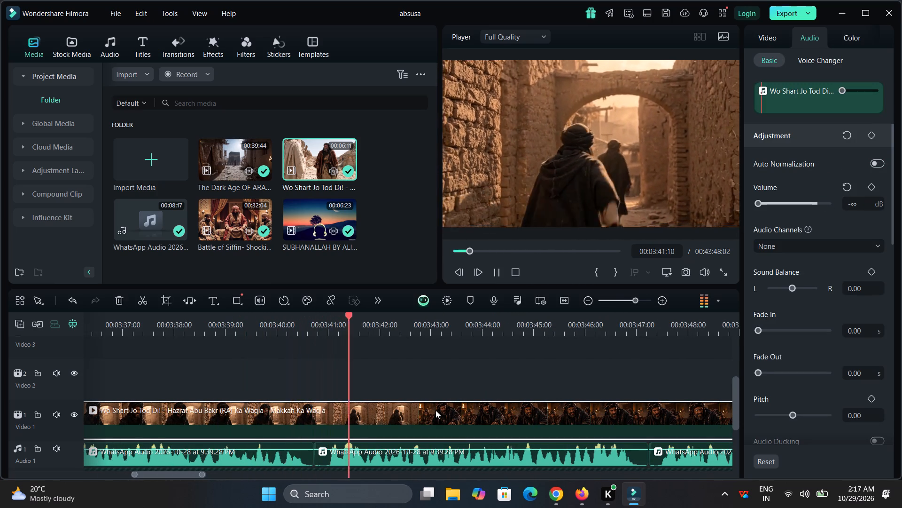
key("space")
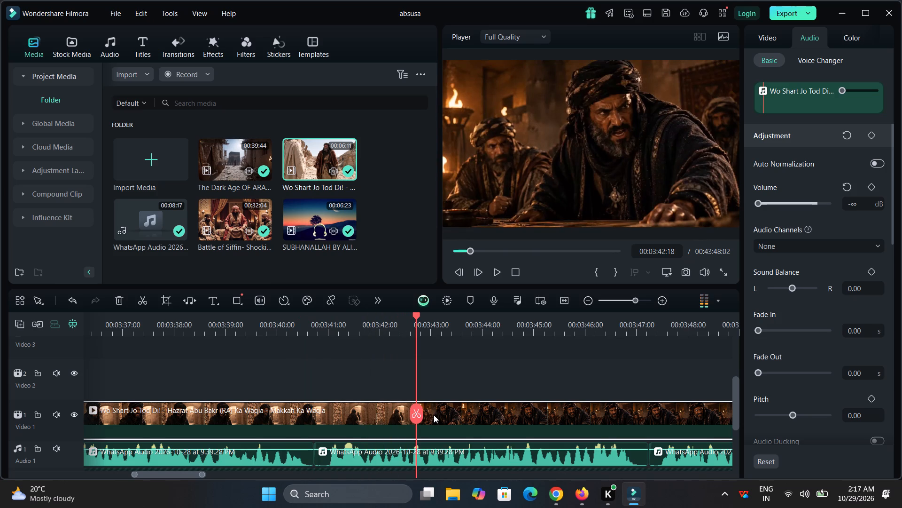
left_click(418, 417)
Cut the roughly 3-second voiceover segment starting at about 00:03:47 from Audio 1 and close its gap.
key("space")
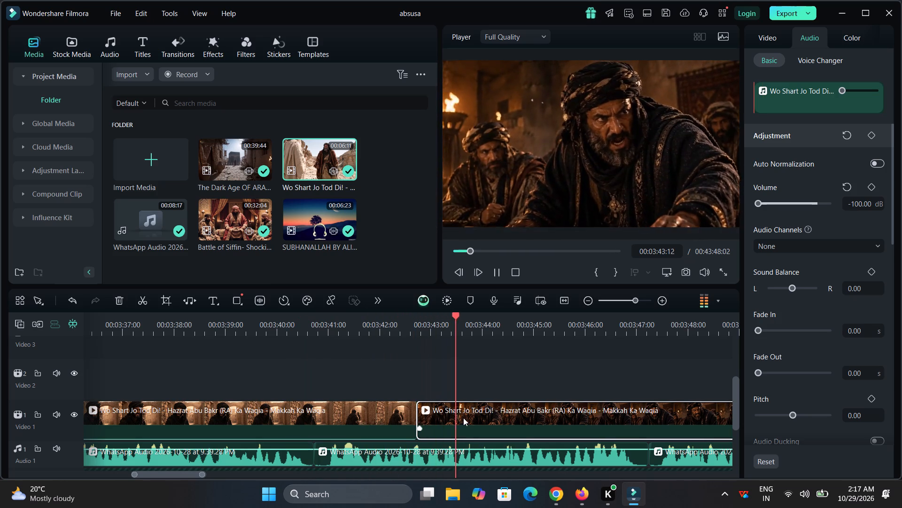
left_click_drag(630, 328, 544, 346)
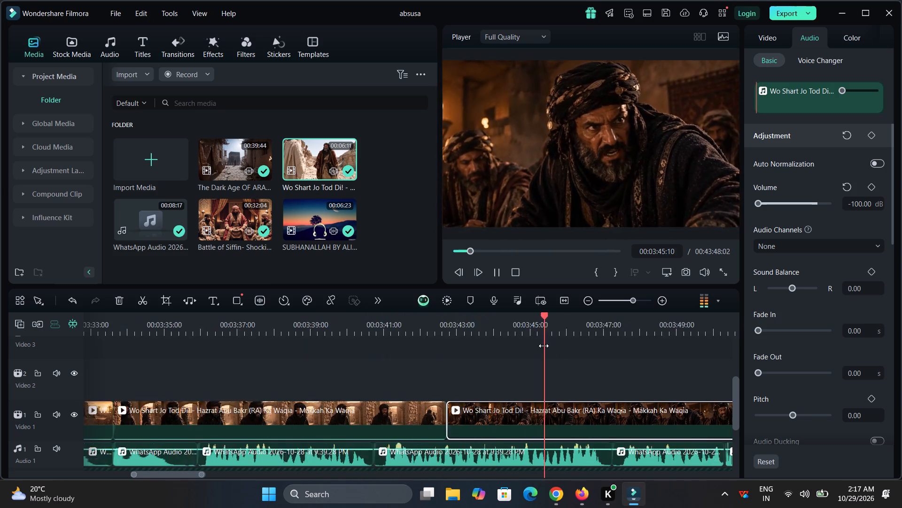
left_click_drag(544, 346, 498, 356)
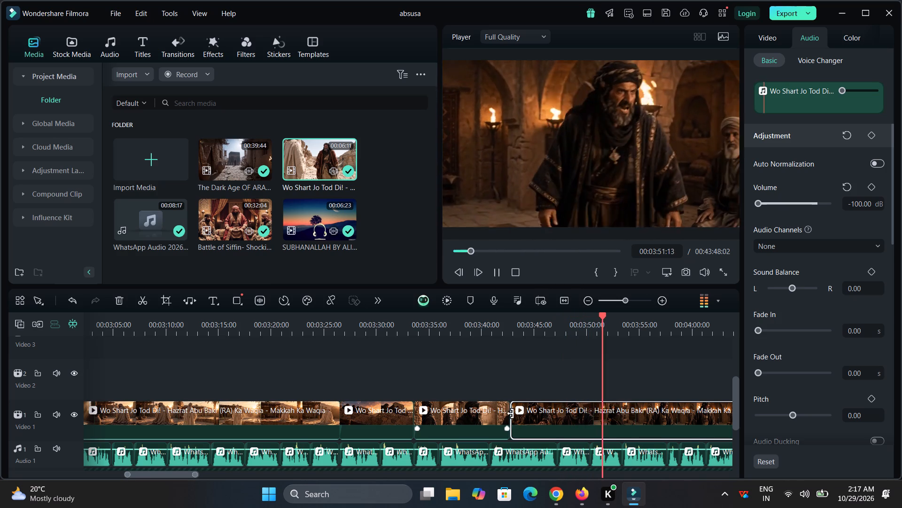
left_click(580, 458)
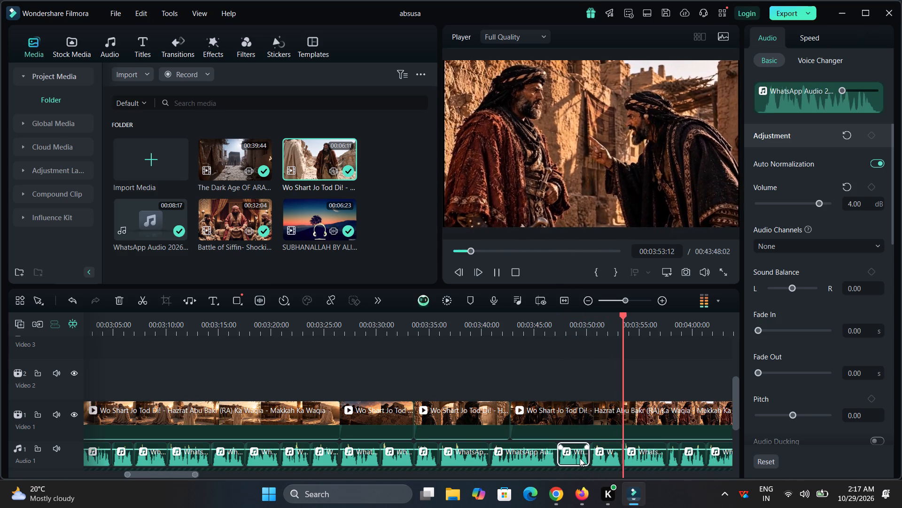
left_click(607, 463, "ctrl")
left_click(569, 333)
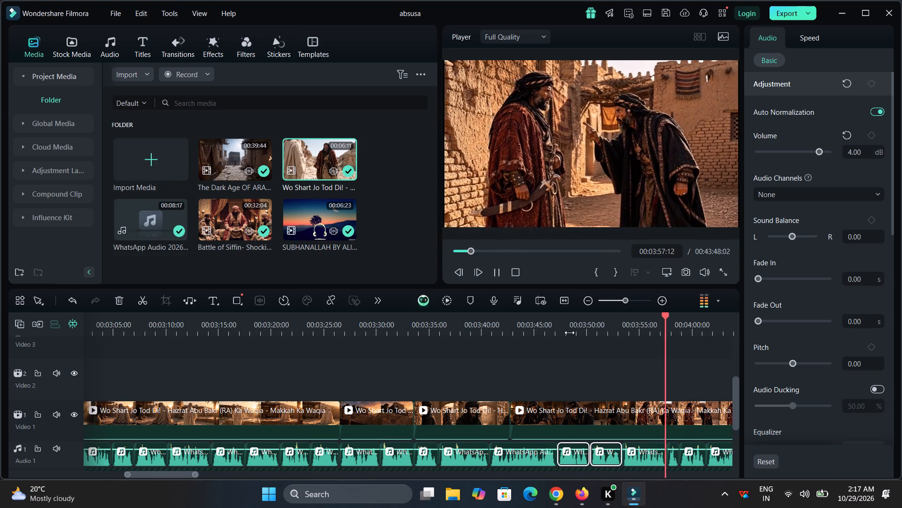
left_click(611, 381)
scroll(611, 381, "down", 1)
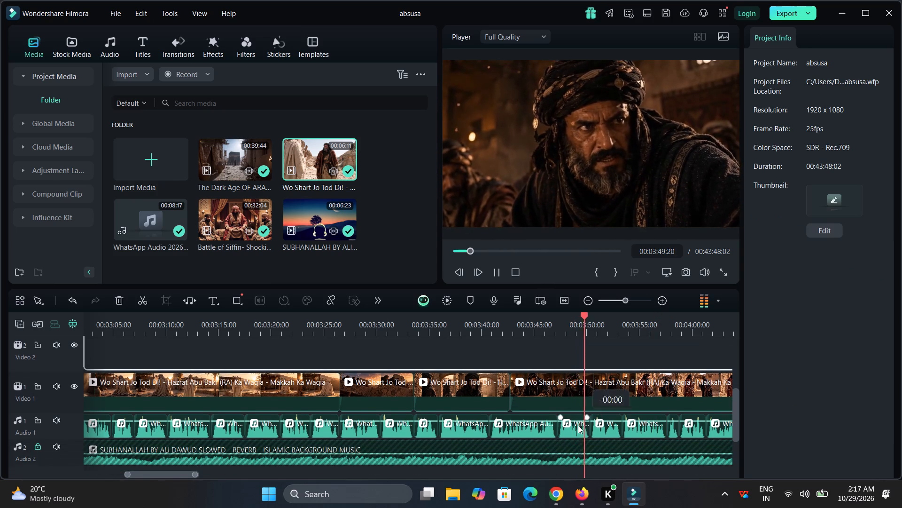
left_click(576, 426)
key("ctrl+x")
left_click_drag(576, 426, 582, 417)
double_click(582, 417)
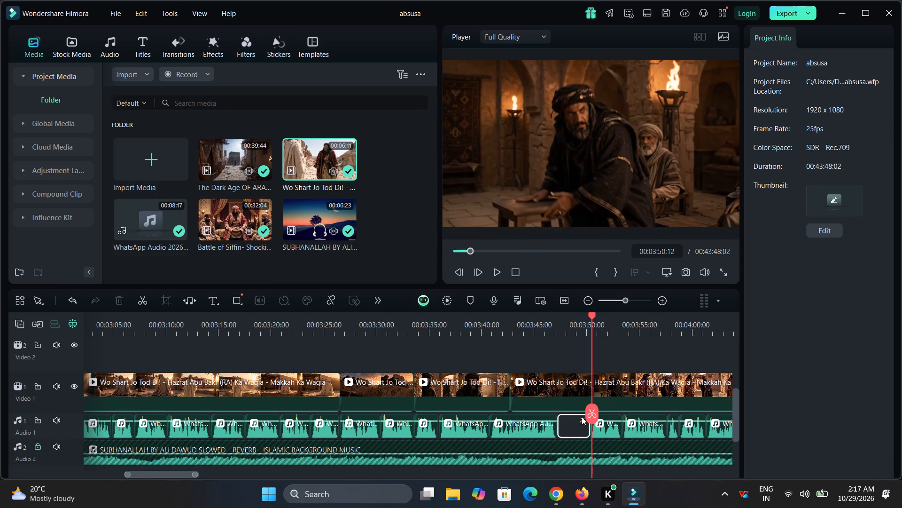
Cut the Wo Shart Jo Tod Di clip between 00:03:33:15 and 00:03:42:18 from Video 1 and close its gap.
left_click(428, 326)
key("space")
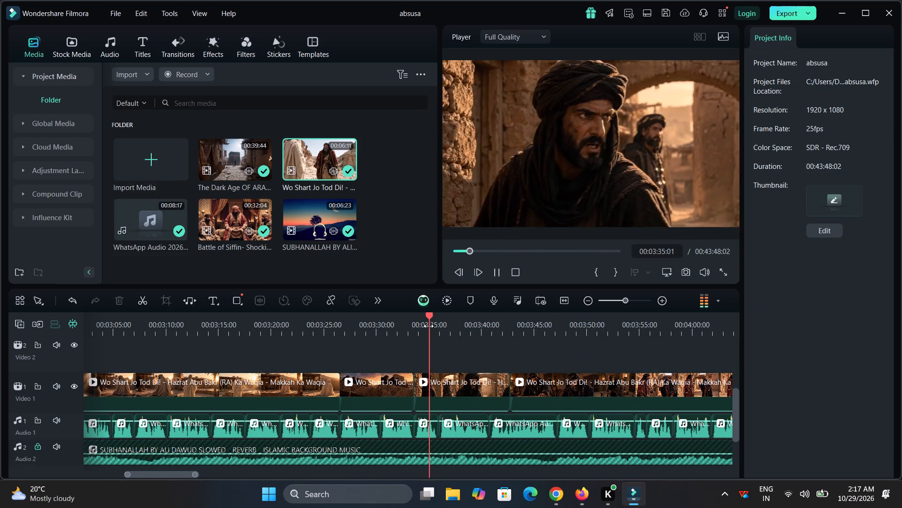
key("space")
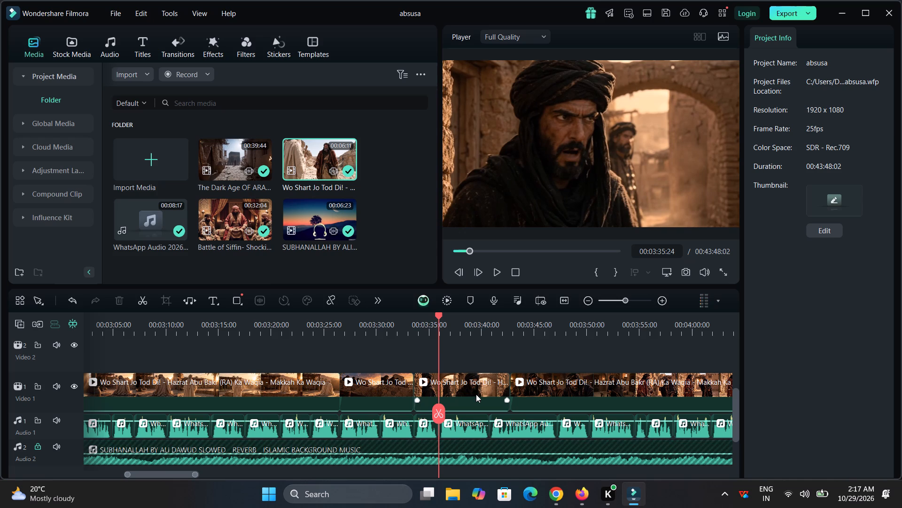
key("space")
key("space")
left_click(472, 394)
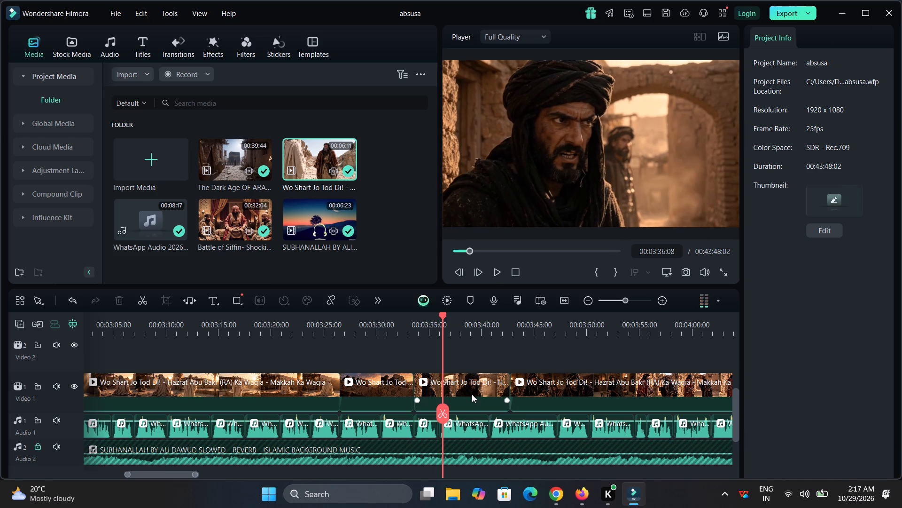
left_click_drag(441, 411, 392, 416)
key("space")
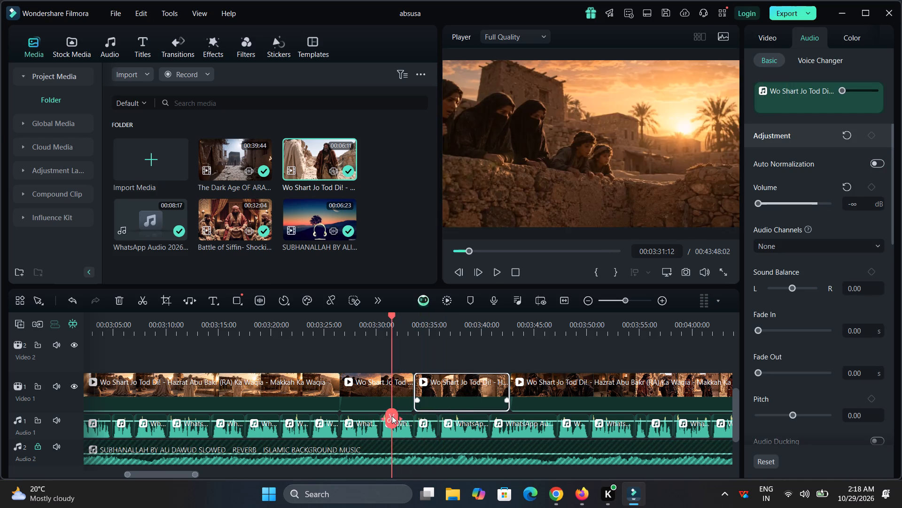
left_click_drag(463, 327, 613, 339)
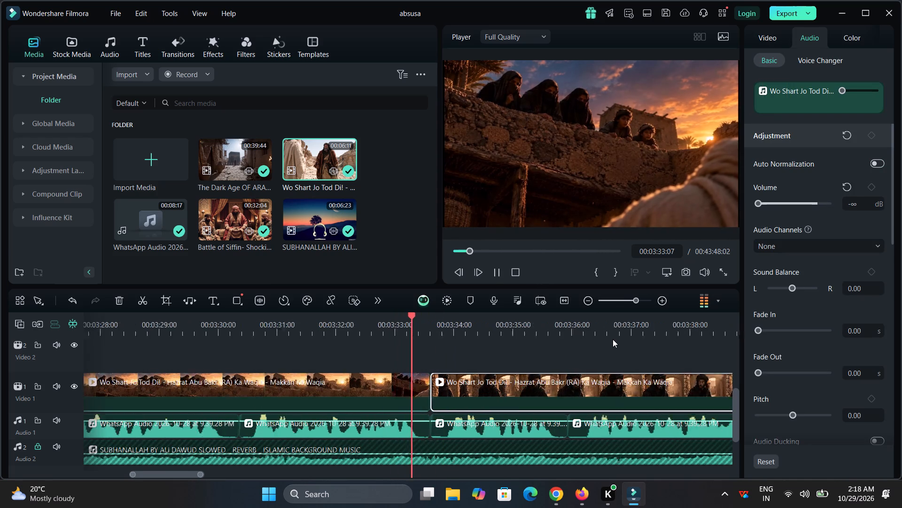
scroll(604, 386, "up", 1)
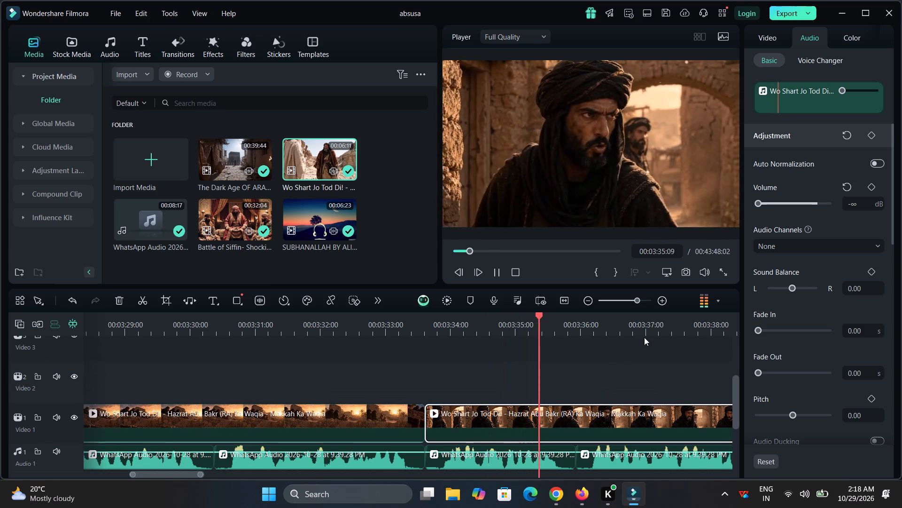
left_click_drag(657, 330, 577, 341)
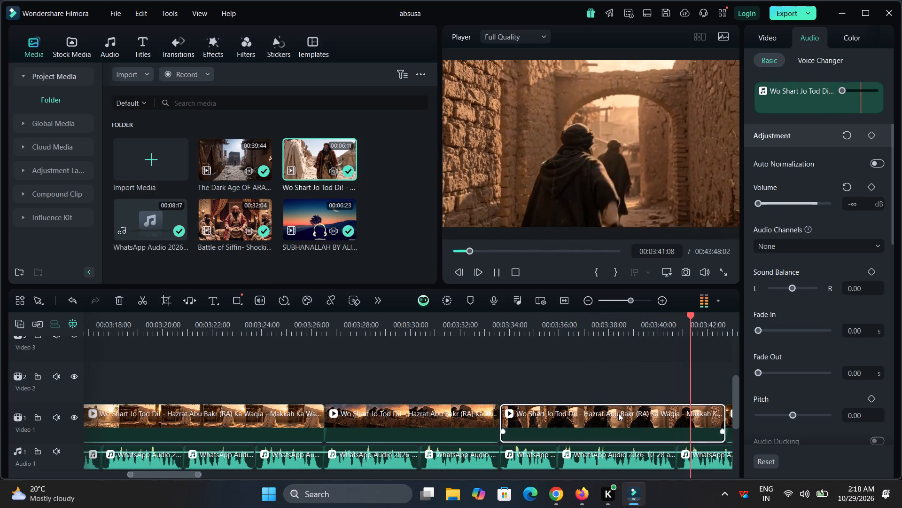
key("ctrl+x")
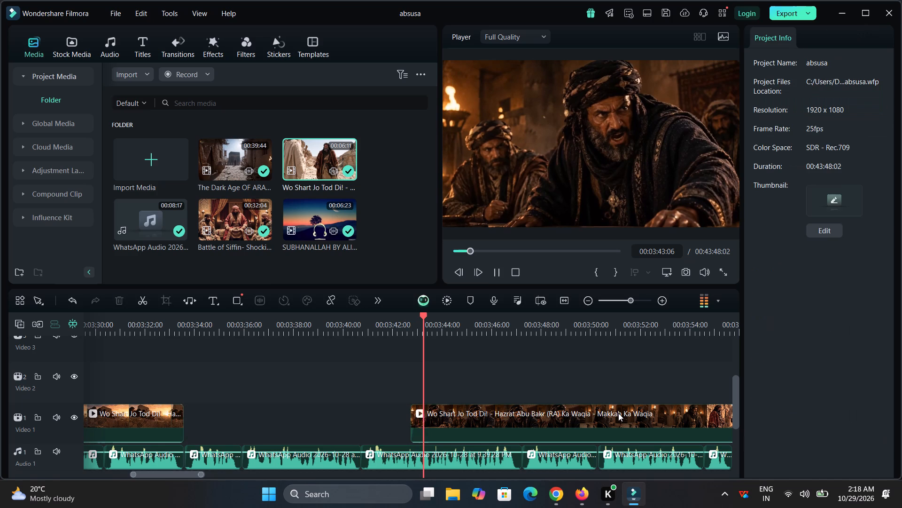
double_click(402, 409)
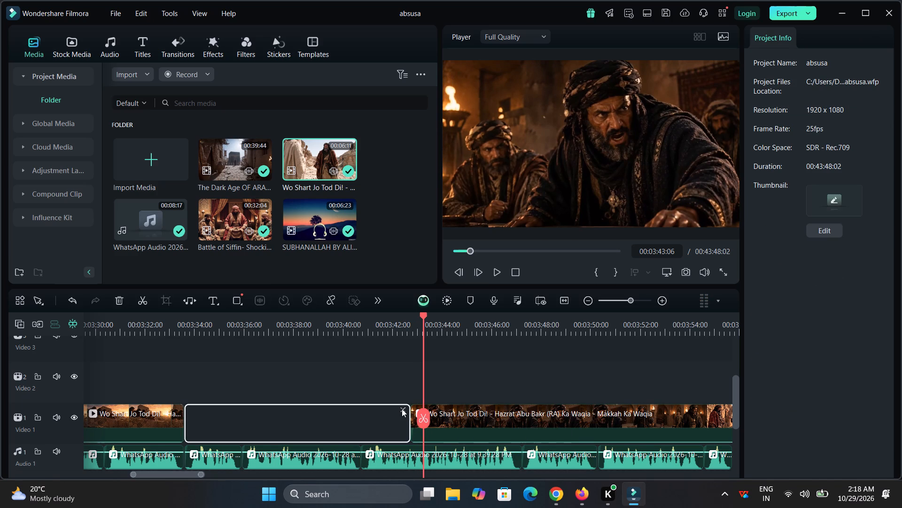
Split the Wo Shart Jo Tod Di clip at 00:03:54:17, during the scene of two men arguing in the street.
key("space")
left_click(389, 425)
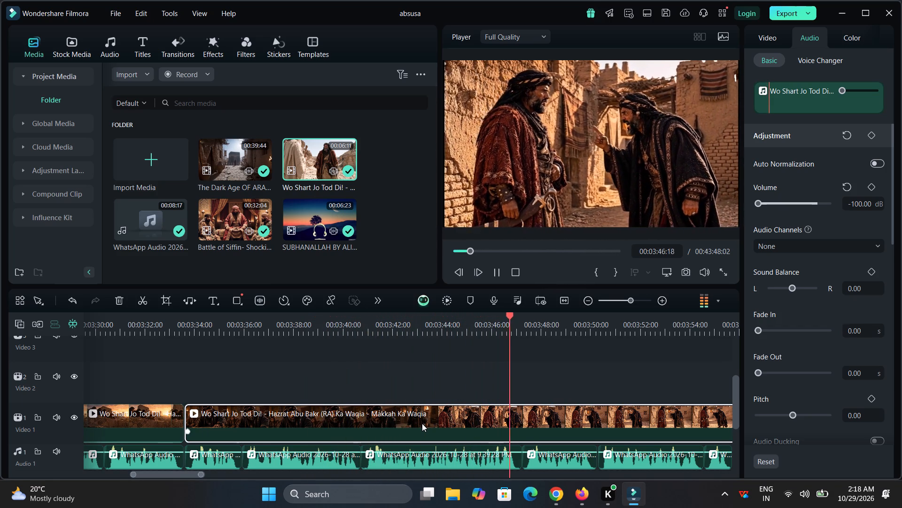
left_click(607, 416)
key("space")
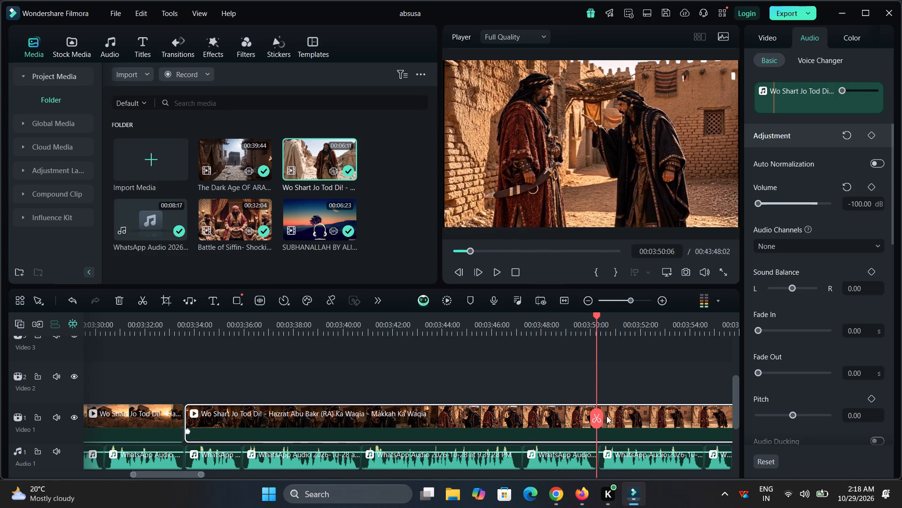
key("space")
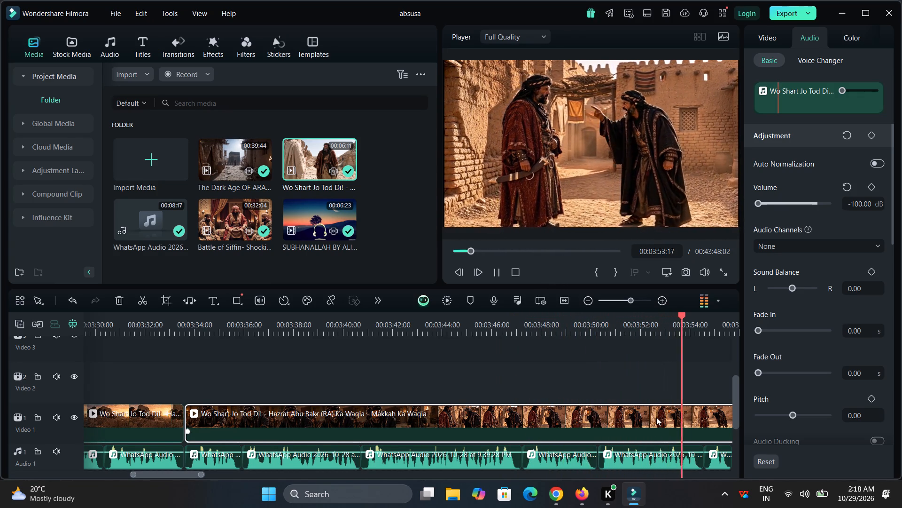
key("space")
left_click(705, 420)
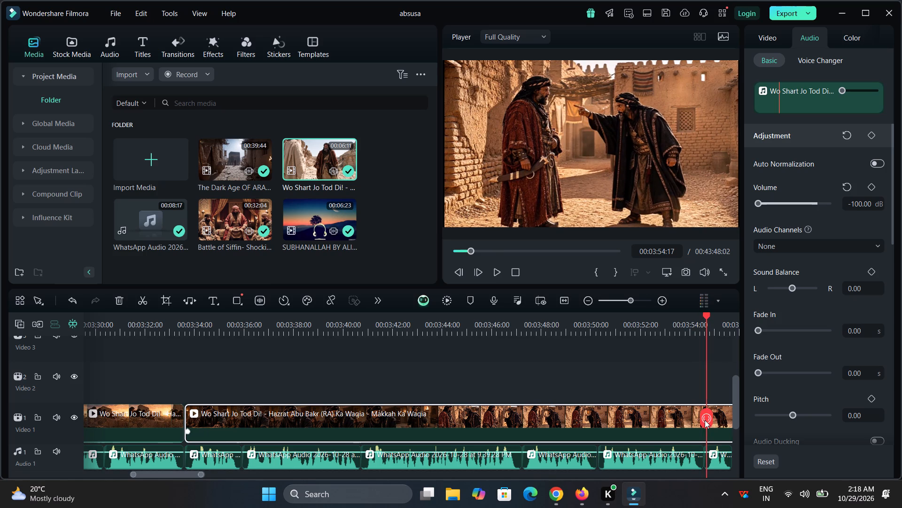
left_click(705, 420)
key("ctrl+z")
Cut the roughly 1-second voiceover segment starting near 00:03:54:14 from Audio 1 and close its gap.
left_click(716, 423)
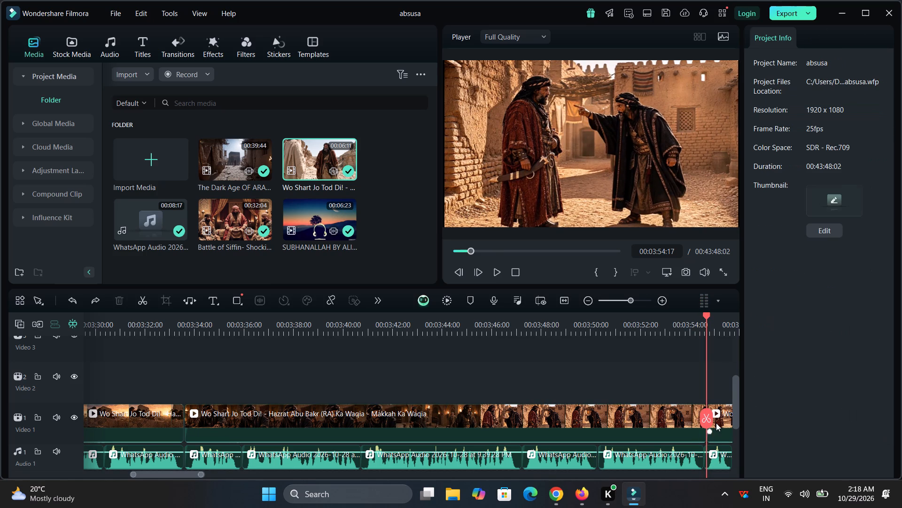
key("space")
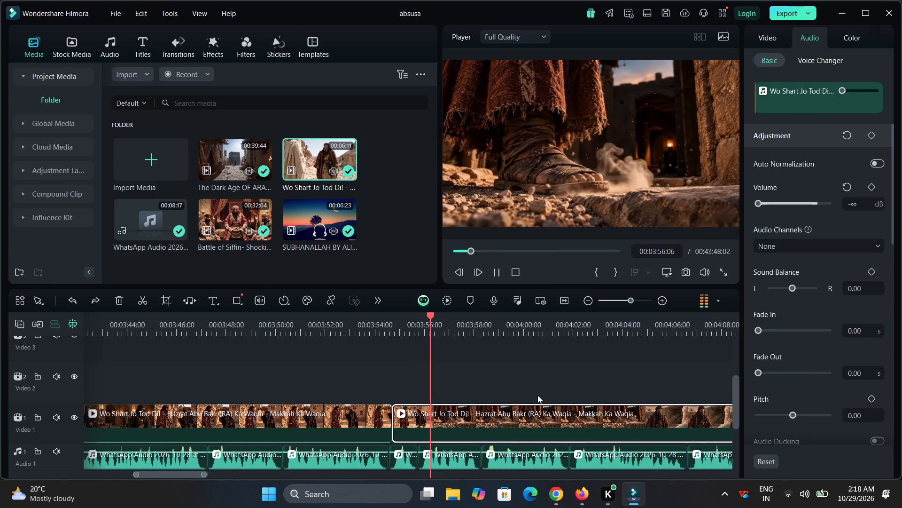
key("space")
left_click(398, 456)
key("ctrl+x")
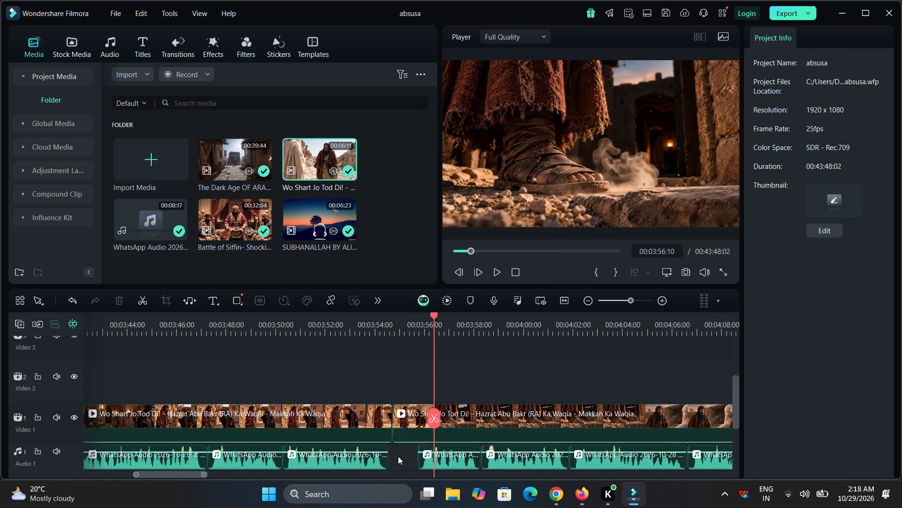
left_click(398, 456)
left_click(408, 454)
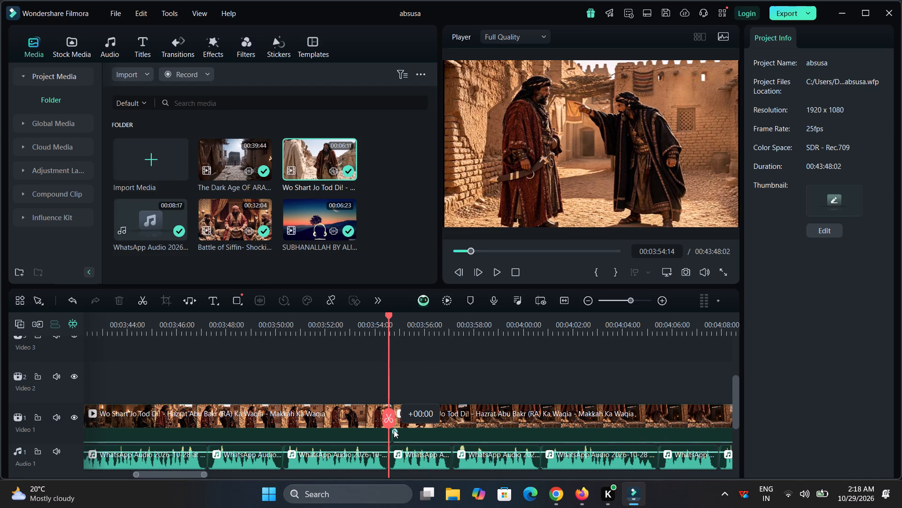
Trim about 1 second off the start of the video clip after the split and move it back to 00:03:54:14.
left_click_drag(404, 437, 395, 439)
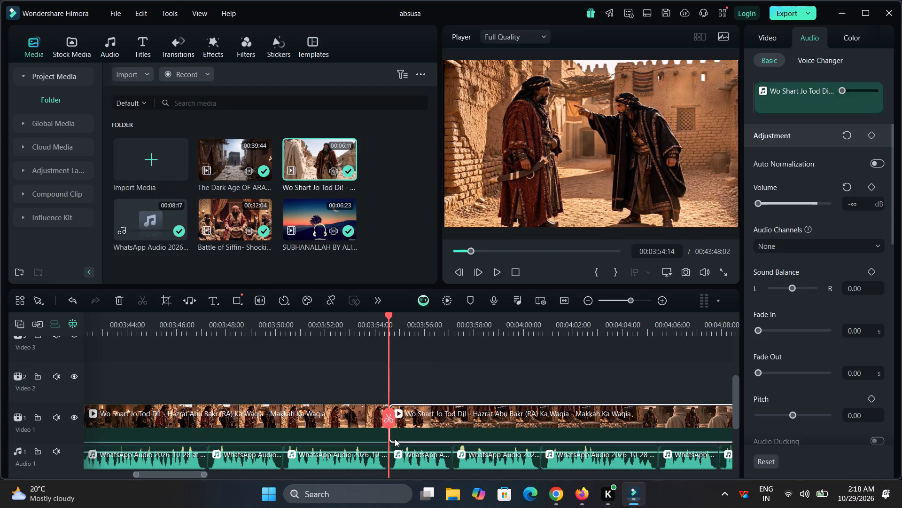
left_click_drag(391, 439, 398, 441)
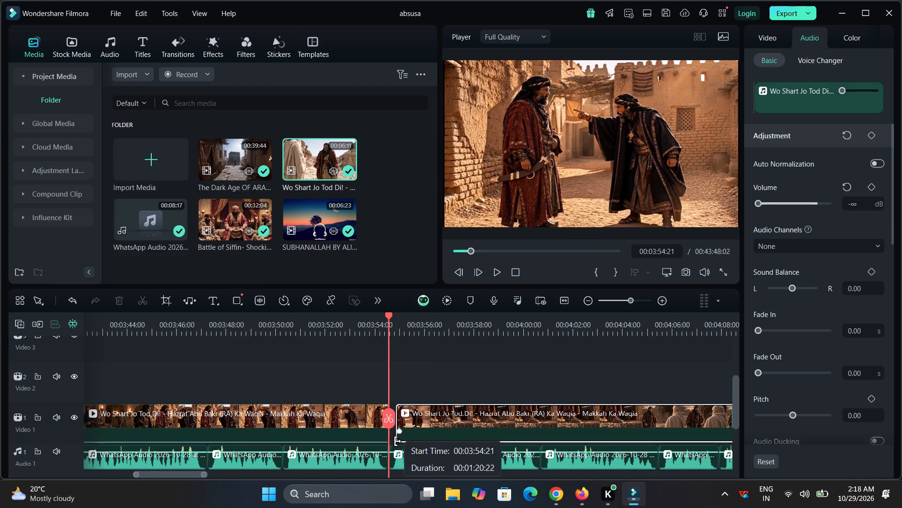
left_click_drag(398, 441, 417, 446)
left_click_drag(446, 427, 433, 428)
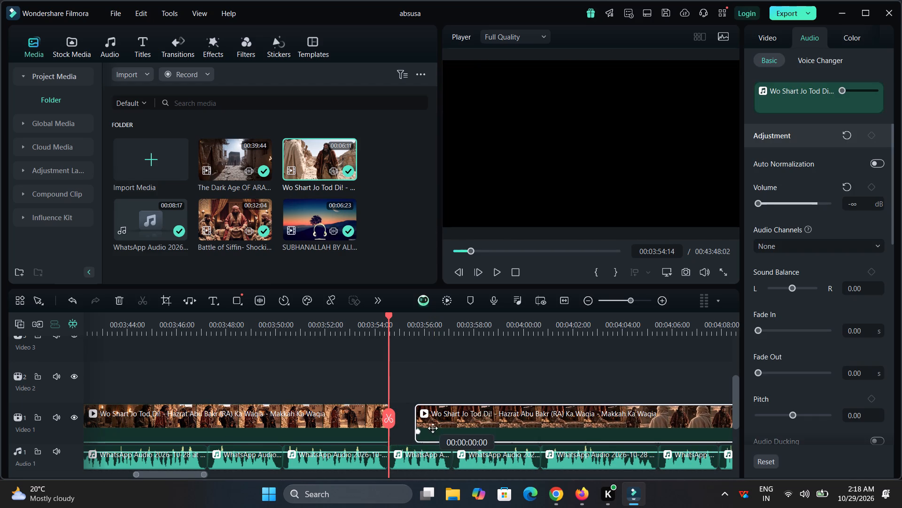
left_click_drag(433, 428, 426, 428)
Split the Wo Shart Jo Tod Di clip at 00:03:43:21, just after the angry man's scene changes to the two men in the street.
left_click(261, 325)
key("space")
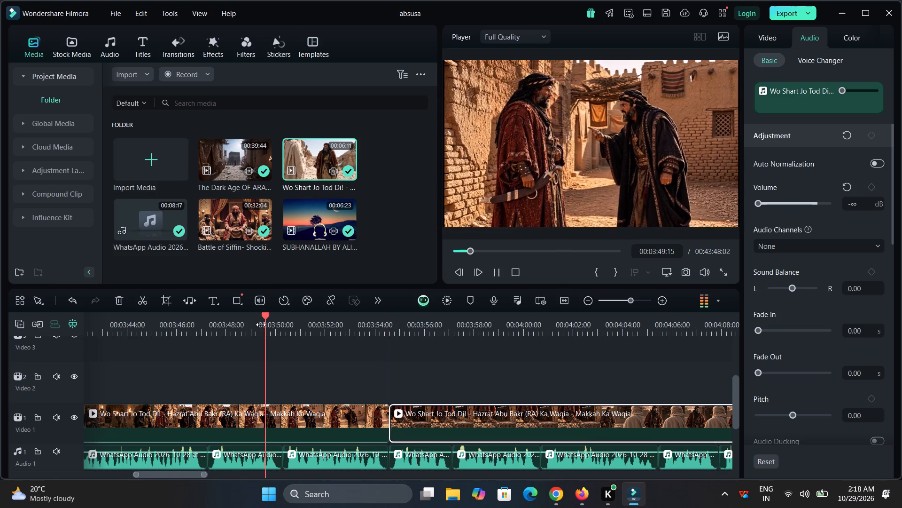
left_click(107, 323)
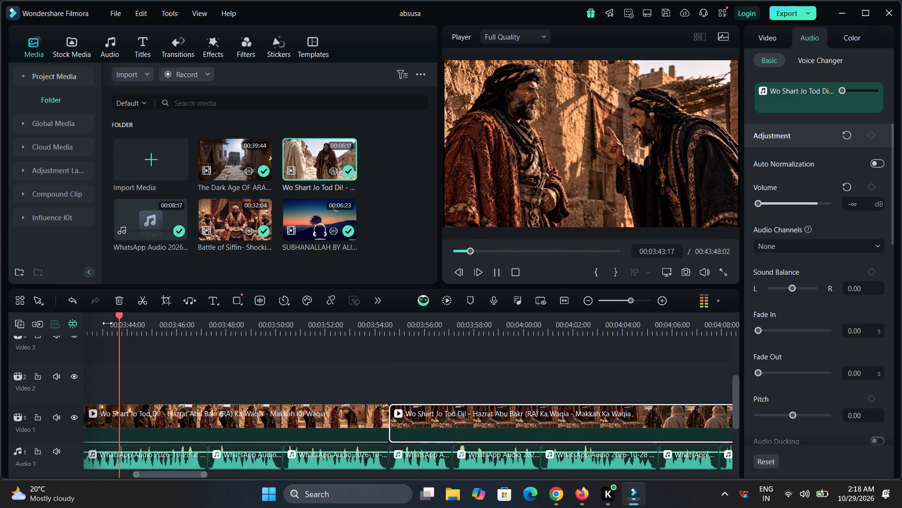
key("space")
left_click(153, 411)
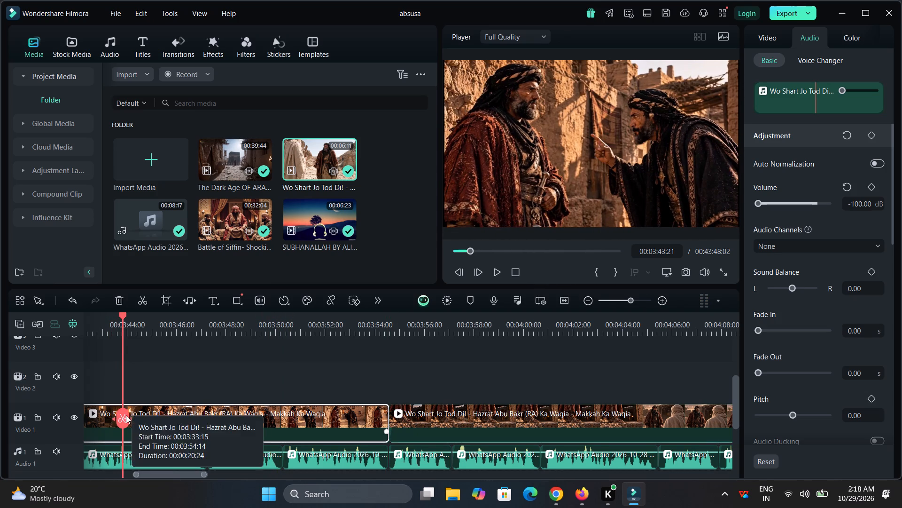
left_click(126, 415)
Trim the end of the angry-man clip back to about 00:03:40:18 and move the street argument clip over to close the gap.
left_click_drag(126, 415, 56, 415)
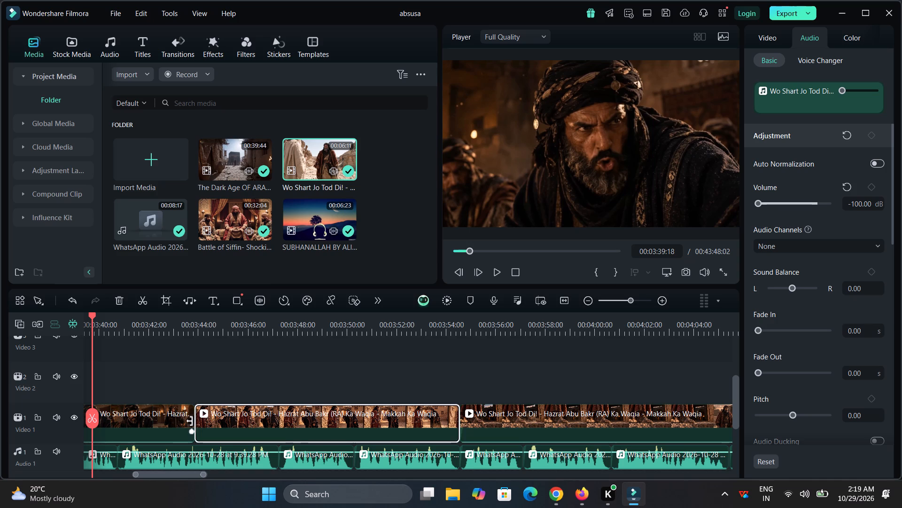
left_click_drag(190, 421, 122, 449)
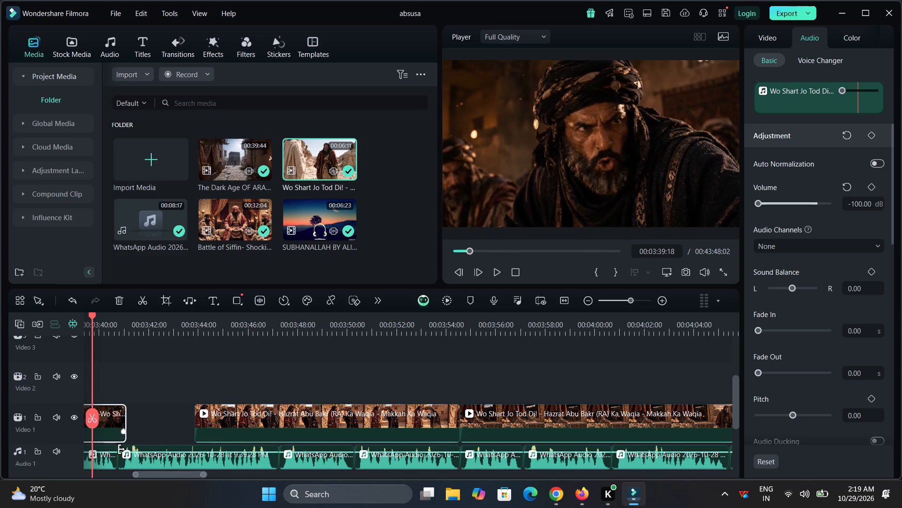
left_click_drag(121, 421, 116, 422)
left_click_drag(211, 423, 144, 418)
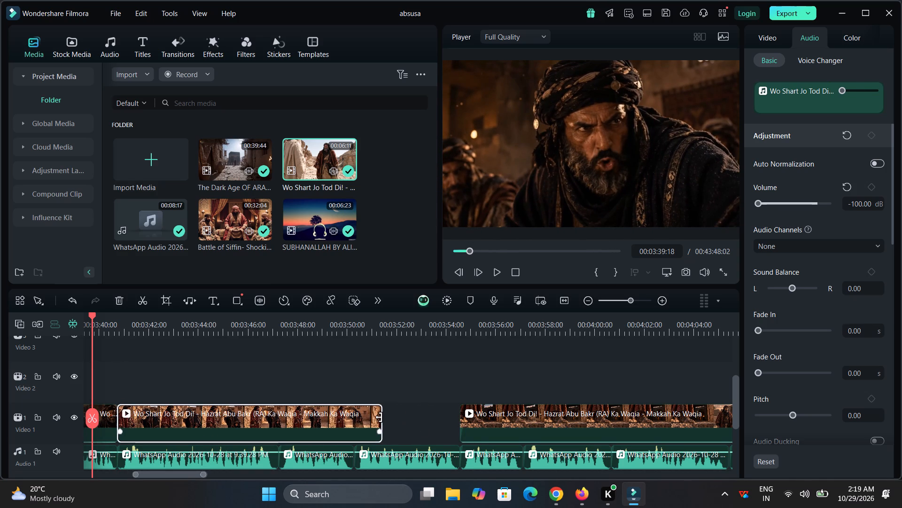
Trim about 1 second off the end of the street argument clip and move the following clip over to about 00:03:50:08.
left_click_drag(379, 417, 353, 426)
left_click_drag(521, 424, 427, 423)
Play the sequence from about 00:03:39:18 to check the rearranged clips against the voiceover.
triple_click(427, 423)
key("space")
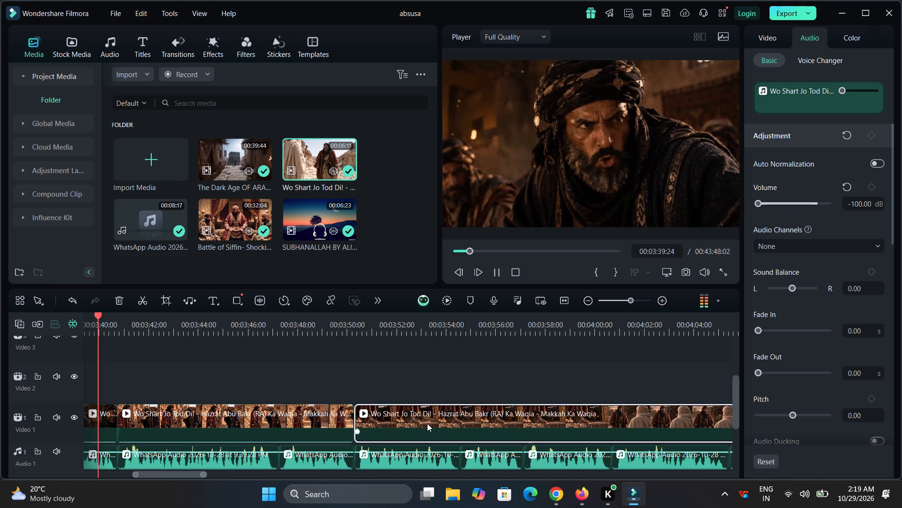
left_click(427, 423)
triple_click(427, 423)
triple_click(427, 423)
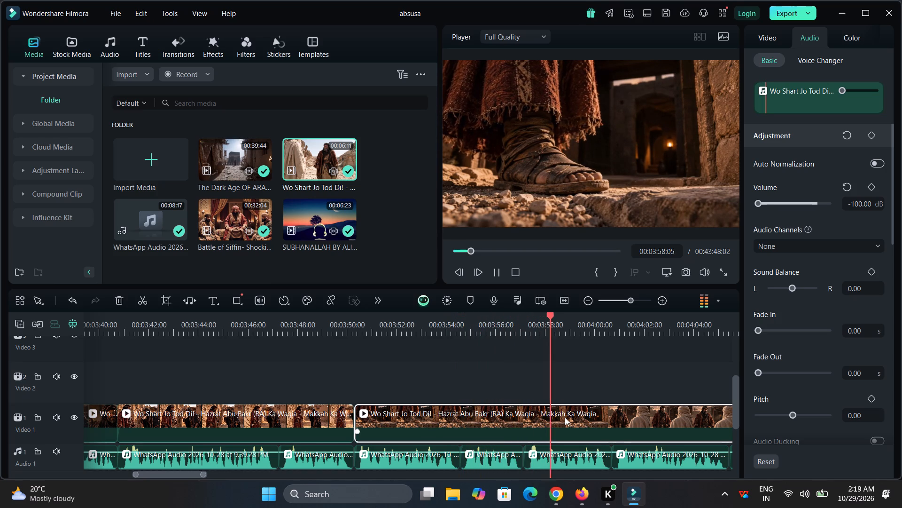
key("space")
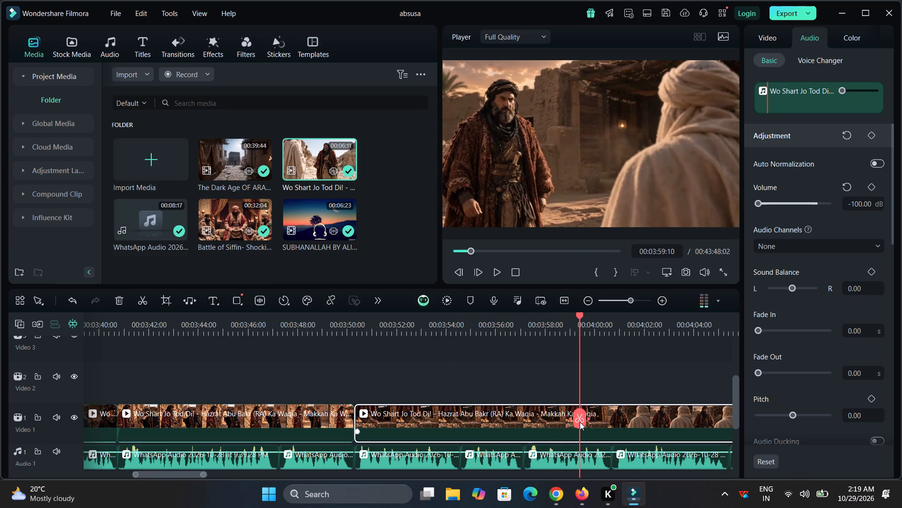
Split the video clip at 00:03:59:10, move the rest to about 00:04:00:17, and slow the preceding piece to 0.88x to fill the gap.
left_click(580, 422)
left_click_drag(625, 421, 653, 425)
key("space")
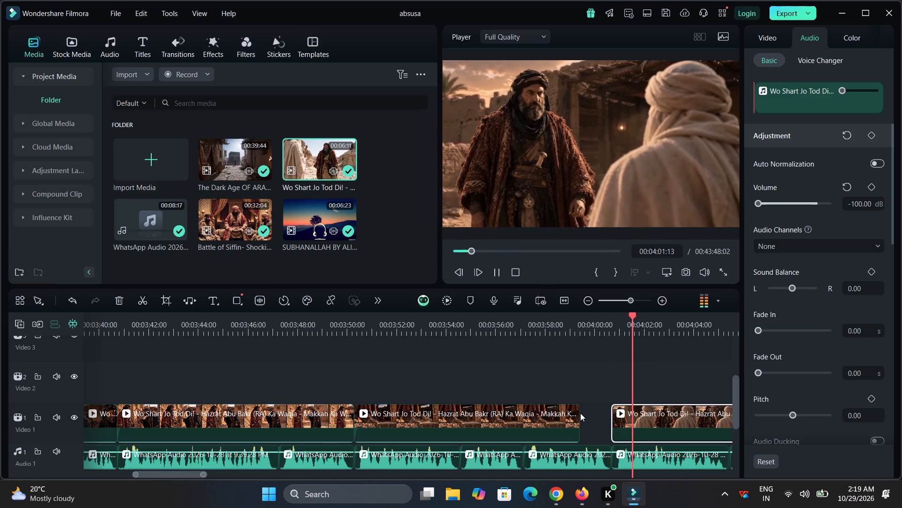
left_click_drag(577, 416, 613, 425, "ctrl")
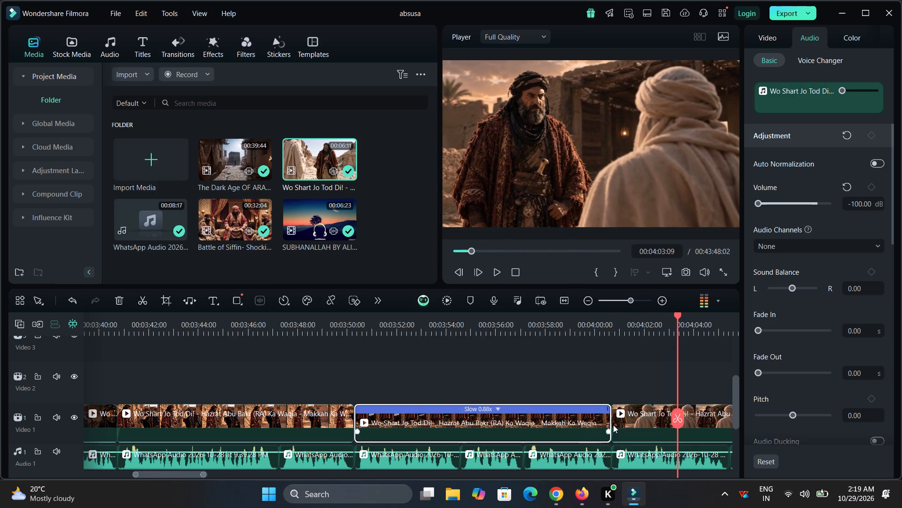
Cut out the voiceover clip that starts at about 00:04:08 and close the gap in the narration.
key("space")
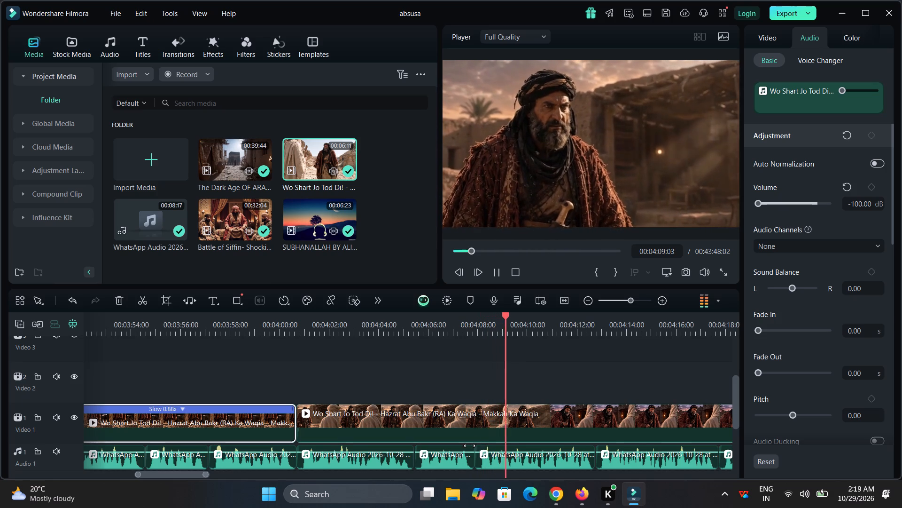
left_click(574, 420)
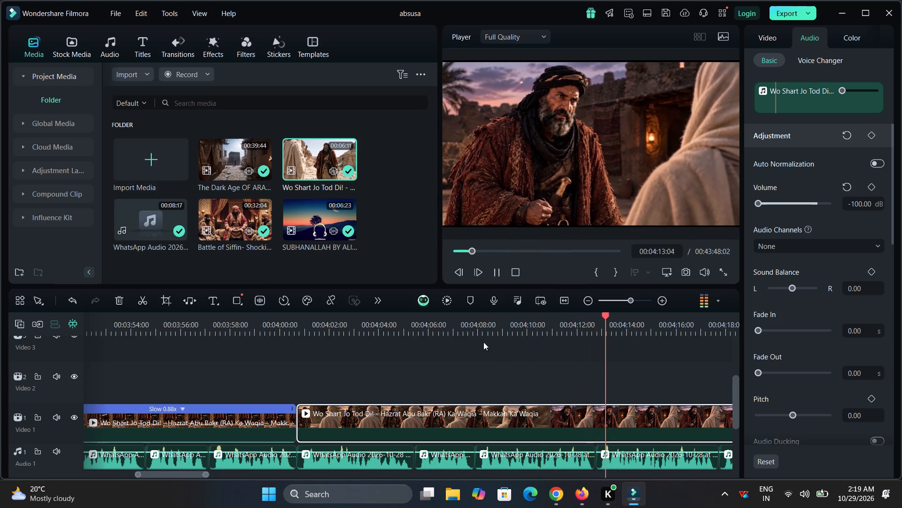
left_click(552, 461)
key("ctrl+x")
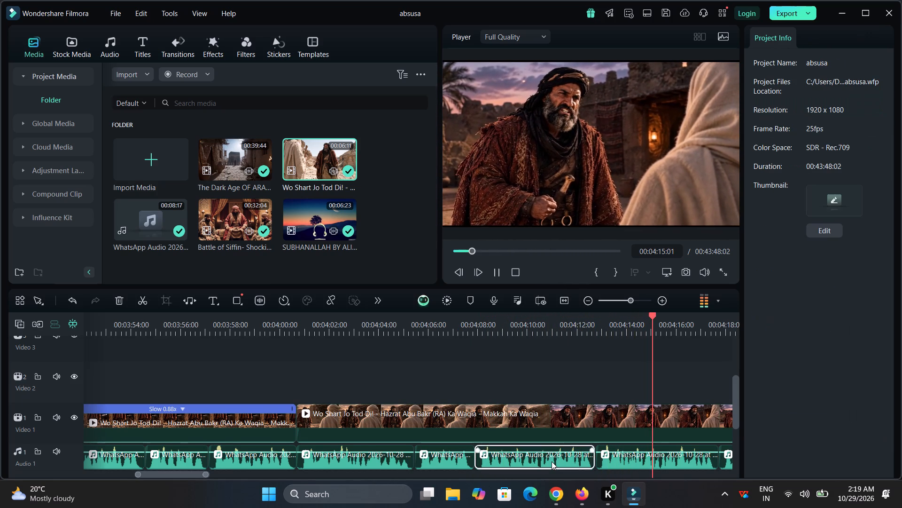
left_click(552, 461)
left_click(591, 417)
left_click(589, 413)
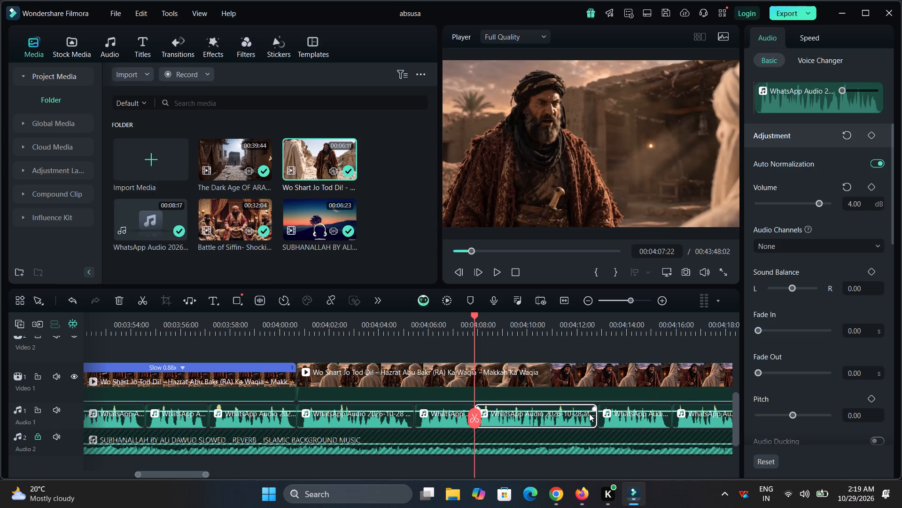
Split the video clip at 00:04:09:22, trim the first part's end back to about 00:04:07:22, and move the rest over to meet it.
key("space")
left_click(505, 380)
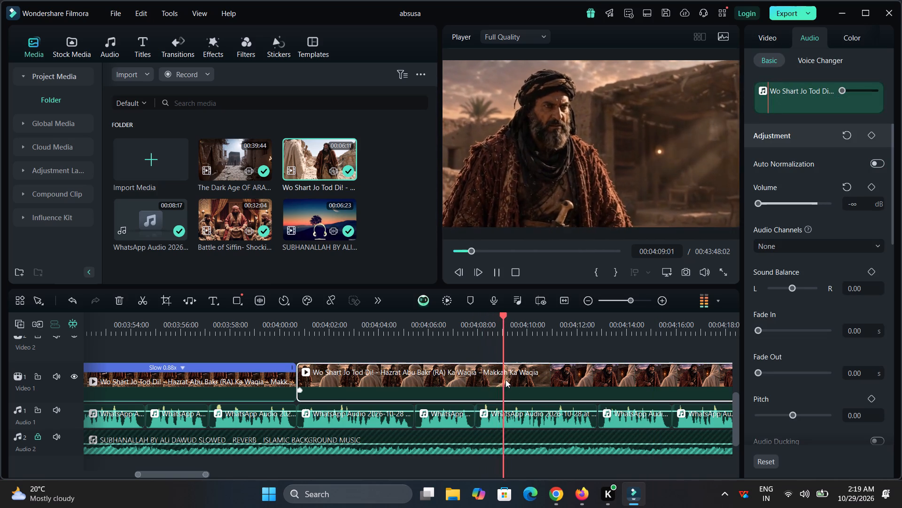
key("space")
left_click(528, 419)
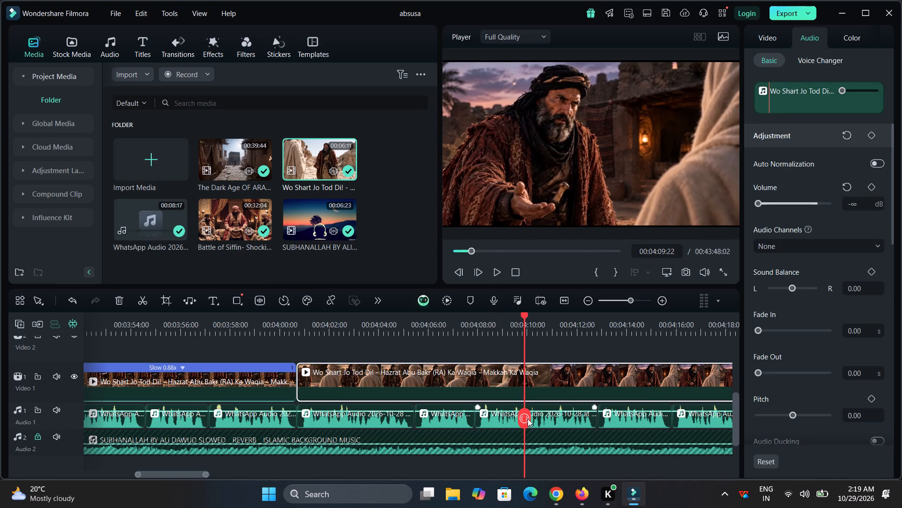
left_click_drag(522, 382, 474, 390)
left_click_drag(608, 381, 560, 382)
Cut out the short voiceover clip that starts at about 00:04:16 and close the gap in the narration.
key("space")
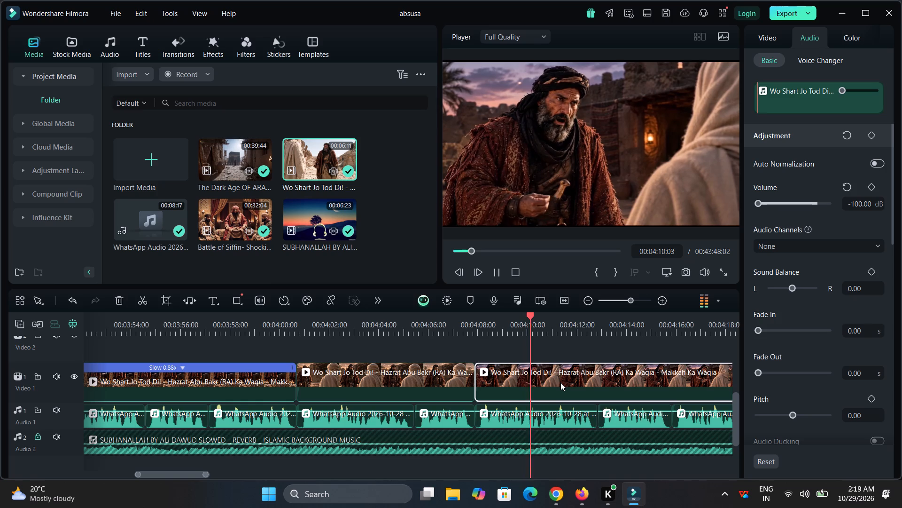
left_click_drag(647, 323, 350, 356)
left_click_drag(273, 325, 559, 364)
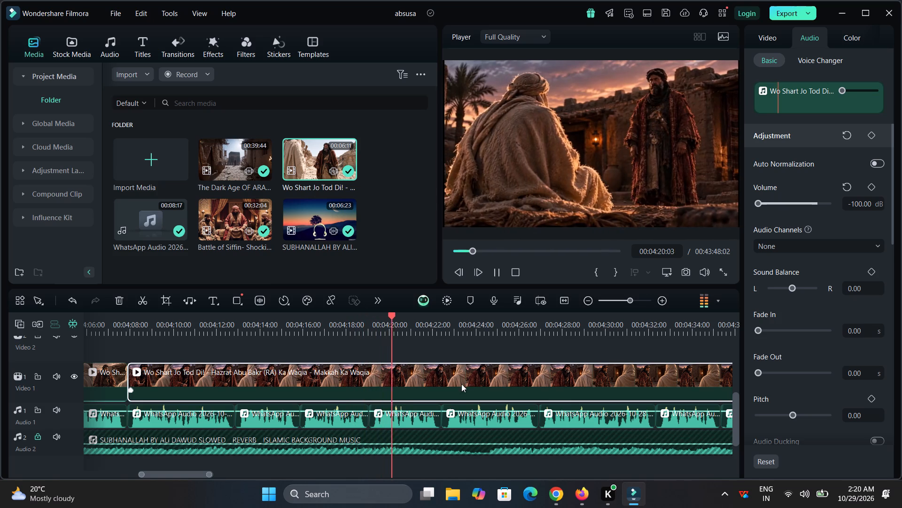
left_click(332, 425)
key("ctrl+x")
double_click(359, 414)
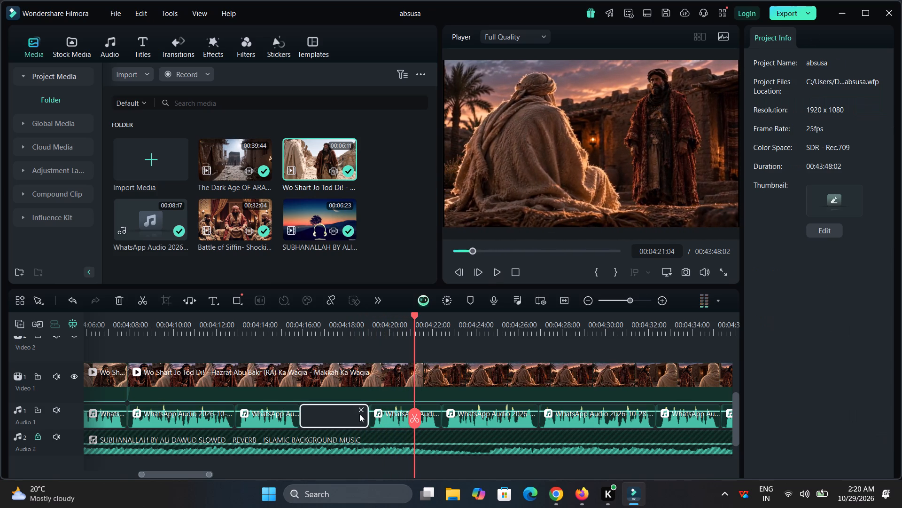
Split the video clip at 00:04:15:21, where the next voiceover clip starts, and again at 00:04:19:24, at the change to the seated-man scene.
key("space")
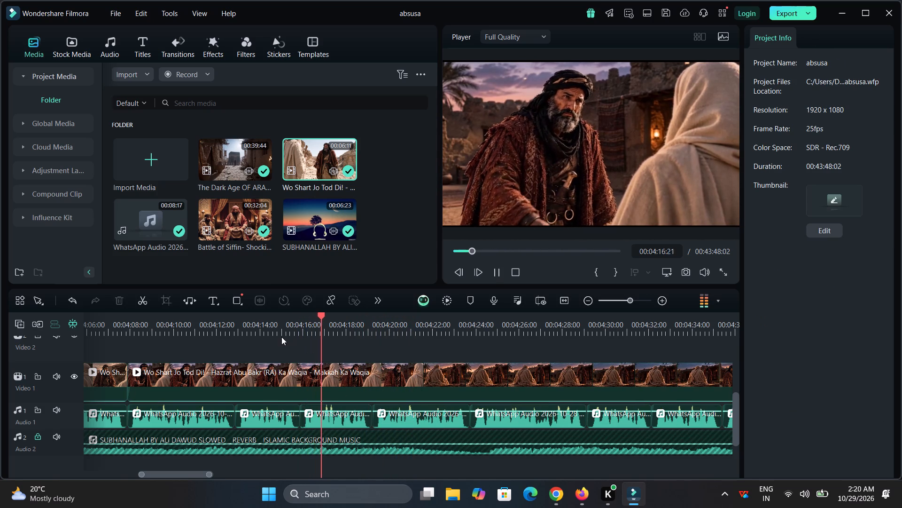
left_click(269, 333)
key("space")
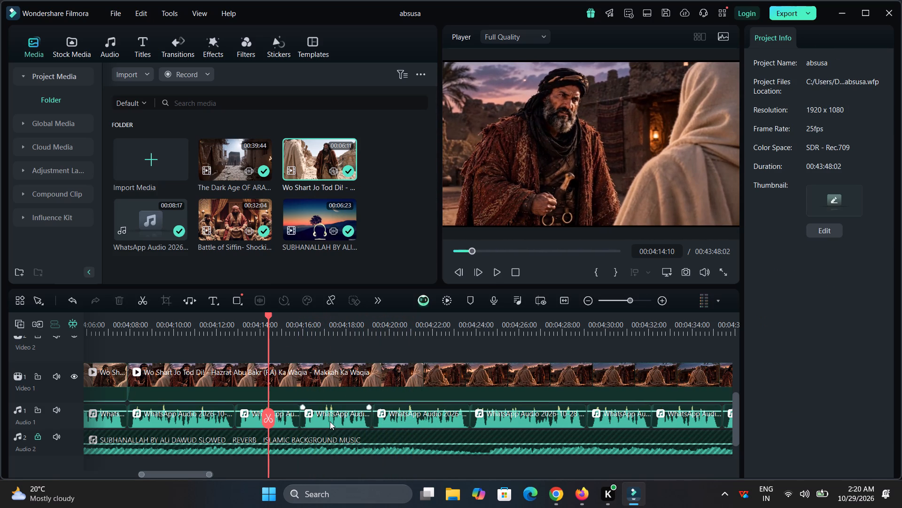
triple_click(330, 421)
left_click(330, 421)
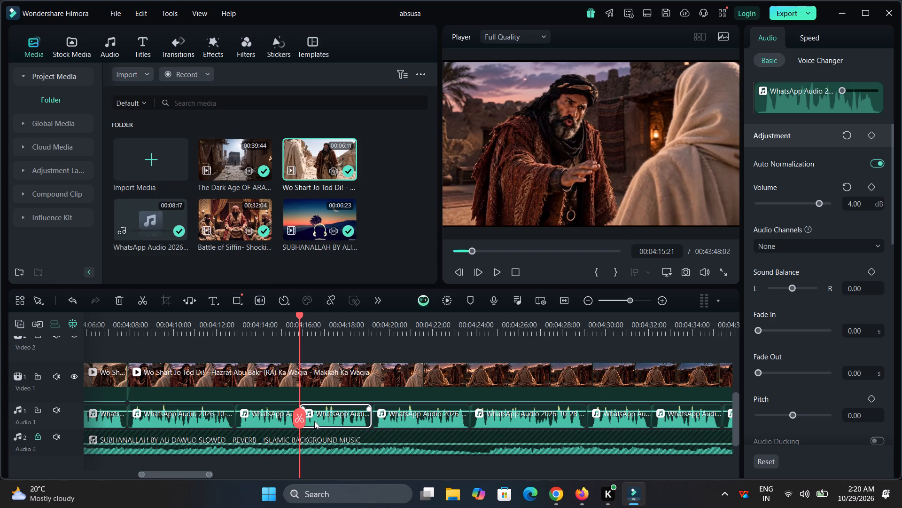
left_click(303, 421)
left_click_drag(303, 421, 358, 429)
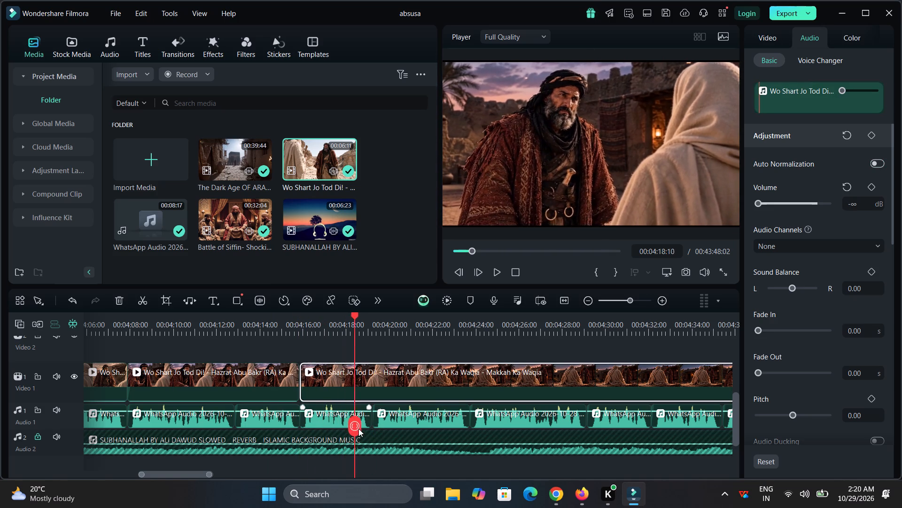
left_click_drag(358, 429, 388, 429)
left_click(388, 429)
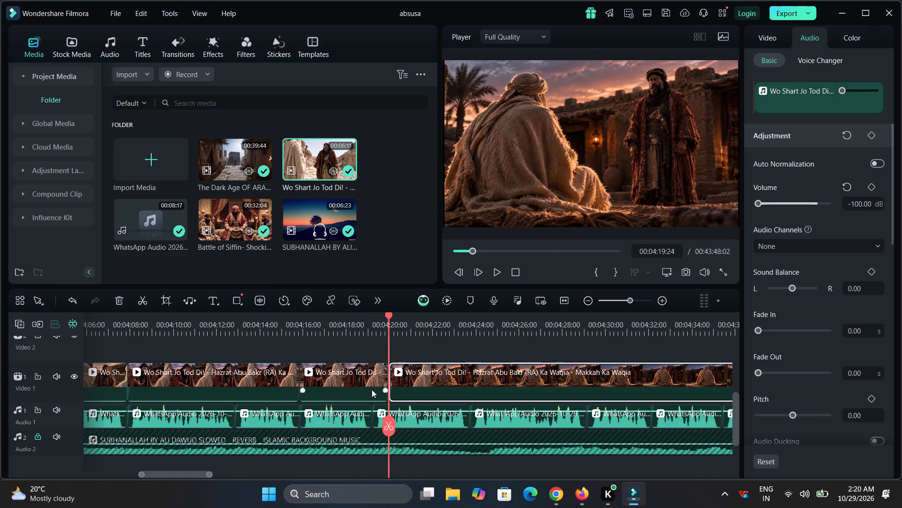
Delete the short Wo Shart Jo Tod Di segment ending at 00:04:19:24 and move the following clip over to close the gap.
left_click(372, 389)
key("ctrl+x")
left_click_drag(475, 386, 379, 389)
Split the Wo Shart Jo Tod Di clip at 00:04:30:21, on the close view of the bearded man in the dark turban.
key("space")
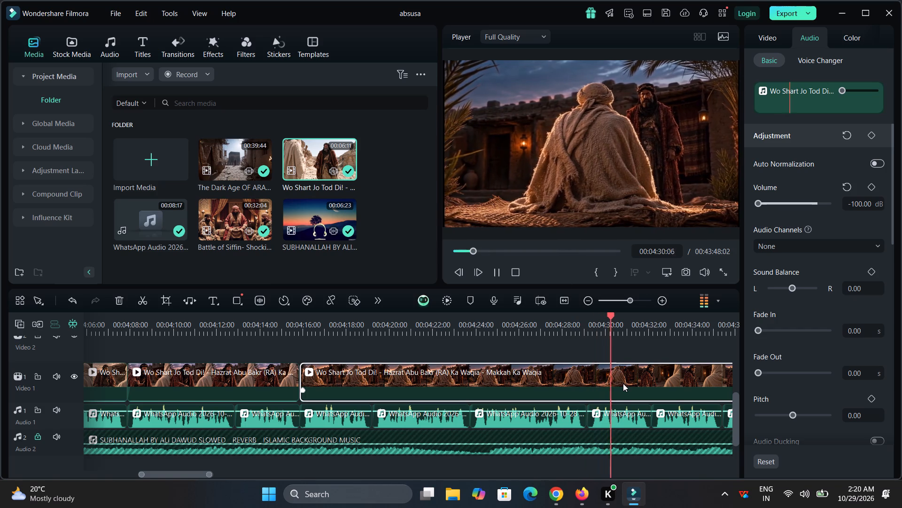
key("space")
left_click(624, 430)
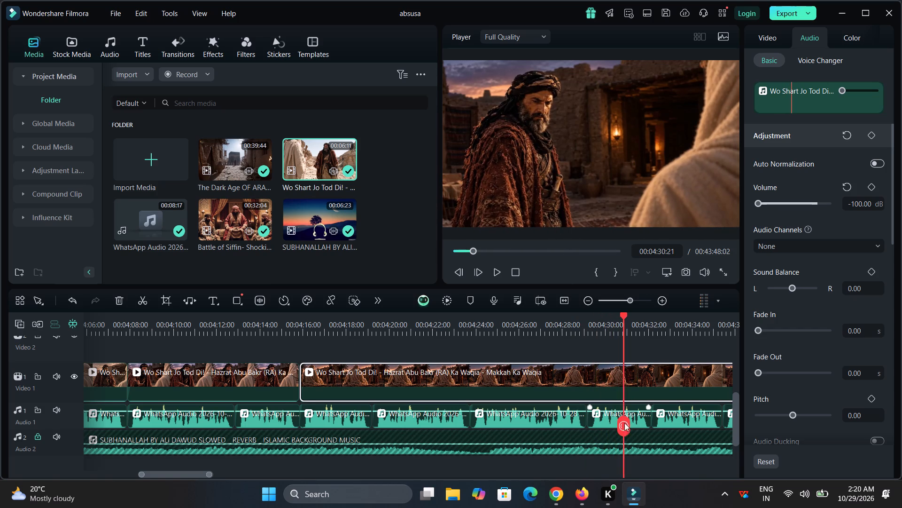
Trim the end of the clip before the split back to about 00:04:29 and move the following clip over to meet it.
left_click_drag(622, 379, 584, 386)
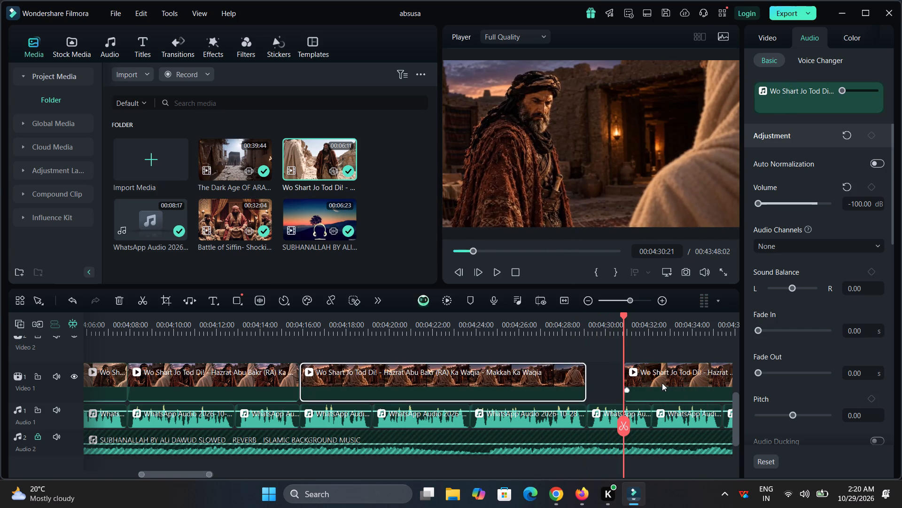
left_click_drag(662, 383, 632, 385)
Split the last Wo Shart Jo Tod Di clip at 00:04:41:22, just past the voiceover's end, and delete the remainder.
key("space")
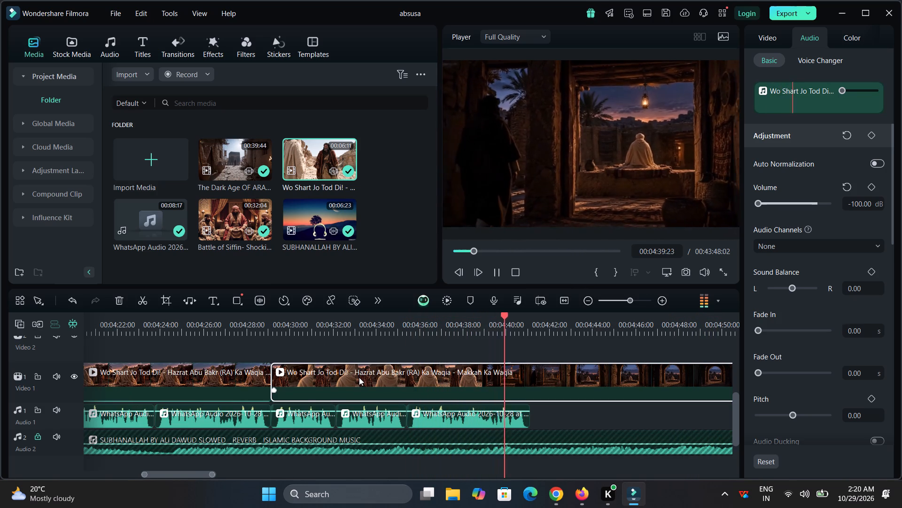
key("space")
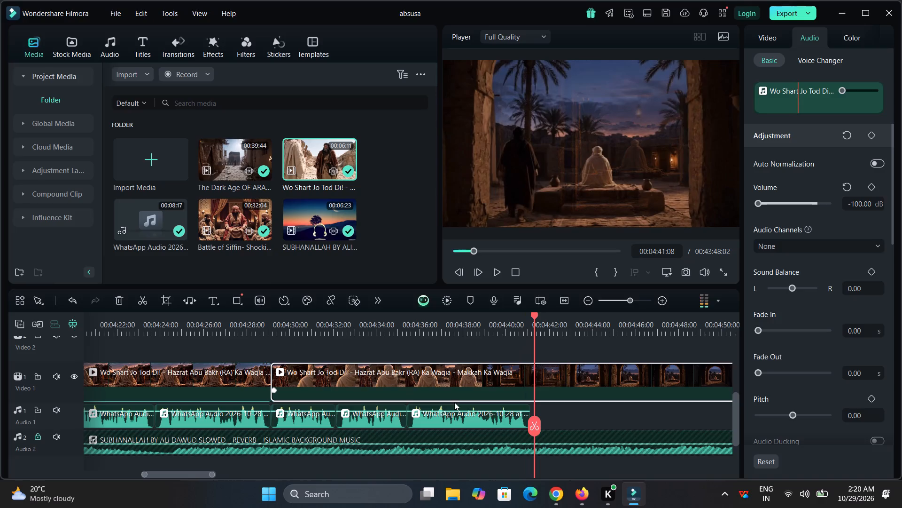
left_click_drag(534, 429, 547, 431)
left_click(547, 431)
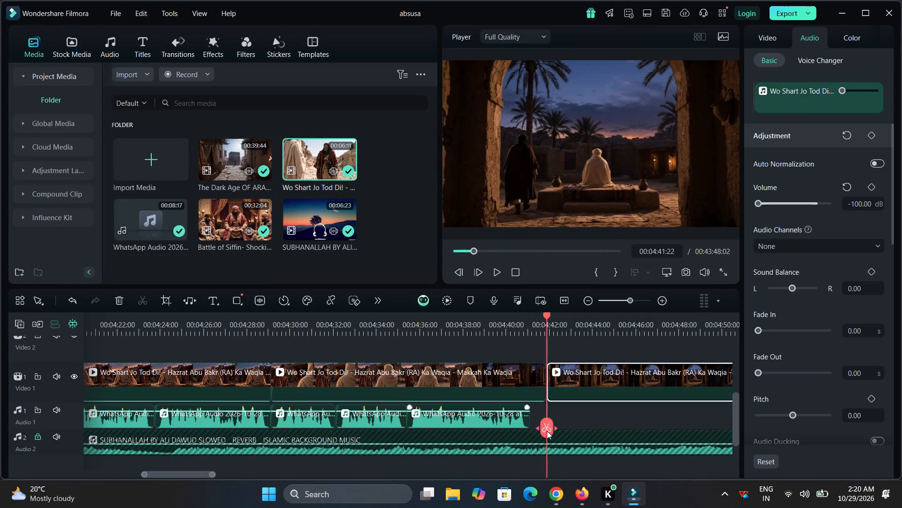
key("space")
left_click_drag(692, 322, 507, 366)
key("ctrl+x")
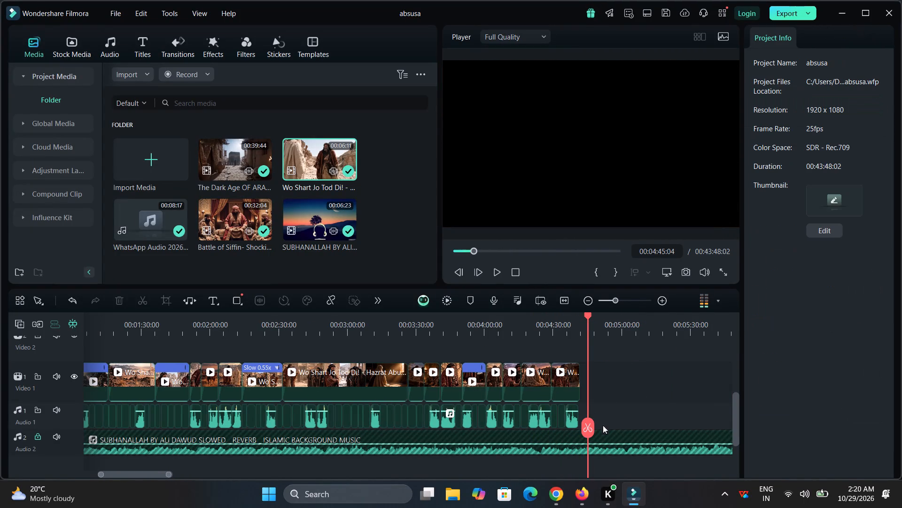
Unlock the Audio 2 track, split the SUBHANALLAH background music at 00:04:45:04 and delete the part after it.
left_click(34, 437)
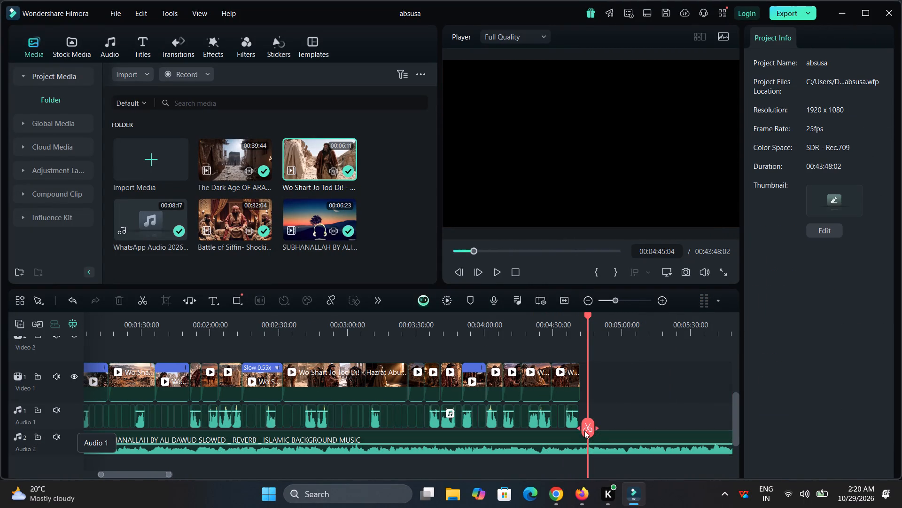
left_click(584, 430)
key("ctrl+x")
Trim the end of the background music back to about 00:04:43:02, slightly past the end of the video.
left_click_drag(619, 331, 769, 367)
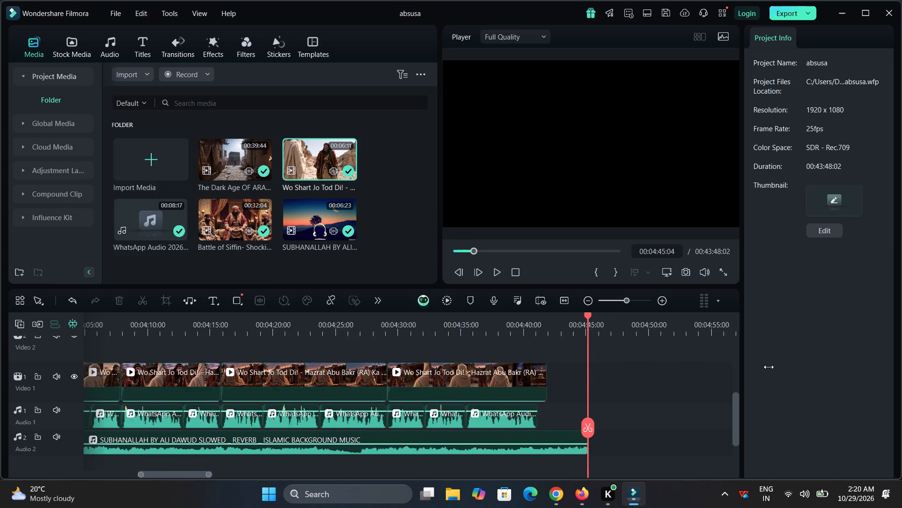
left_click_drag(769, 367, 680, 389)
left_click_drag(584, 451, 574, 451)
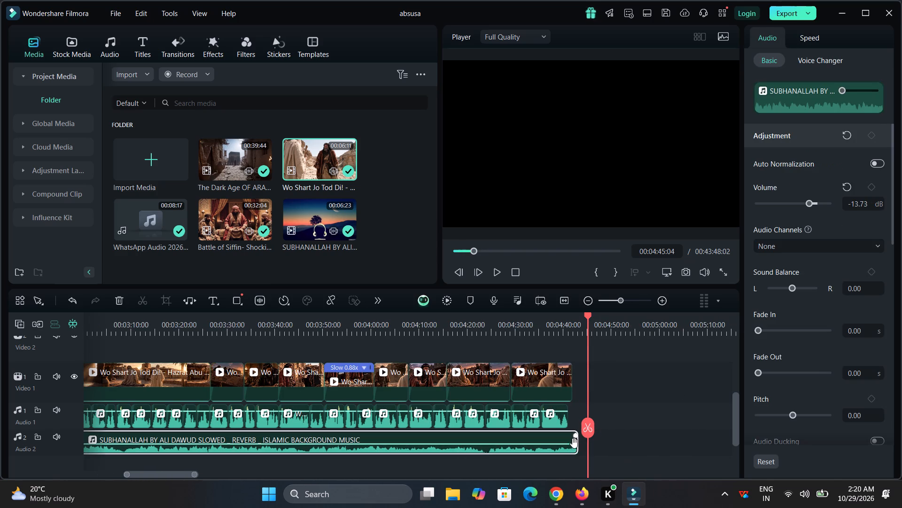
Add a fade-out of about 3 seconds to the end of the background music.
left_click(575, 432)
left_click_drag(574, 435, 560, 440)
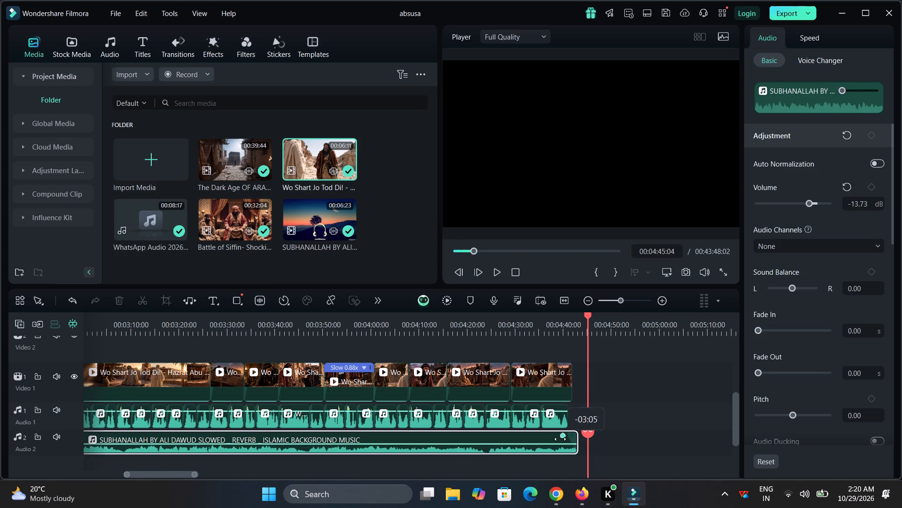
Save the project.
left_click(622, 450)
key("ctrl+s")
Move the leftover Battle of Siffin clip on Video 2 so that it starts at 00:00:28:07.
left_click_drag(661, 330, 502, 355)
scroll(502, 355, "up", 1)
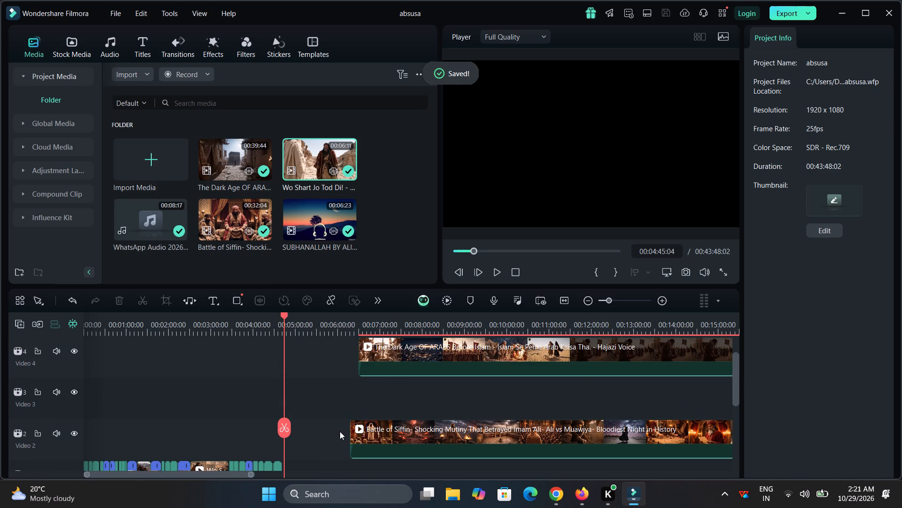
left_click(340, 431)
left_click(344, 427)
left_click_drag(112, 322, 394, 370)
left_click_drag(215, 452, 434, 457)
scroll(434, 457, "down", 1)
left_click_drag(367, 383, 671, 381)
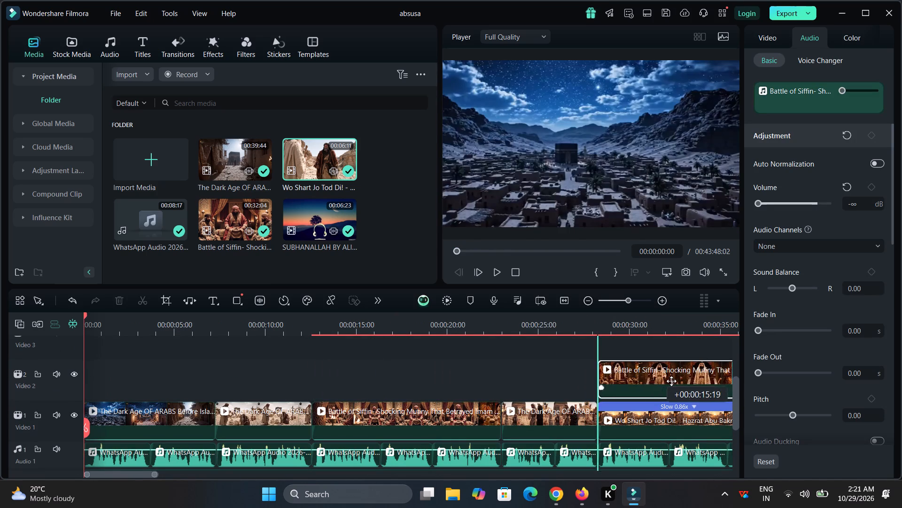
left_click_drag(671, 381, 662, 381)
Look through the Battle of Siffin footage from 00:00:28:07 onward for usable scenes.
triple_click(662, 381)
left_click(662, 381)
key("space")
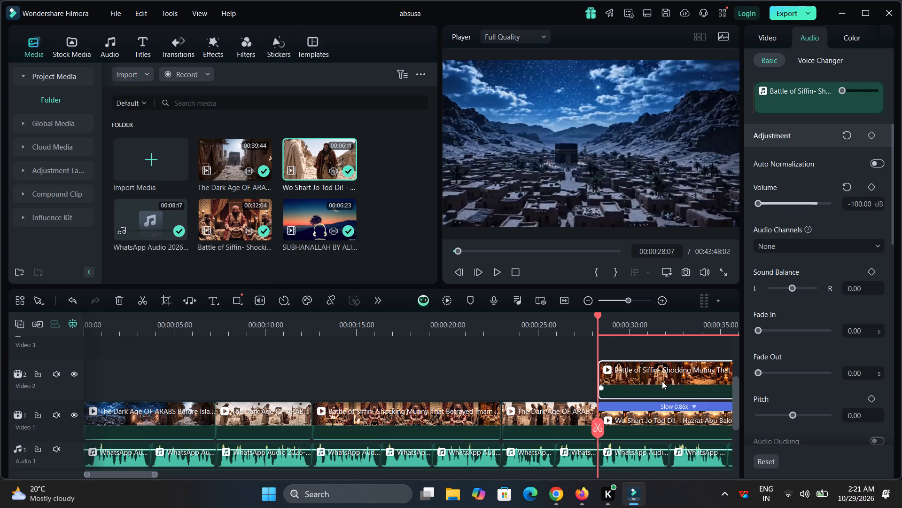
left_click_drag(671, 323, 420, 358)
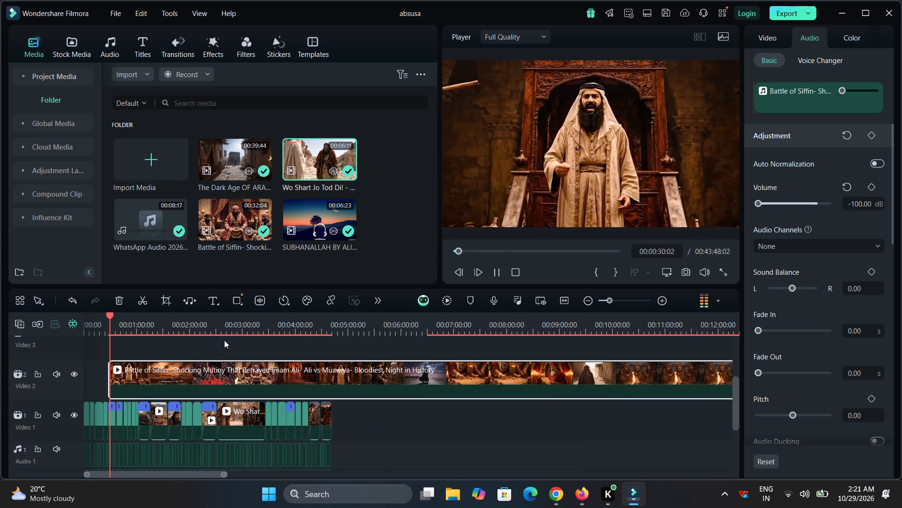
left_click_drag(219, 326, 405, 339)
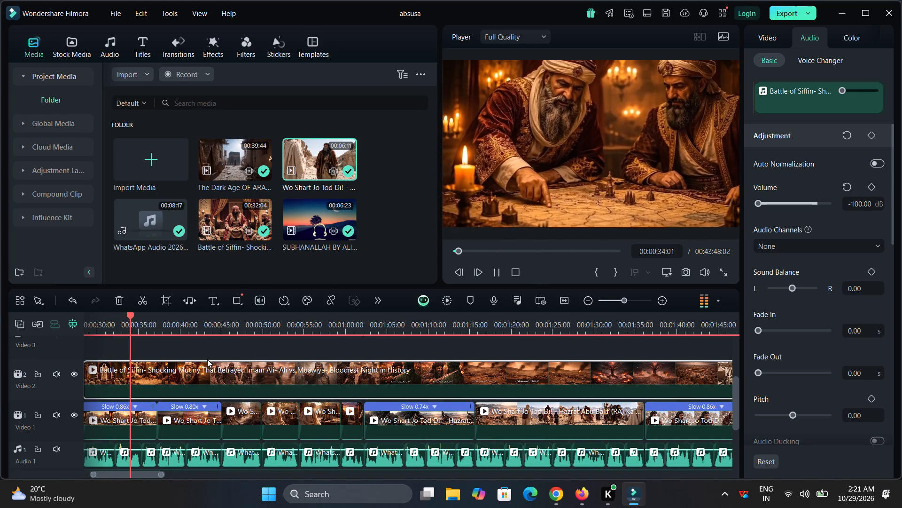
key("space")
left_click_drag(133, 425, 126, 426)
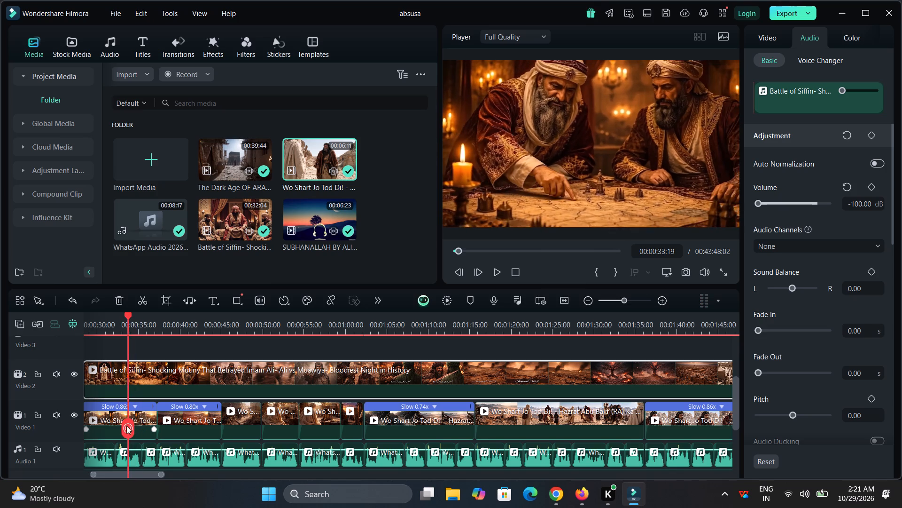
left_click_drag(126, 426, 260, 418)
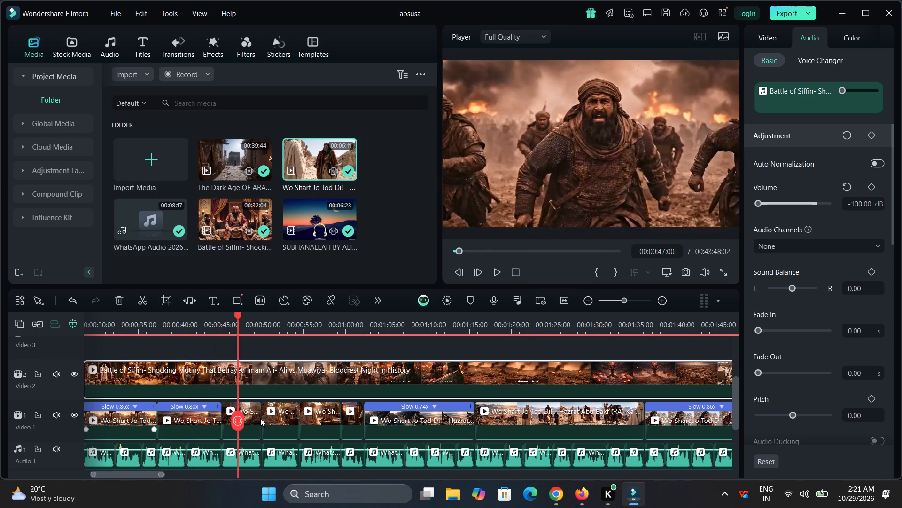
left_click_drag(260, 418, 355, 417)
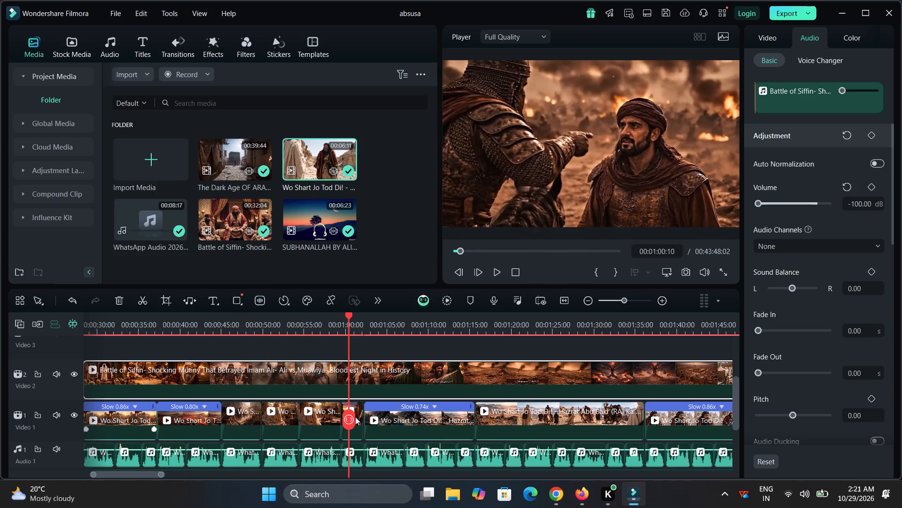
left_click_drag(355, 417, 402, 418)
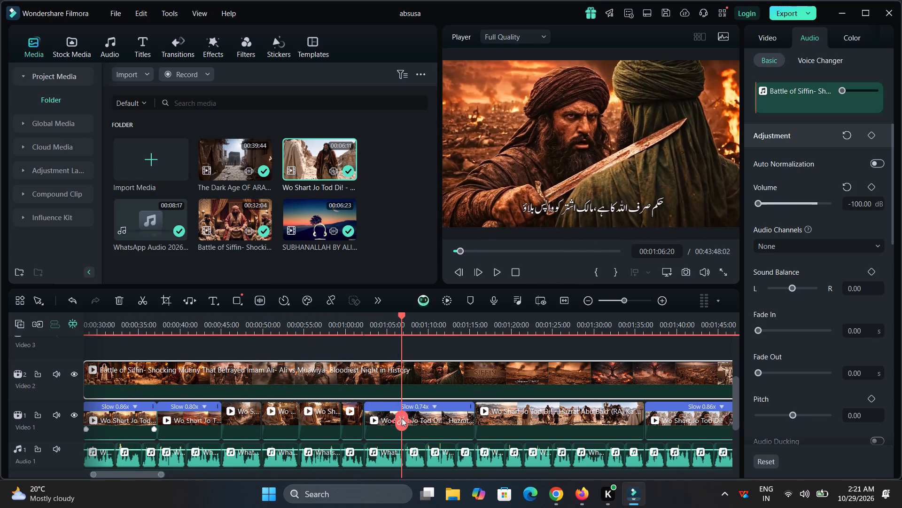
left_click_drag(402, 418, 650, 434)
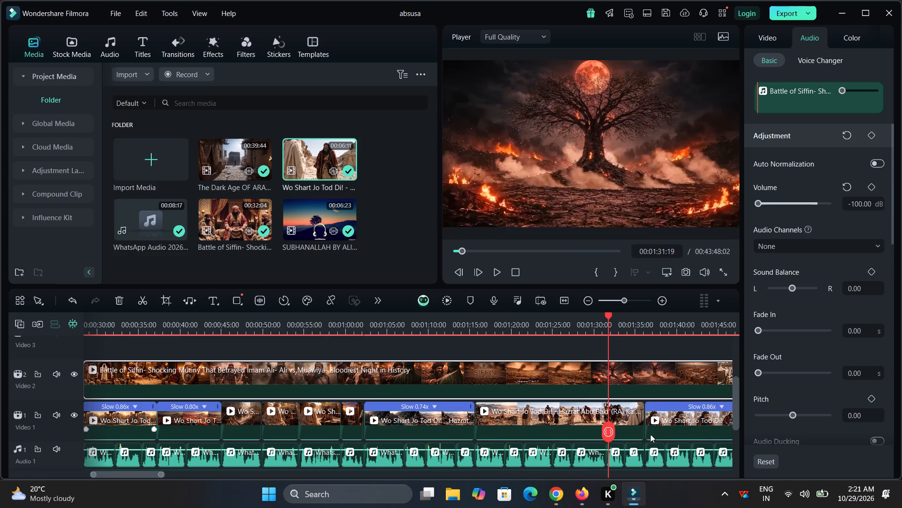
left_click_drag(650, 434, 797, 434)
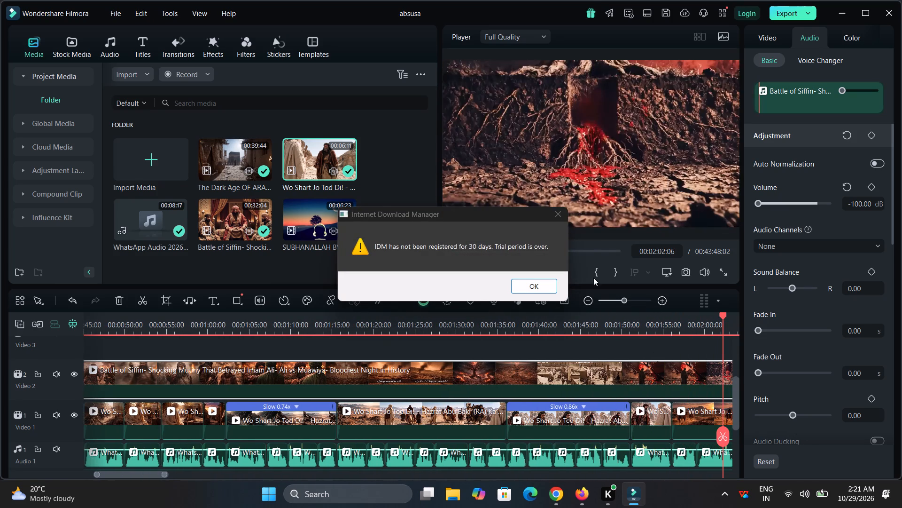
Dismiss the Internet Download Manager trial notice and registration form.
left_click(560, 208)
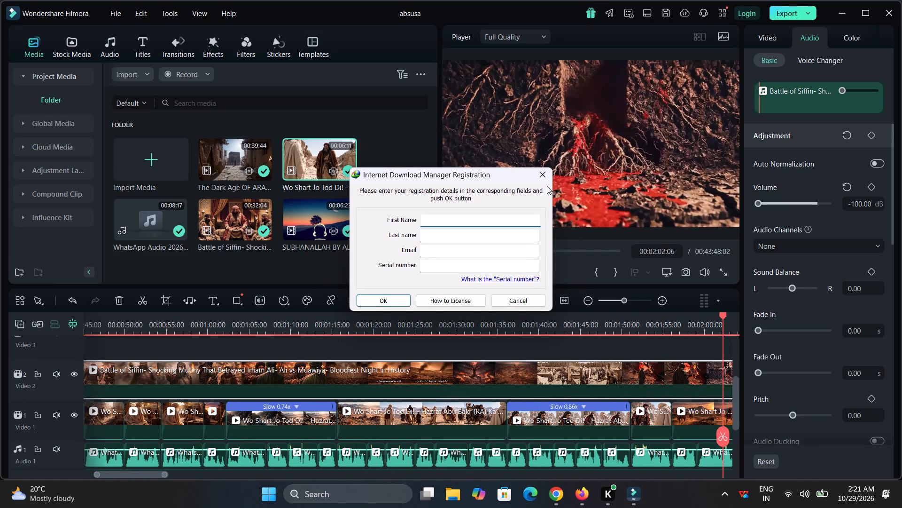
left_click(540, 173)
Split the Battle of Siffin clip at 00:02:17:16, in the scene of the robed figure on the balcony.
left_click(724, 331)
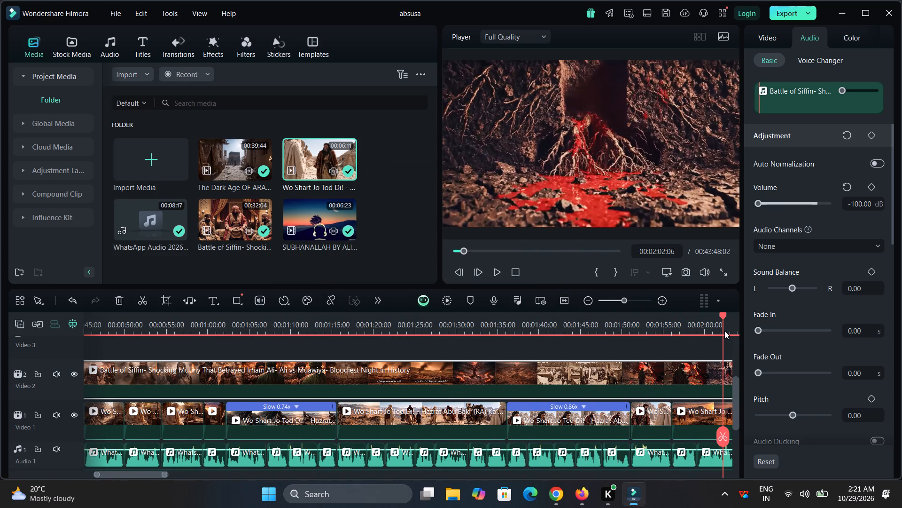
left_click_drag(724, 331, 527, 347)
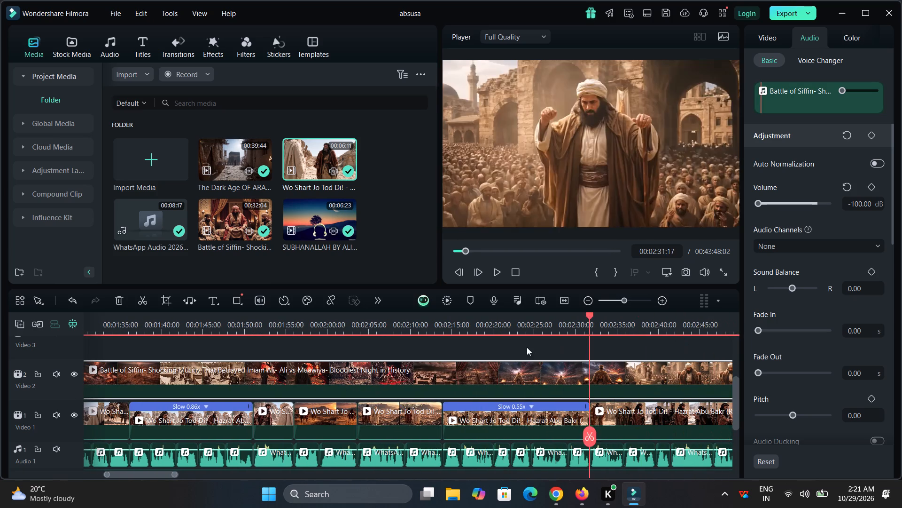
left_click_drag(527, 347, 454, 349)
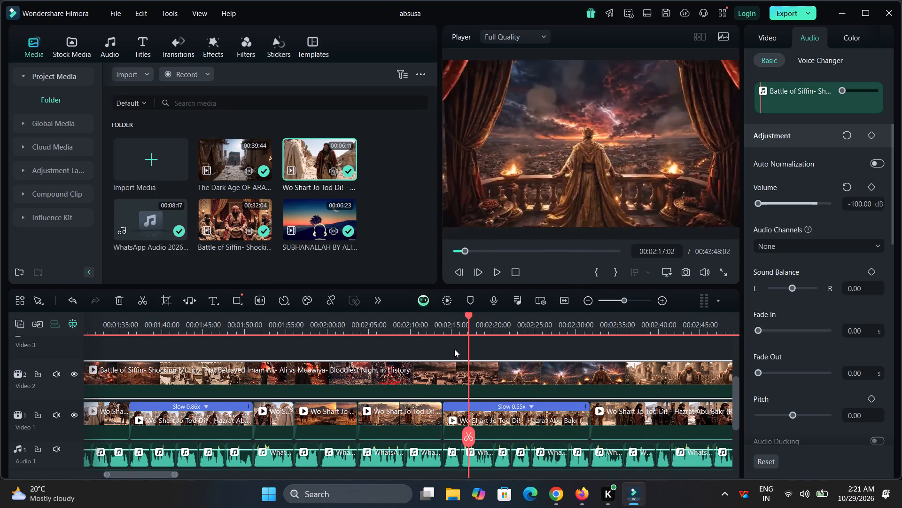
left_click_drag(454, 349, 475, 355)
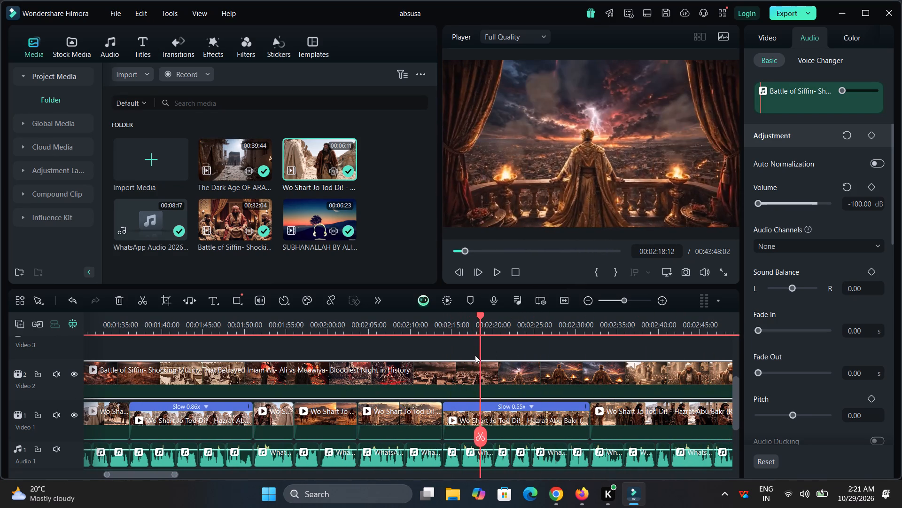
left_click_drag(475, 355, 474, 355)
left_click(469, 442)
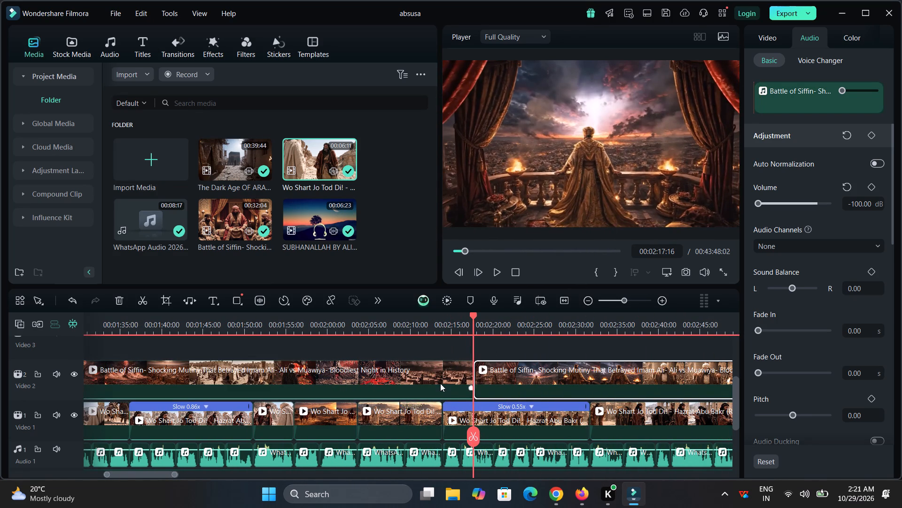
Remove both parts of the leftover Battle of Siffin clip from Video 2.
left_click(416, 376)
key("ctrl+x")
left_click(551, 380)
key("ctrl+x")
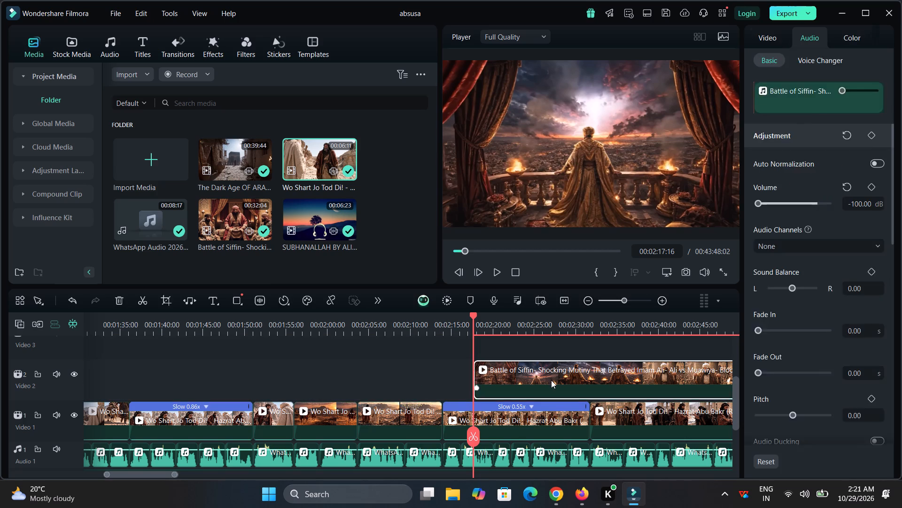
Remove the leftover Dark Age of Arabs clip from the upper video tracks.
left_click_drag(615, 322, 398, 372)
scroll(398, 372, "up", 2)
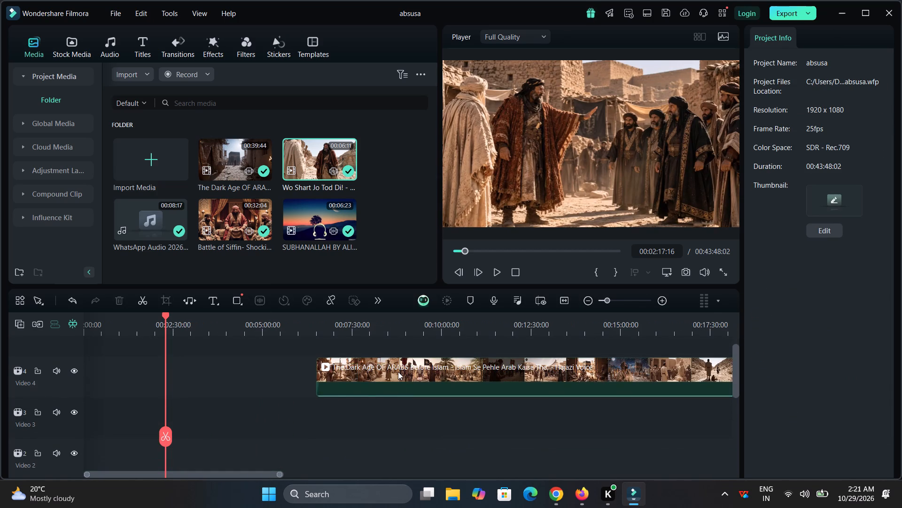
left_click_drag(366, 378, 303, 434)
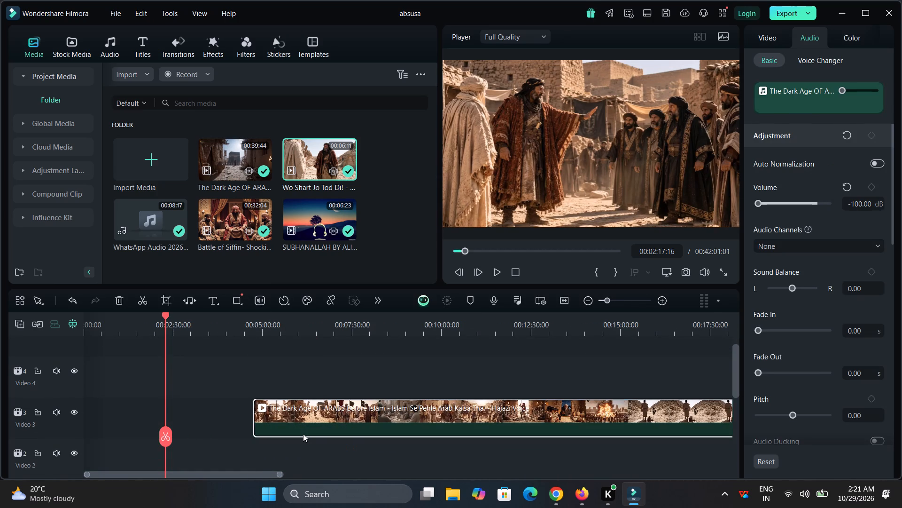
key("ctrl+x")
triple_click(359, 229)
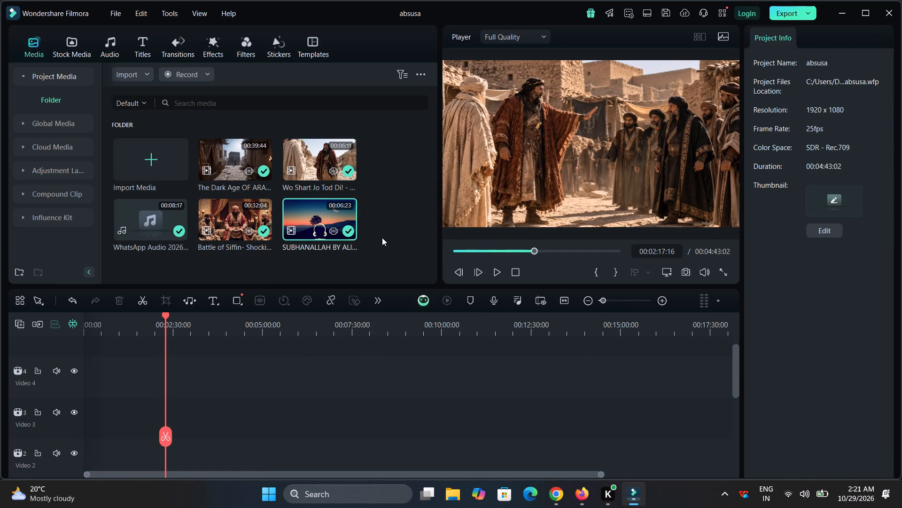
Import the "Complete Khilafat of Usman RA" video from the Downloads Video folder into the project media.
triple_click(382, 238)
left_click(382, 238)
scroll(520, 350, "down", 16)
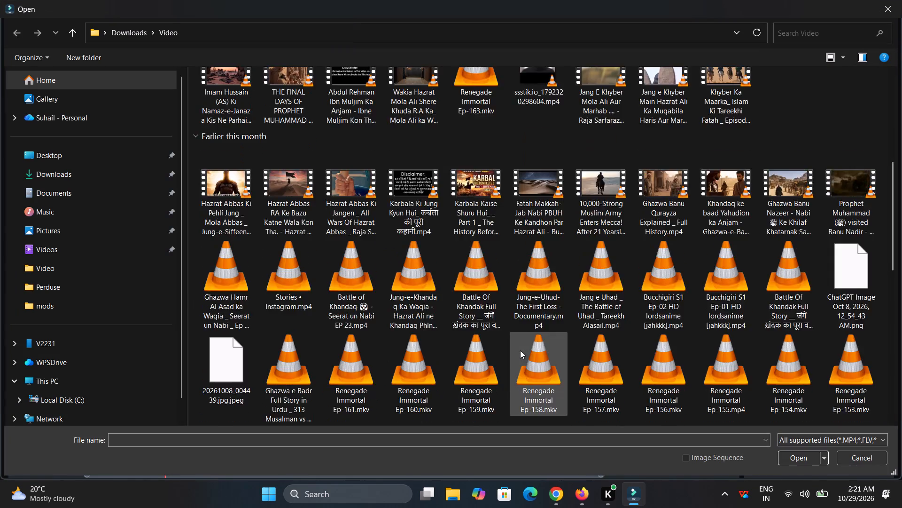
scroll(520, 350, "down", 13)
scroll(592, 319, "up", 1)
scroll(624, 344, "down", 2)
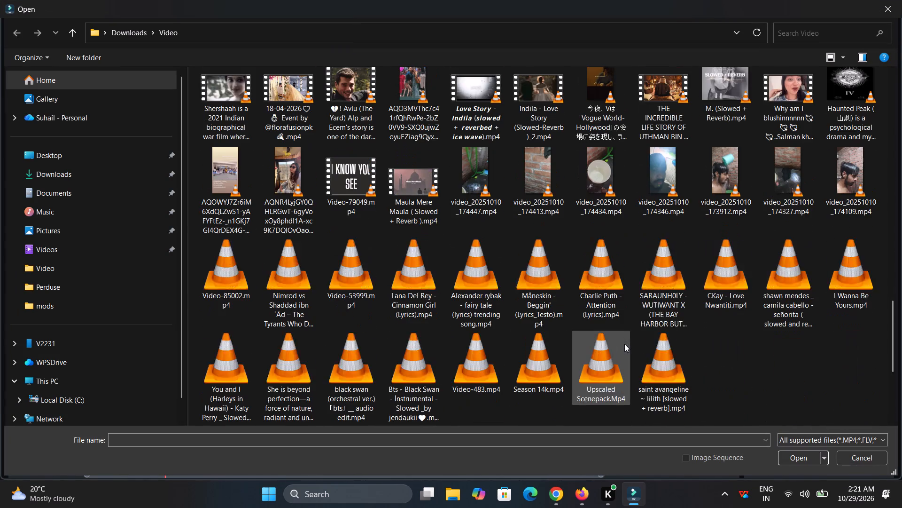
scroll(664, 276, "up", 1)
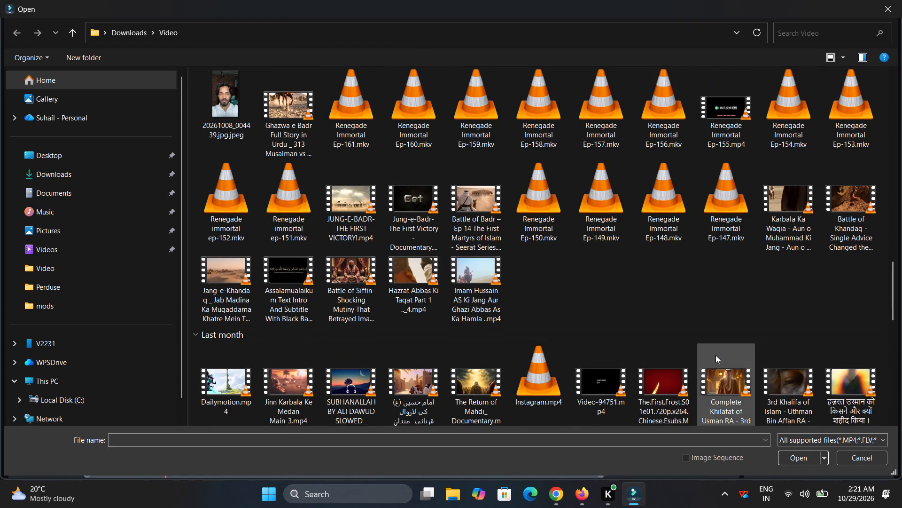
left_click(715, 355)
key("Return")
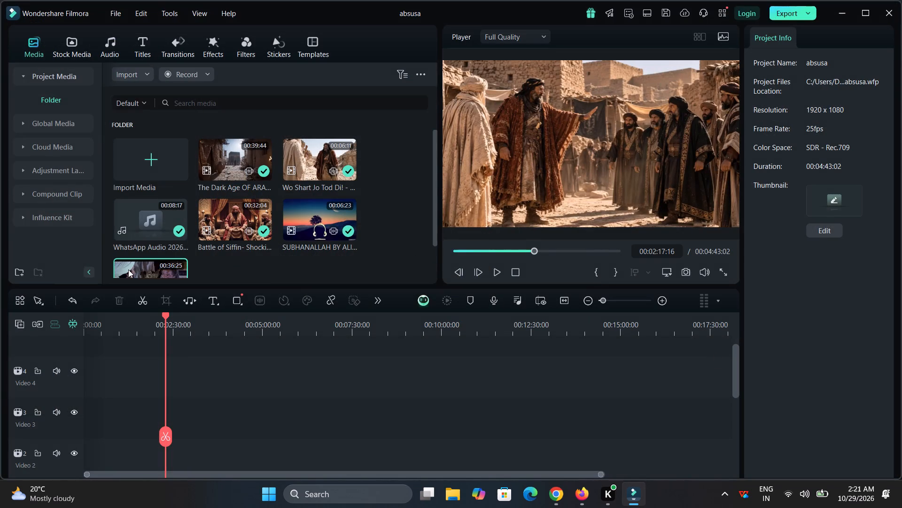
Place the Complete Khilafat clip at the start of Video 2, keeping the project settings of 1920 x 1080 25fps.
left_click_drag(128, 270, 62, 455)
scroll(62, 455, "down", 2)
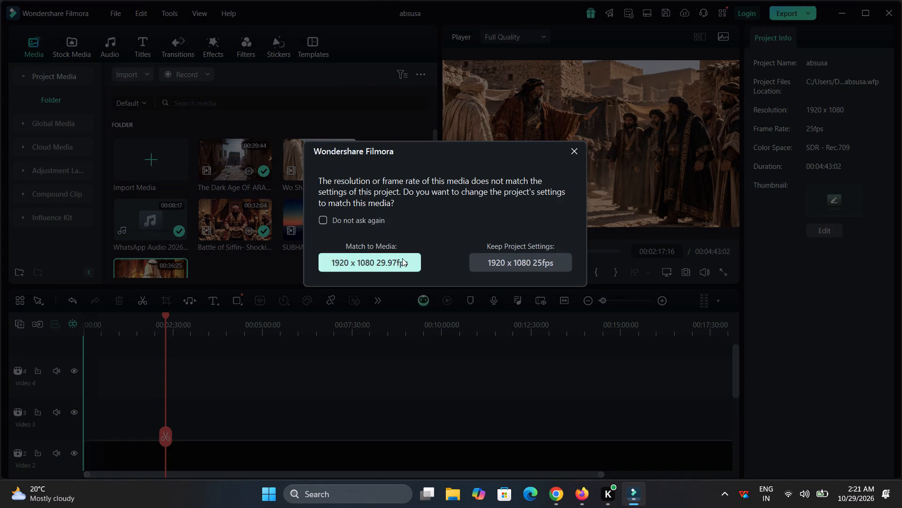
left_click(481, 261)
scroll(320, 412, "down", 1)
scroll(320, 412, "up", 1)
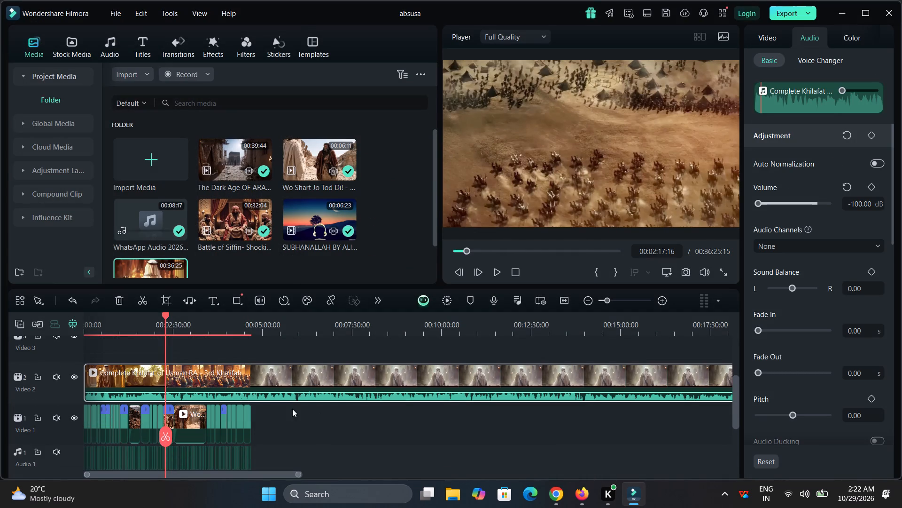
Mute the Complete Khilafat clip on Video 2 by lowering its volume to -∞ dB.
left_click_drag(173, 394, 173, 410)
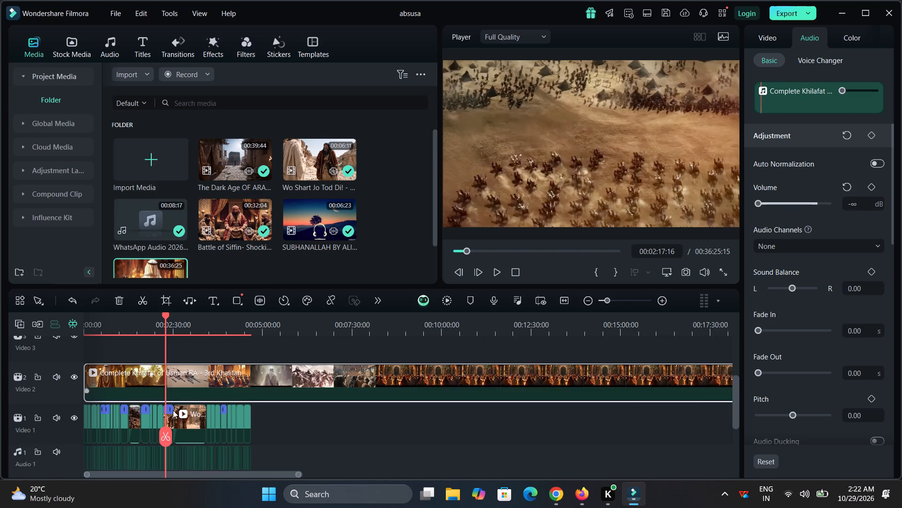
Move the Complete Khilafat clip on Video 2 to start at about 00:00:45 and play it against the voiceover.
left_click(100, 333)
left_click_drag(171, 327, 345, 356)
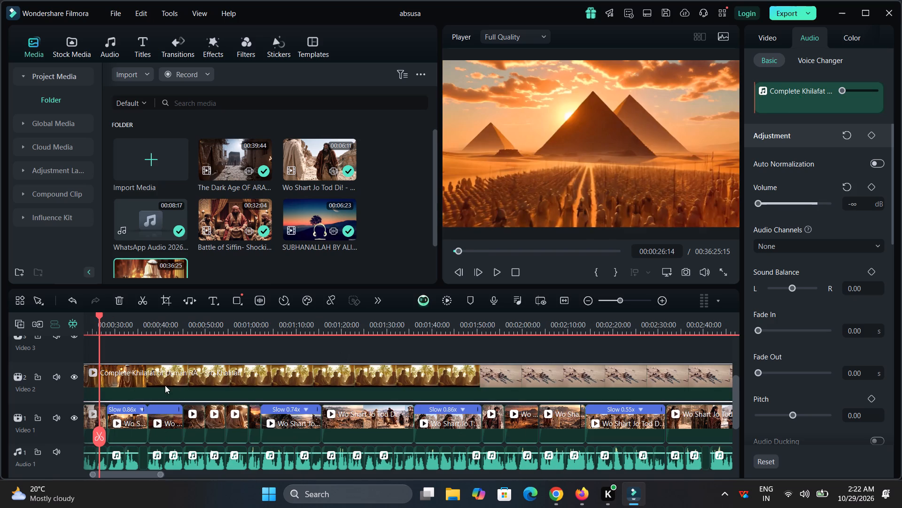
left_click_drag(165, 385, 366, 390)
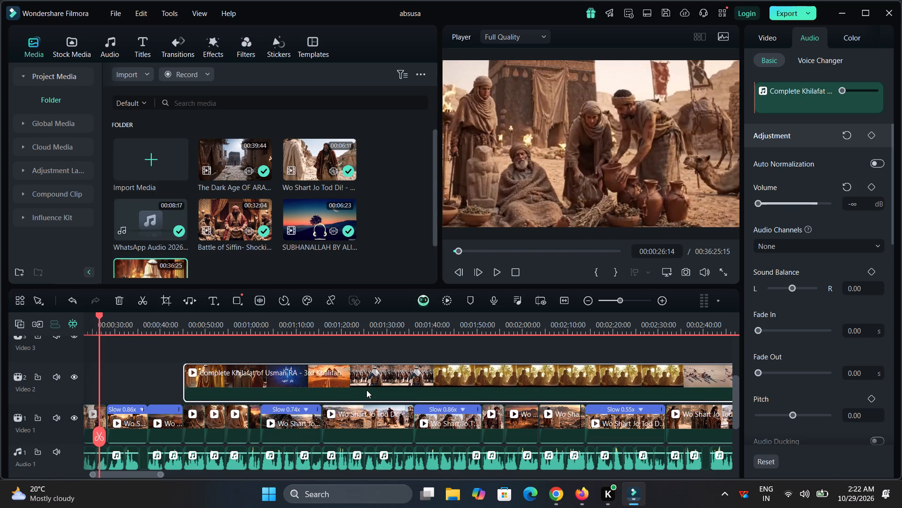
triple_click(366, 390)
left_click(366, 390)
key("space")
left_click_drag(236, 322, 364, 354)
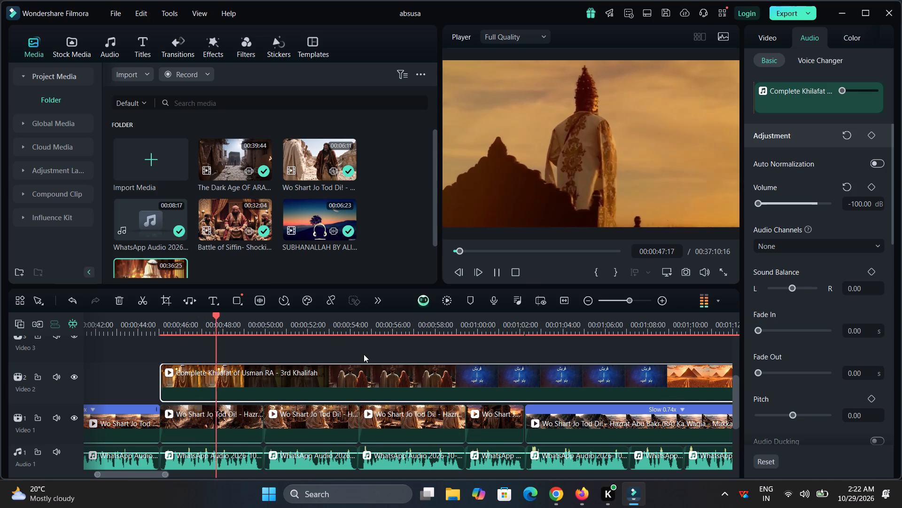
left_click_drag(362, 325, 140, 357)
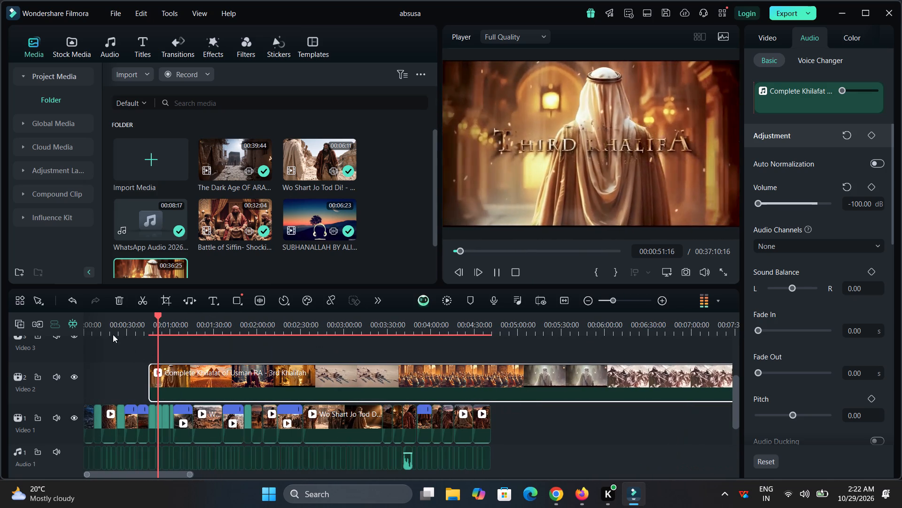
Move the Complete Khilafat clip on Video 2 to about 00:00:28, aligned with the start of the 0.86x clip on Video 1.
left_click(114, 320)
left_click_drag(151, 326, 327, 359)
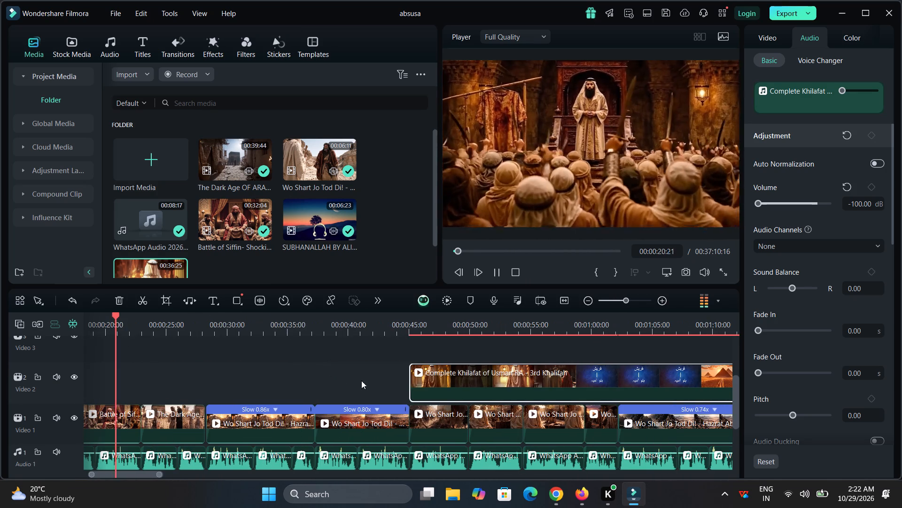
left_click_drag(493, 374, 297, 385)
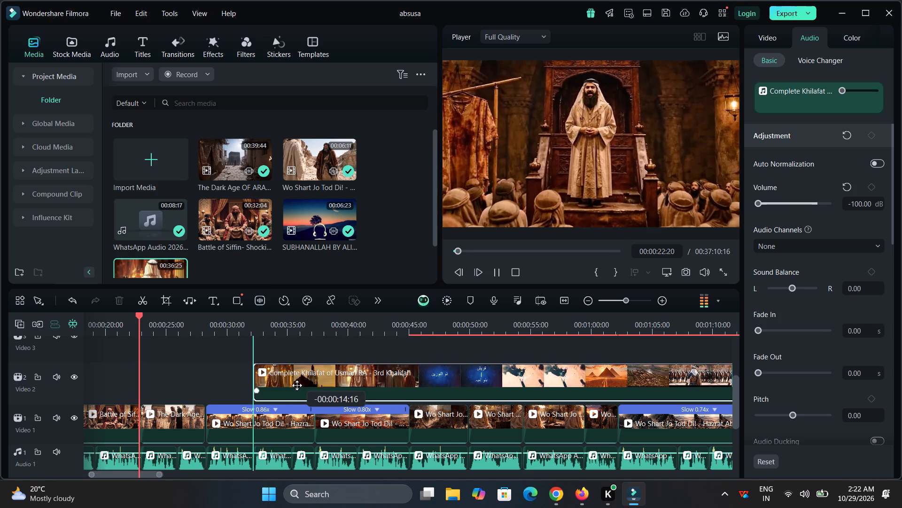
left_click_drag(297, 385, 286, 384)
left_click(286, 384)
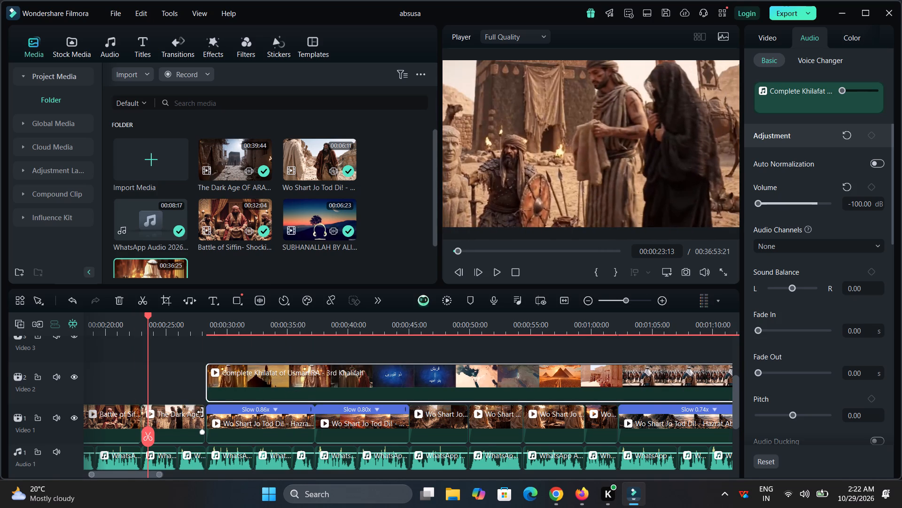
Split the Complete Khilafat clip at 00:00:53:12, in the scene of the crowd before the pyramids.
left_click_drag(201, 412, 204, 420)
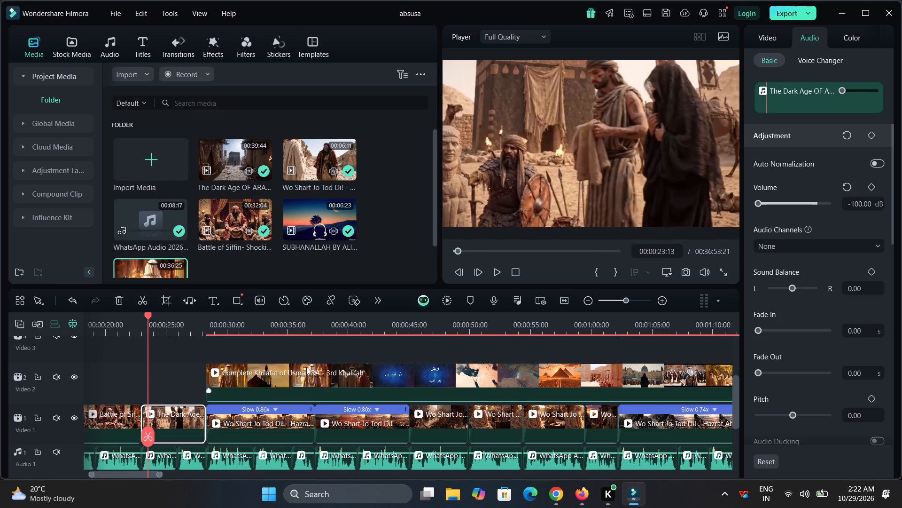
triple_click(306, 367)
left_click(363, 318)
left_click_drag(363, 318, 394, 326)
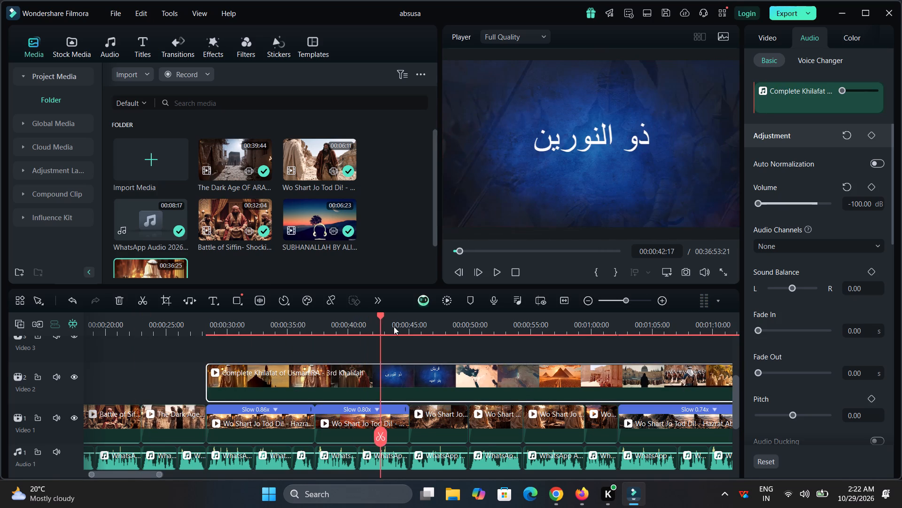
left_click_drag(394, 326, 462, 350)
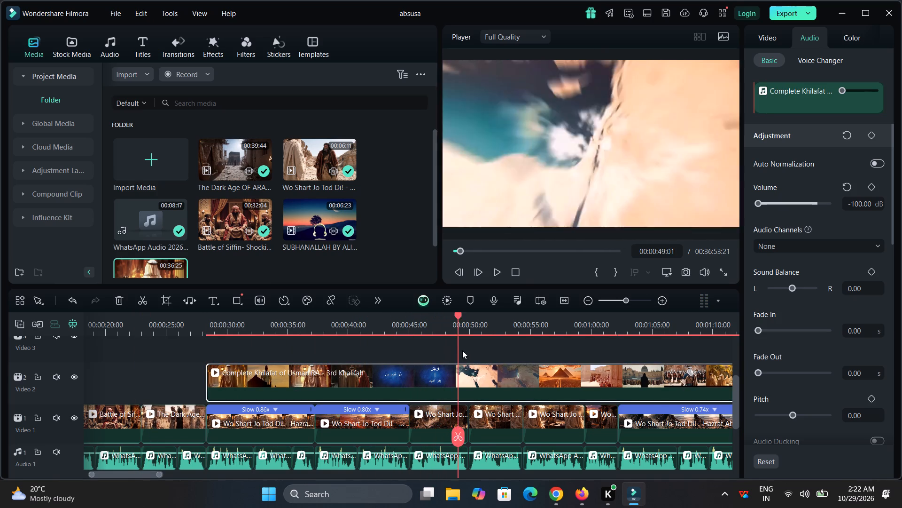
left_click_drag(462, 350, 518, 366)
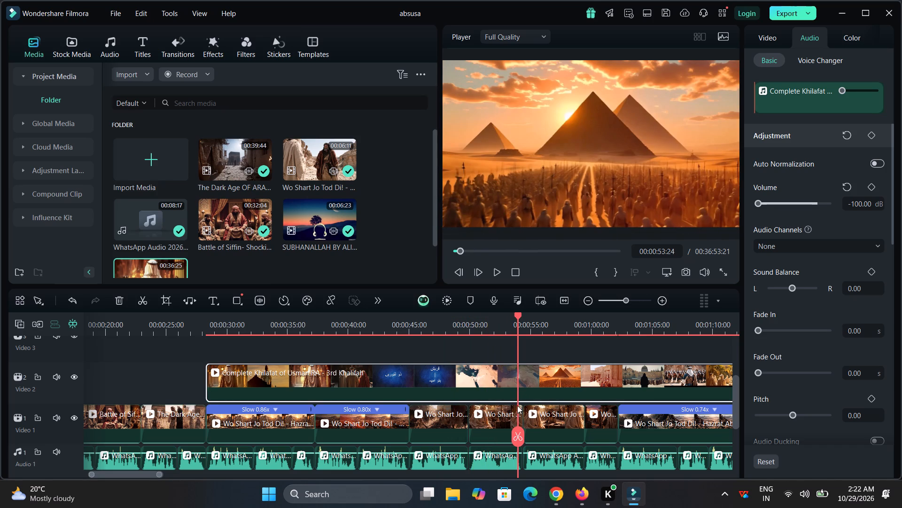
left_click_drag(517, 431, 512, 435)
left_click(512, 435)
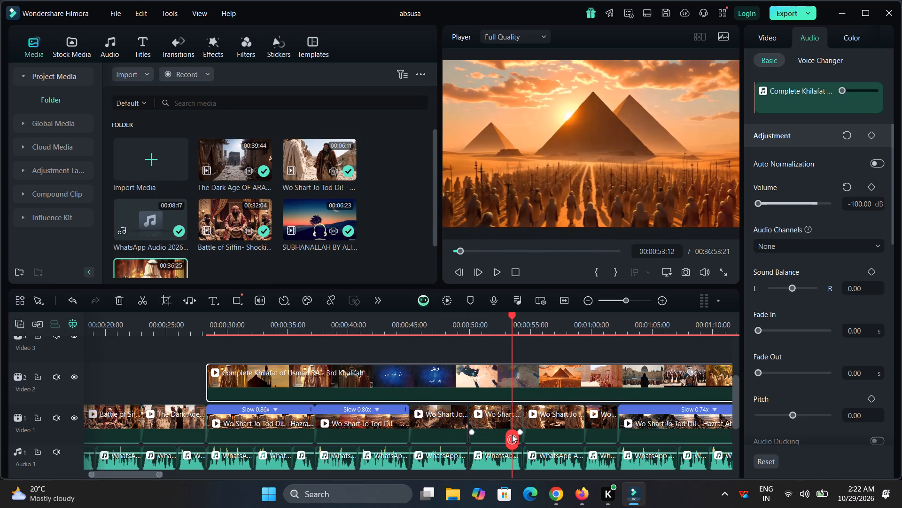
Remove the part before the split and move the remaining Khilafat footage back to about 00:00:28.
left_click(475, 389)
key("ctrl+x")
left_click_drag(591, 371, 288, 387)
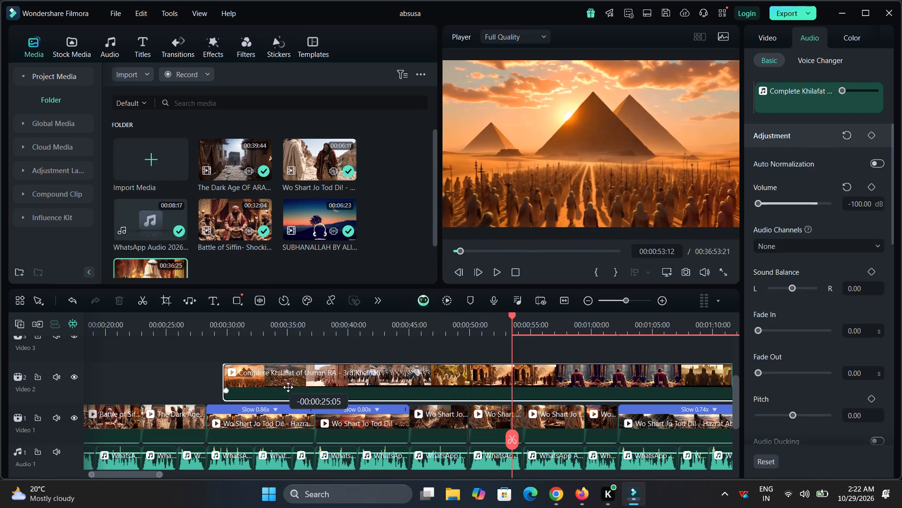
left_click_drag(288, 387, 287, 387)
Review the Khilafat footage against the voiceover and split it at 00:00:47:13, at the old town street scene.
left_click(218, 317)
key("space")
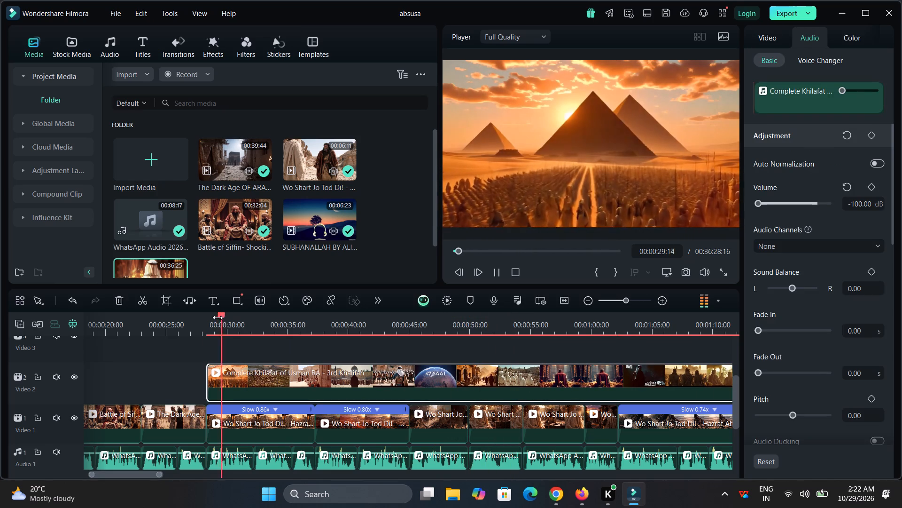
left_click_drag(258, 326, 326, 338)
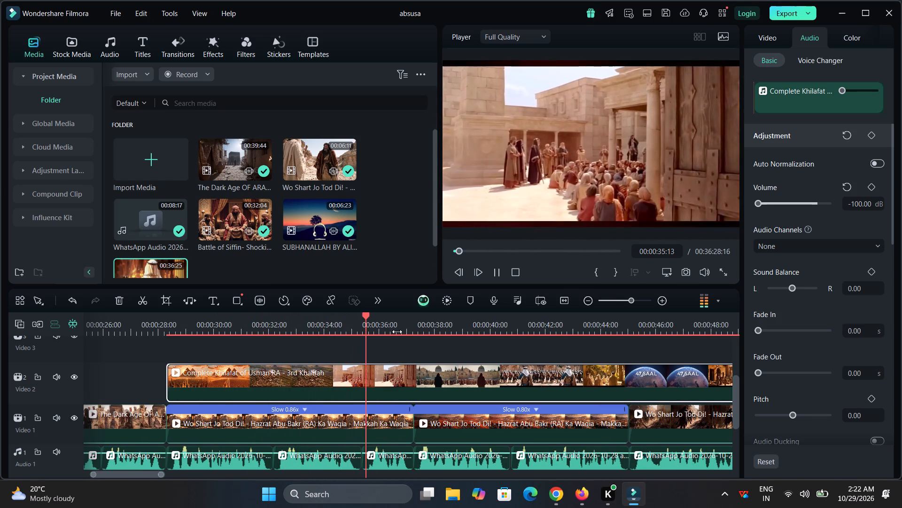
key("space")
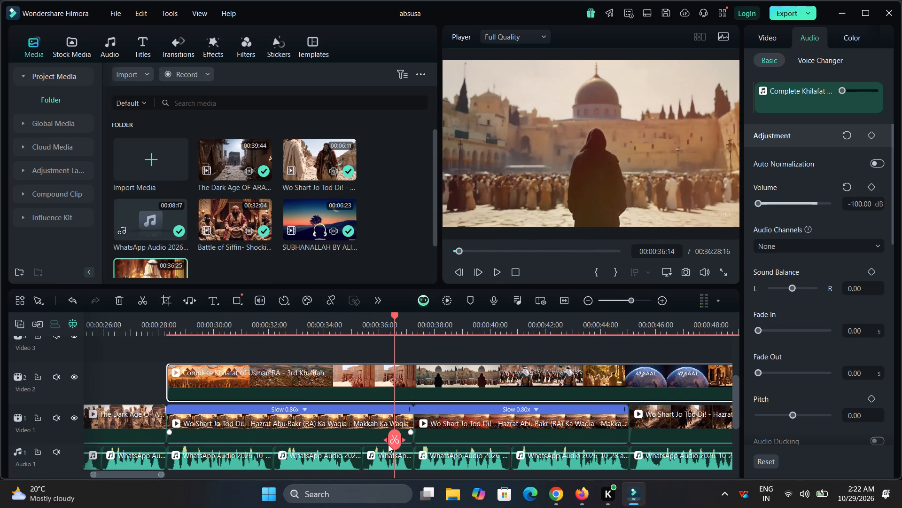
left_click_drag(392, 435, 423, 427)
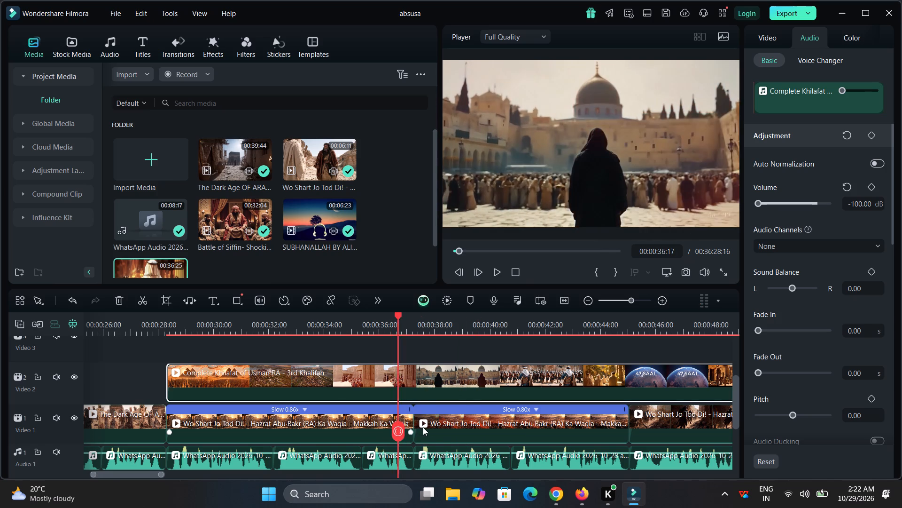
left_click_drag(423, 427, 617, 419)
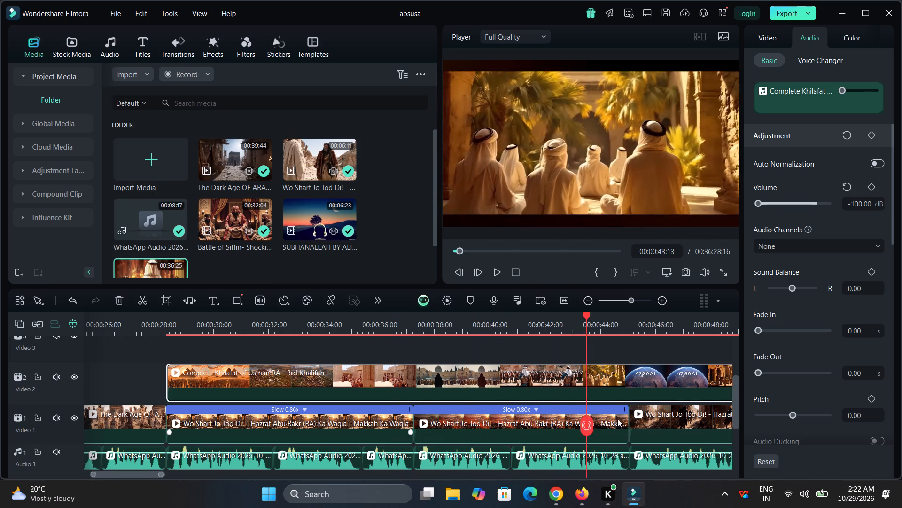
left_click_drag(617, 419, 611, 404)
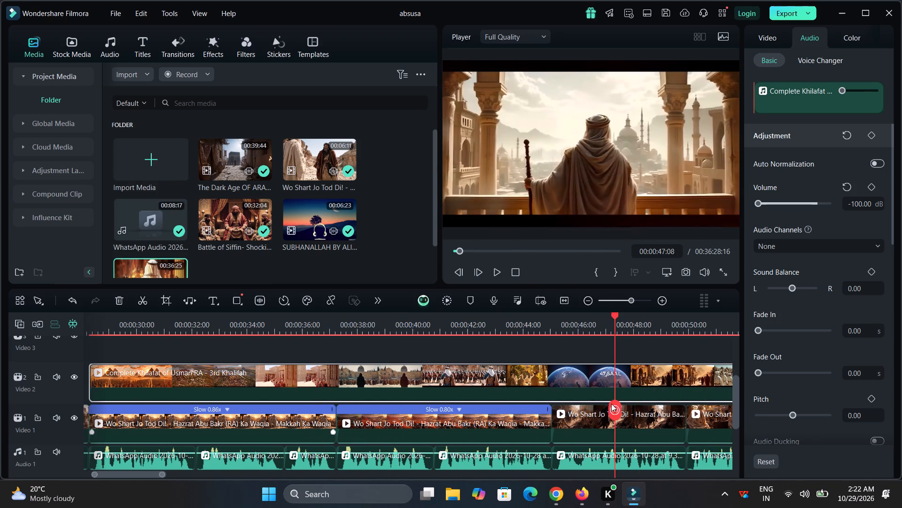
left_click_drag(611, 404, 620, 395)
left_click(620, 395)
Remove the Khilafat footage before the street scene and align the remainder with the start of the 0.86x clip.
left_click(589, 383)
key("ctrl+x")
left_click_drag(663, 377, 200, 371)
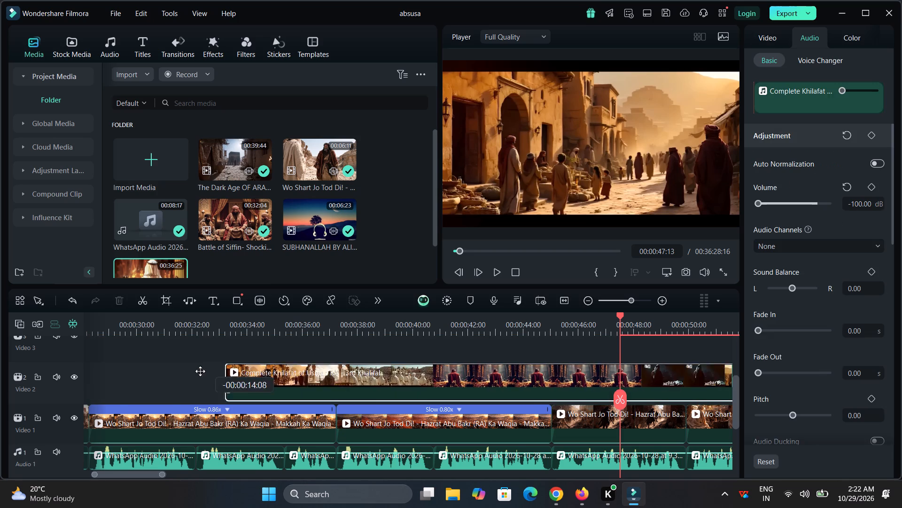
left_click_drag(200, 371, 138, 382)
Play the Khilafat footage from about 00:00:28 and split it just before 00:00:36, near the change to the man among gold coins.
left_click(88, 321)
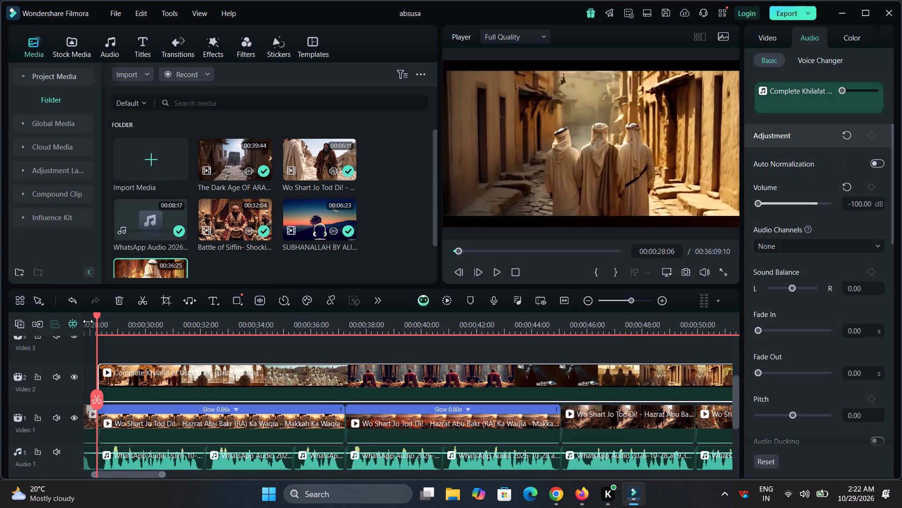
key("space")
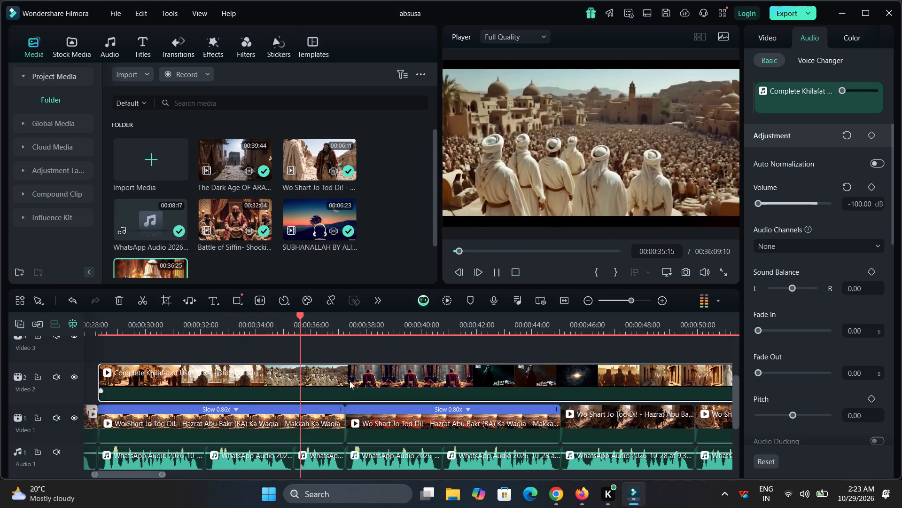
key("space")
left_click_drag(325, 391, 318, 392)
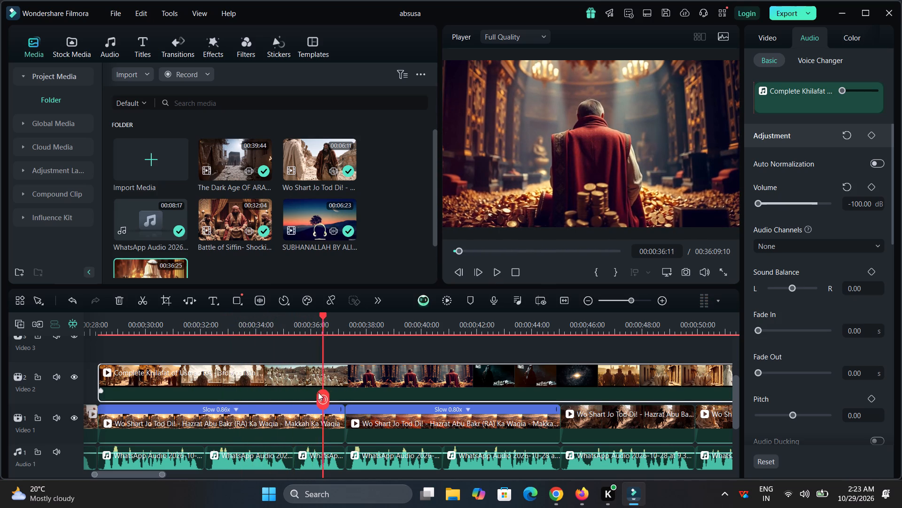
left_click_drag(318, 392, 307, 394)
left_click(307, 394)
Align the Khilafat remainder with the 0.80x clip on Video 1 and slow the first part to 0.84x to fill the gap.
left_click_drag(337, 379, 377, 388)
left_click_drag(304, 370, 348, 381, "ctrl")
Play the second Khilafat part and split it at 00:00:43:01, where the dark room scene replaces the gold coins scene.
triple_click(393, 382)
left_click(393, 382)
key("space")
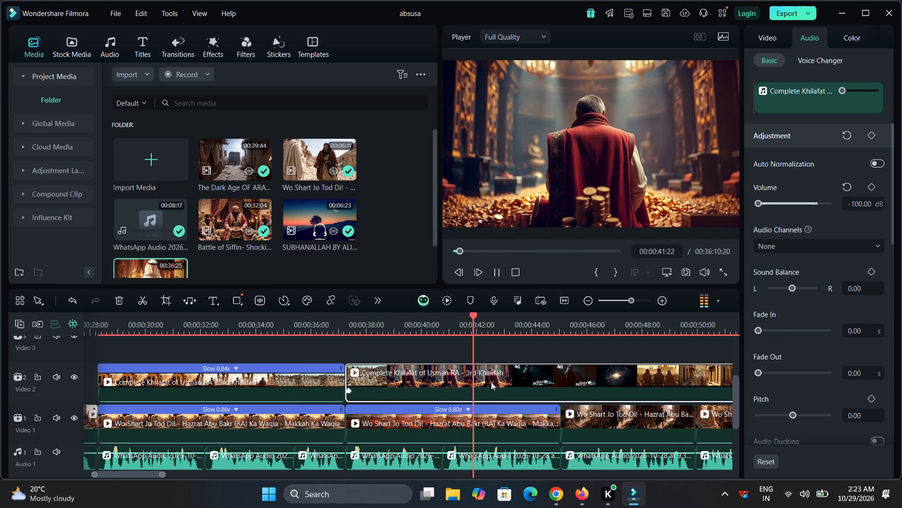
key("space")
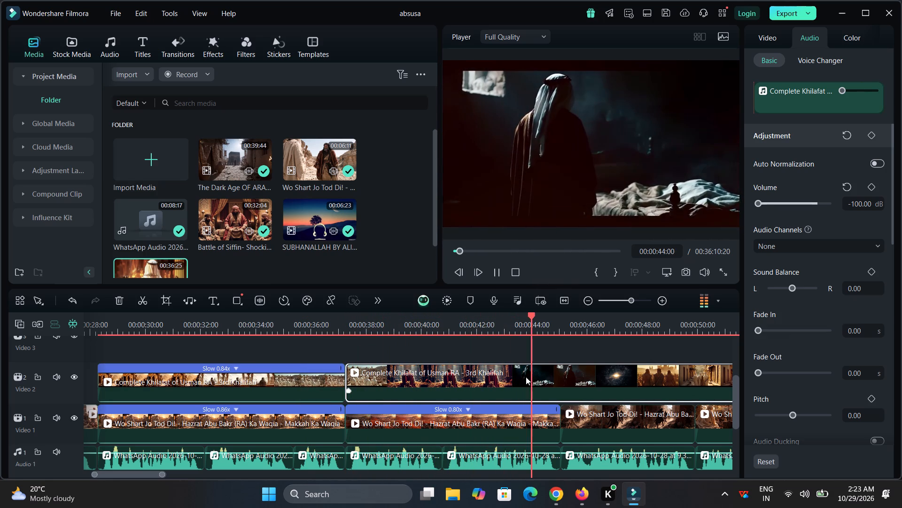
left_click_drag(534, 400, 487, 401)
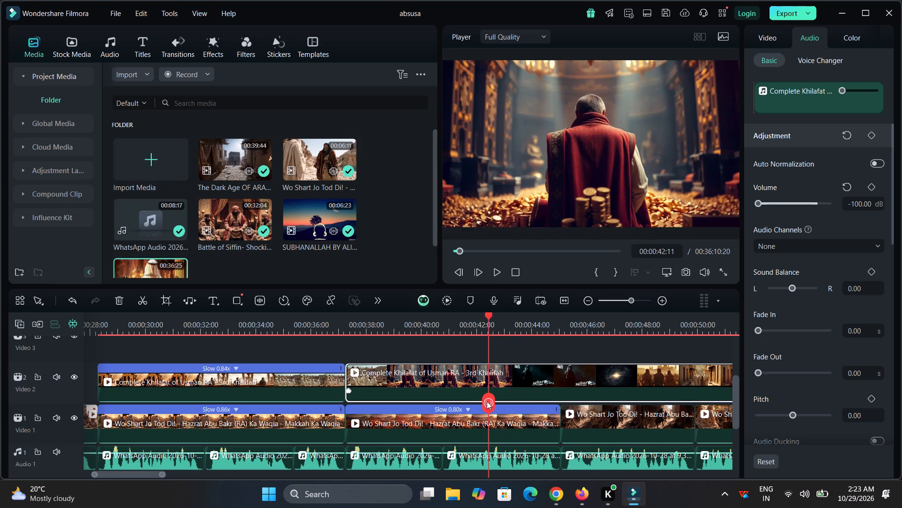
left_click_drag(487, 401, 505, 401)
left_click(505, 401)
Remove the gold coins footage and move the remaining Khilafat clip up against the end of the 0.84x clip.
left_click(471, 384)
key("ctrl+x")
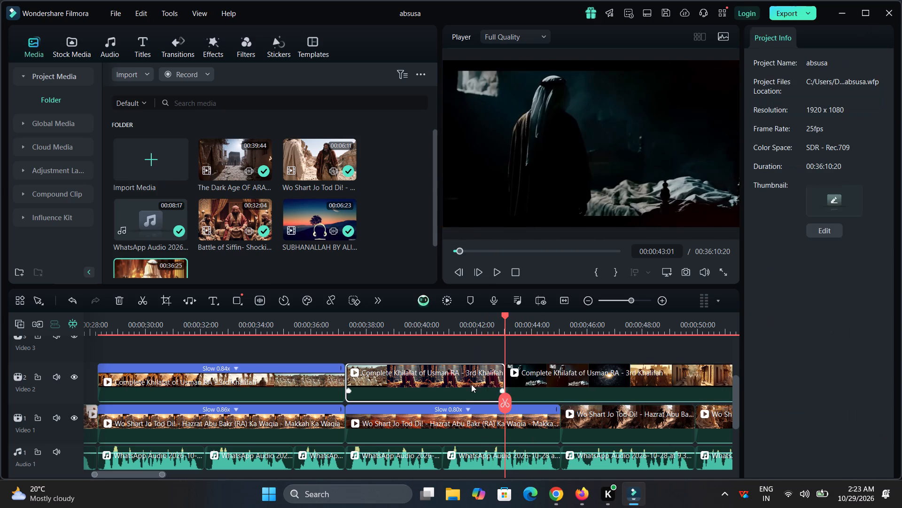
left_click_drag(575, 385, 418, 385)
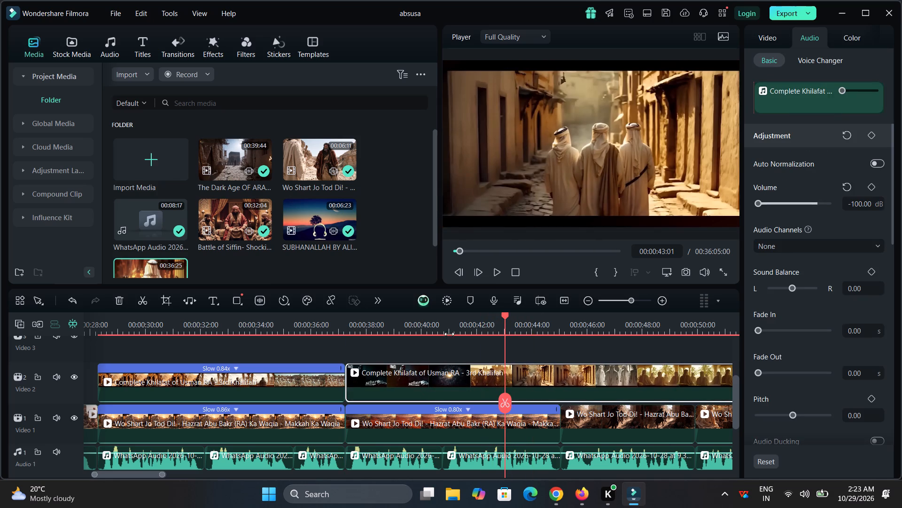
Play the Khilafat footage from about 00:00:41 and split it at about 00:00:45, where the 0.80x clip on Video 1 ends.
left_click(433, 316)
key("space")
left_click(385, 321)
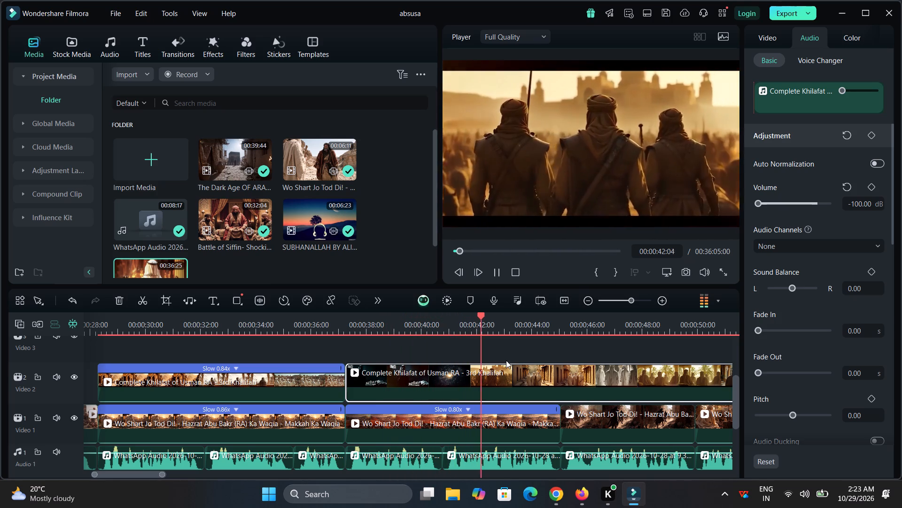
left_click(519, 371)
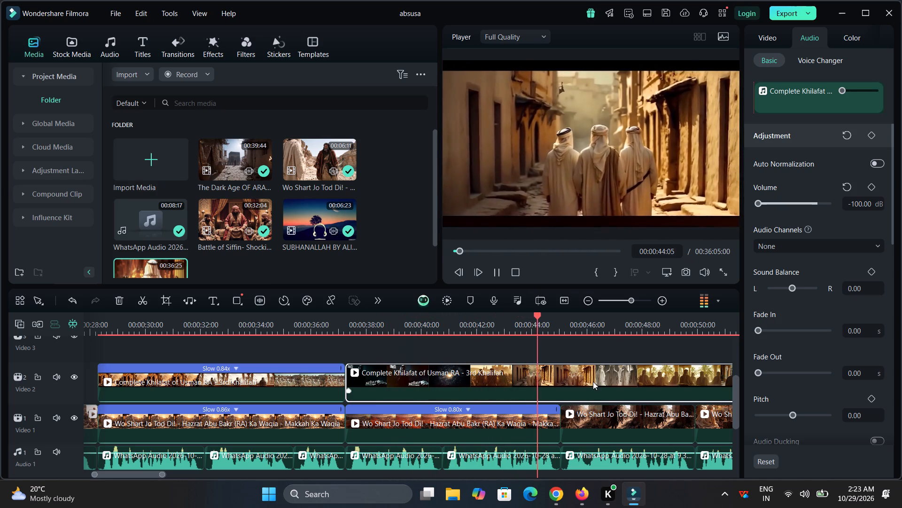
key("space")
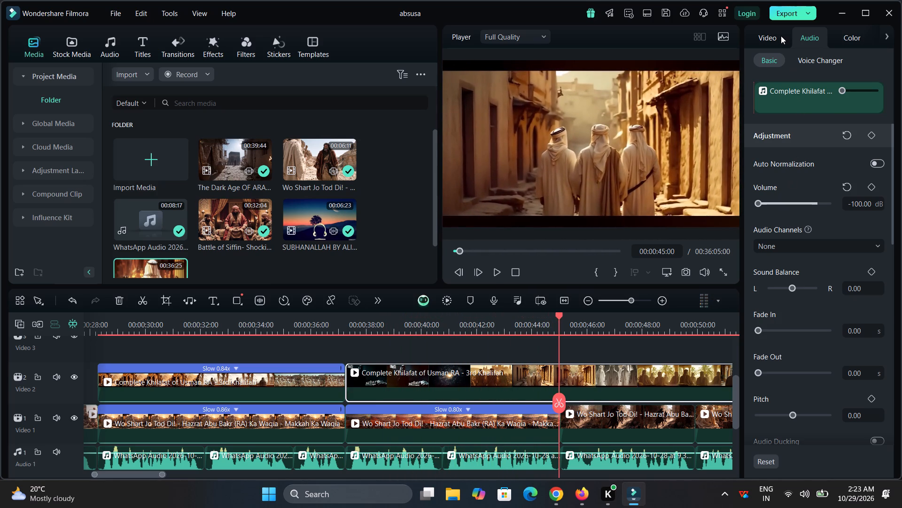
left_click(781, 36)
left_click(804, 128)
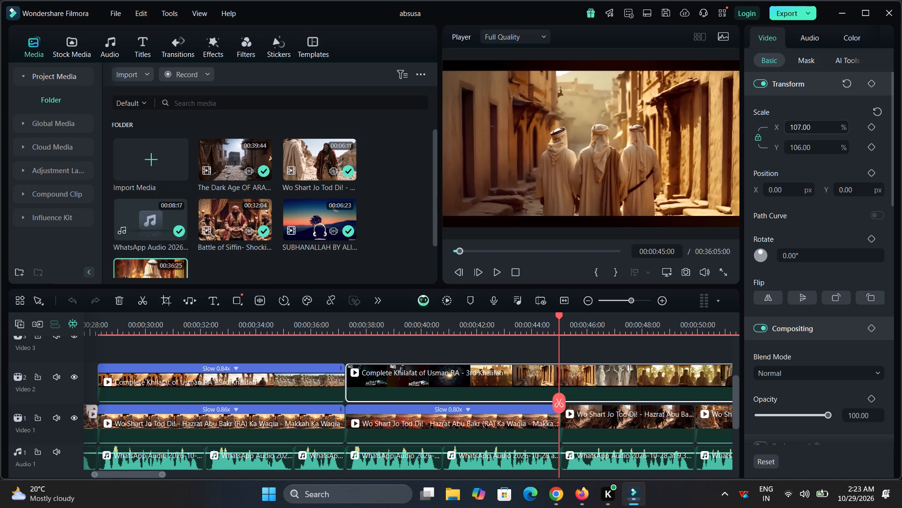
left_click_drag(559, 402, 561, 406)
left_click(561, 406)
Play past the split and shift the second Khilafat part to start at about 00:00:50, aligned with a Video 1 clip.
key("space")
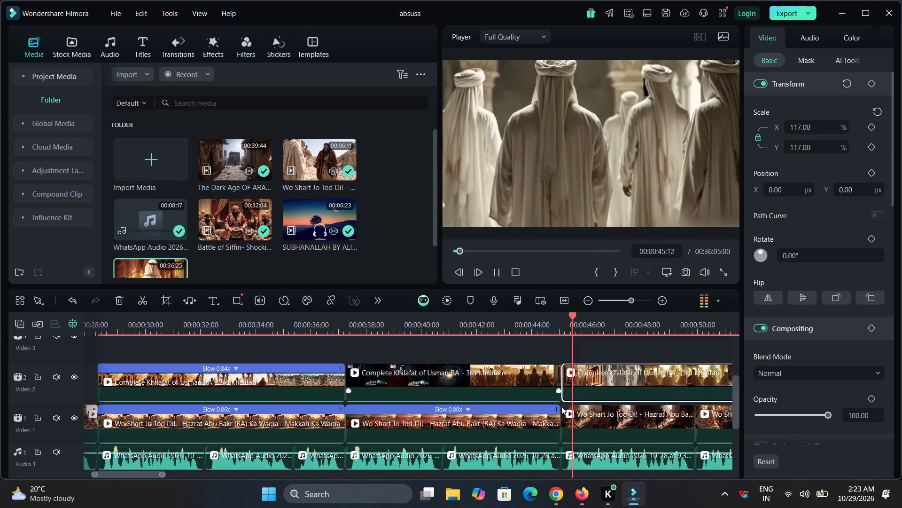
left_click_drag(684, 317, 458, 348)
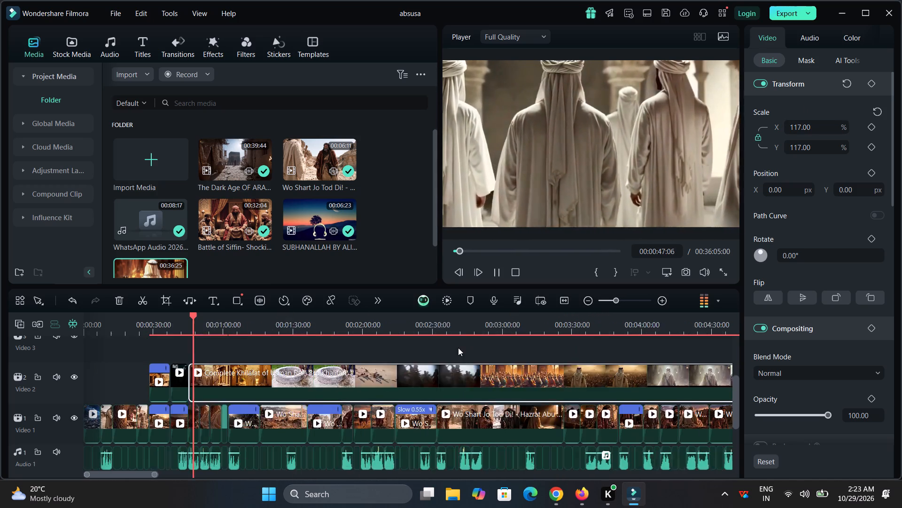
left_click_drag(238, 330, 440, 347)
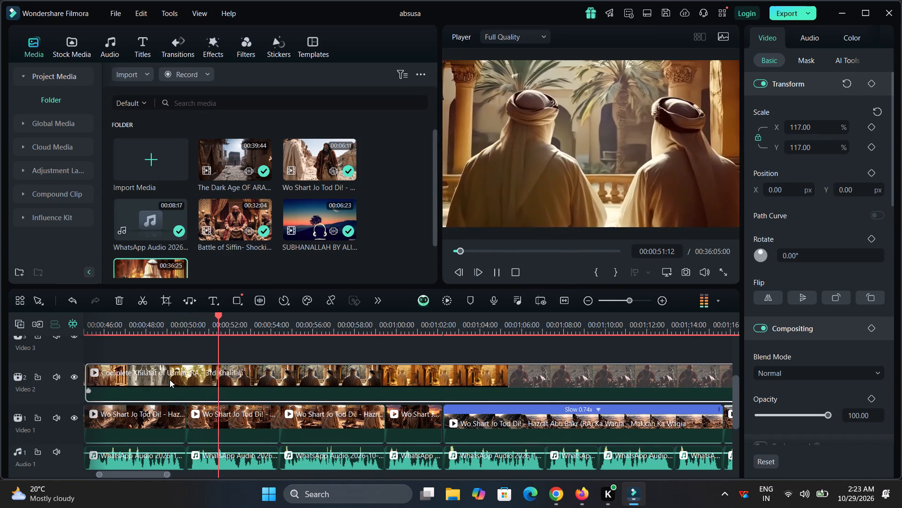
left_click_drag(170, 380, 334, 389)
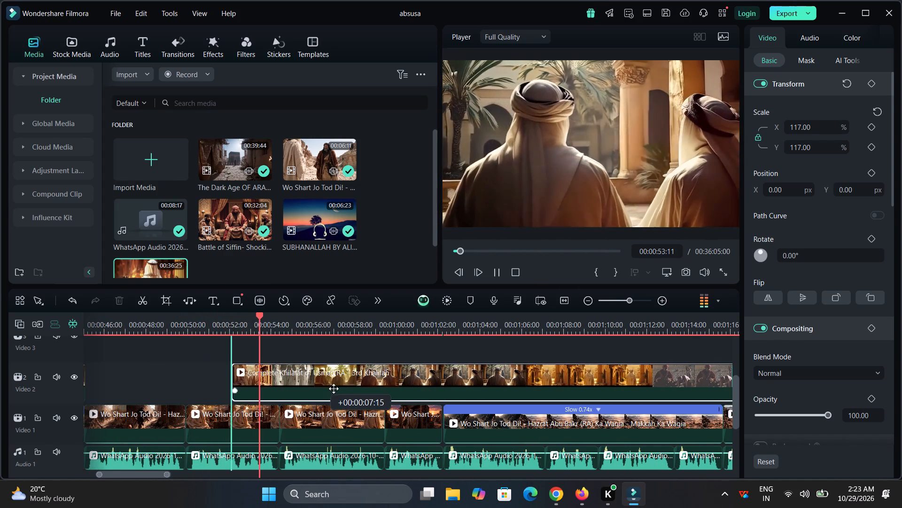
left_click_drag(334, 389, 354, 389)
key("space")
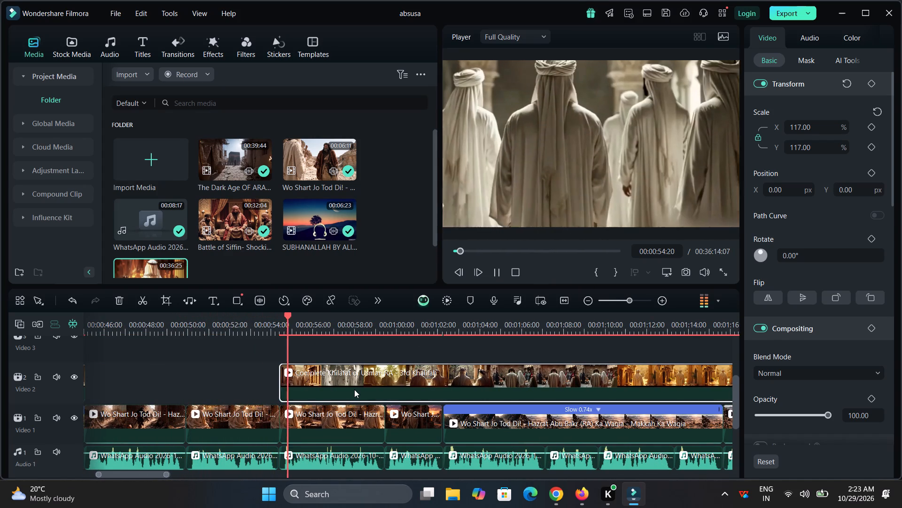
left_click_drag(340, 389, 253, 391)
Split the shifted Khilafat clip at 00:01:05:11, at the man walking through the alley, and cut out the footage before it.
left_click(351, 335)
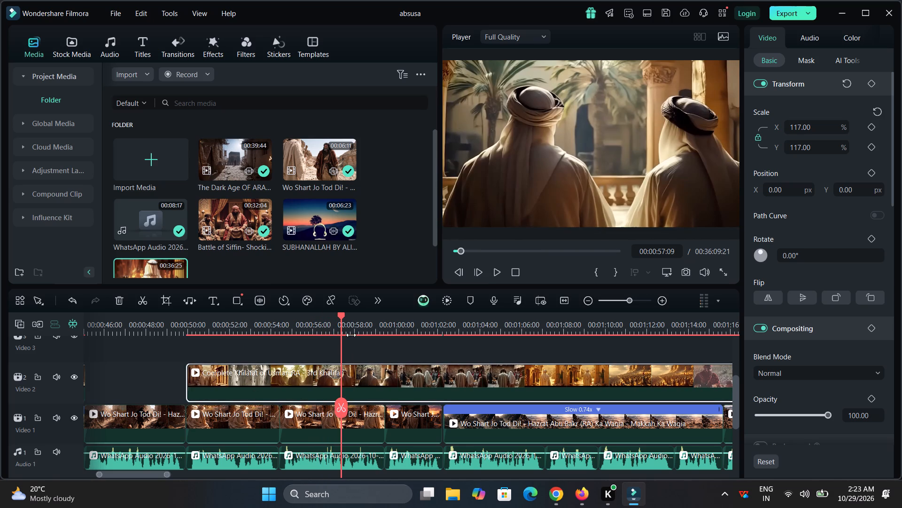
left_click_drag(373, 331, 382, 334)
left_click(382, 334)
left_click_drag(382, 334, 397, 339)
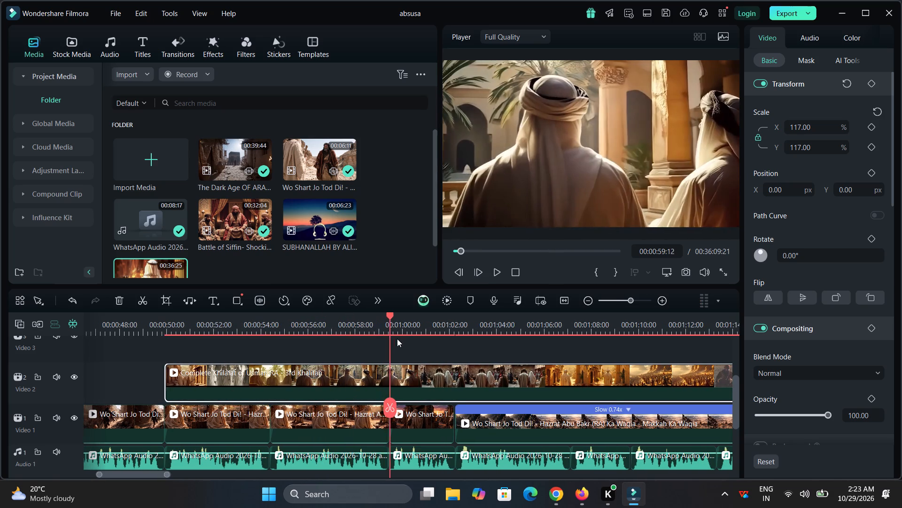
left_click_drag(397, 339, 511, 348)
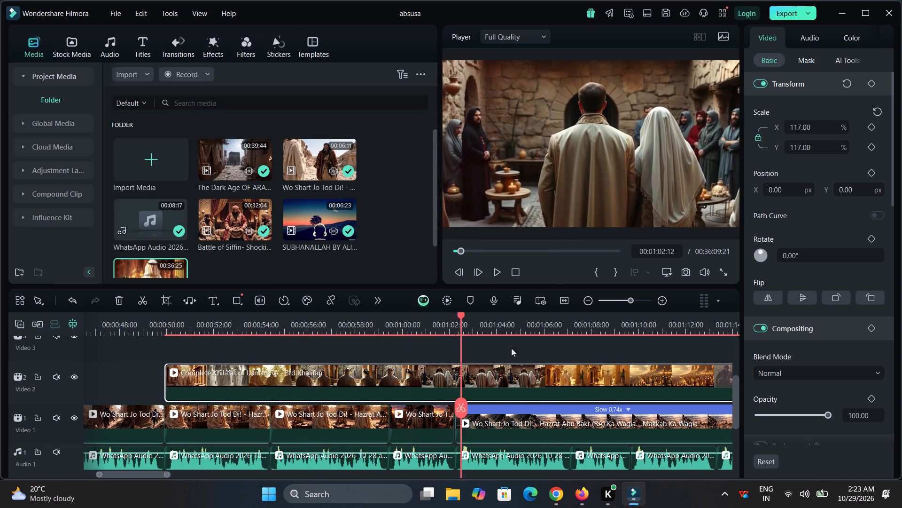
left_click_drag(511, 348, 531, 361)
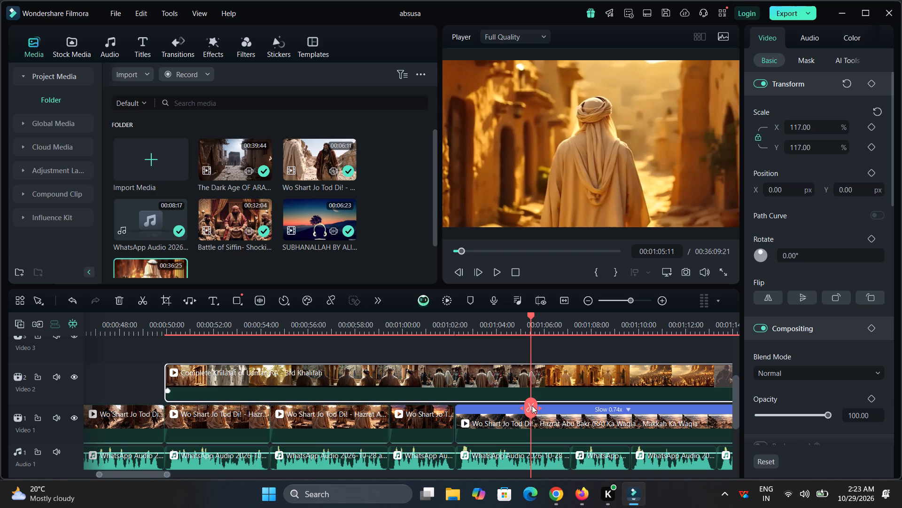
left_click(532, 409)
left_click(484, 387)
key("ctrl+x")
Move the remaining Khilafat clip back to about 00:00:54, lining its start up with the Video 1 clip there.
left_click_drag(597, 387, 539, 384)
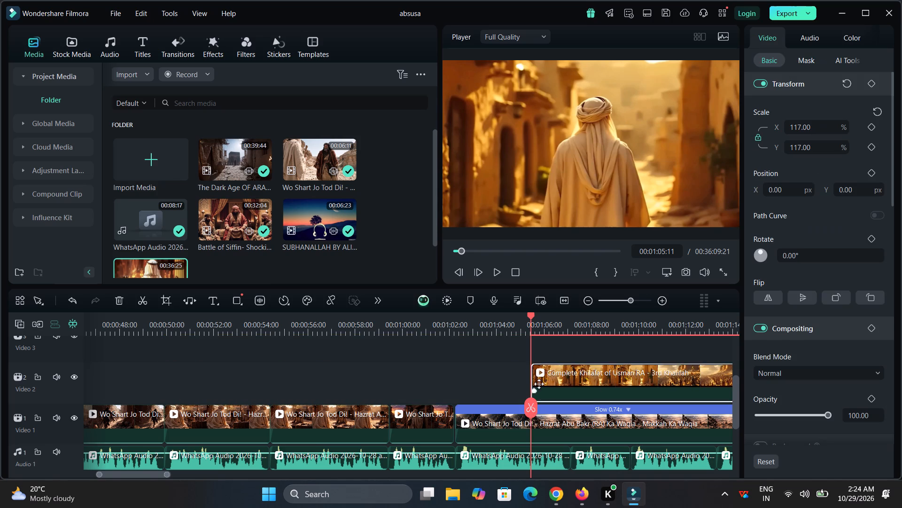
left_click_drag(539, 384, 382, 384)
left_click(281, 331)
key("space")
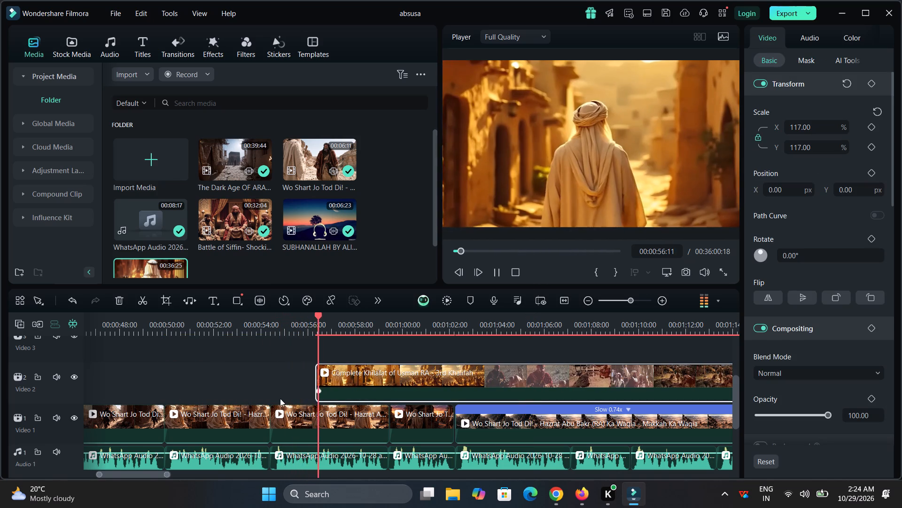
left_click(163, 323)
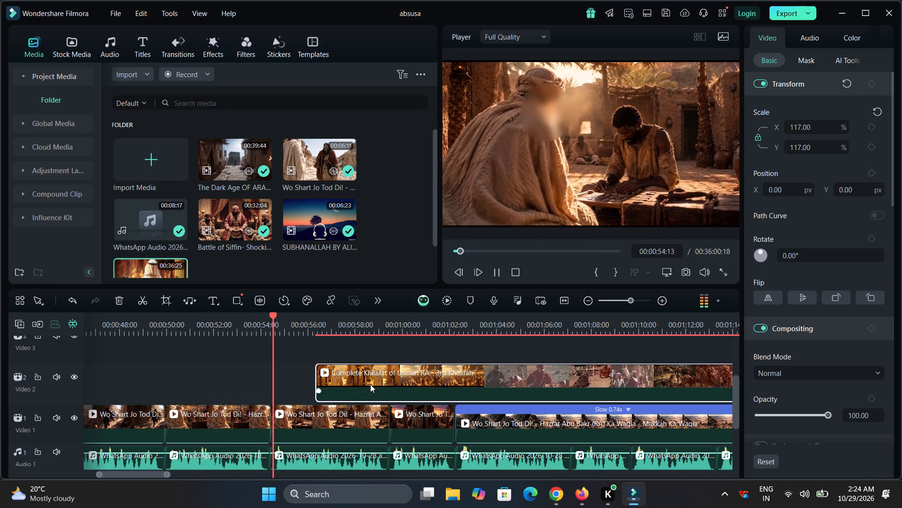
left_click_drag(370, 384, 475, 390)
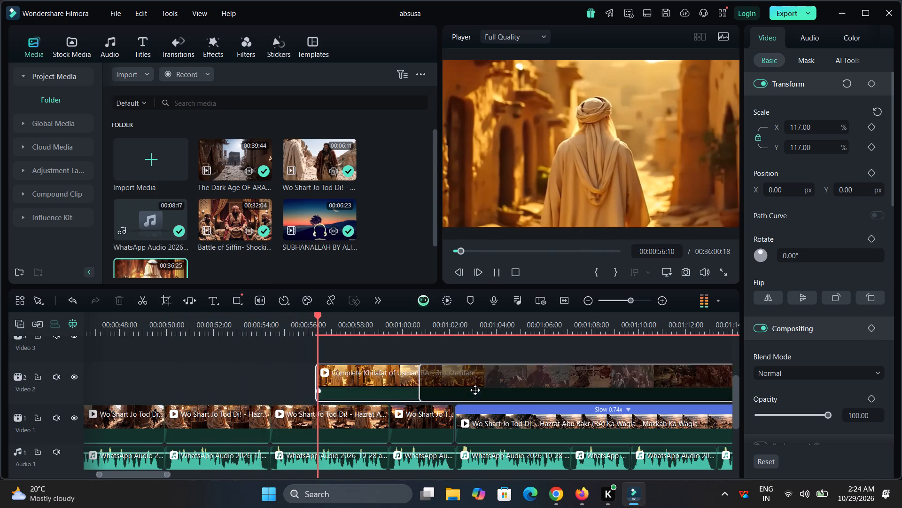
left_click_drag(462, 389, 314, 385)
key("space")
Play the alley and army footage, split the Khilafat clip at 00:01:01:18 and cut out the part before the split.
left_click_drag(377, 320, 383, 320)
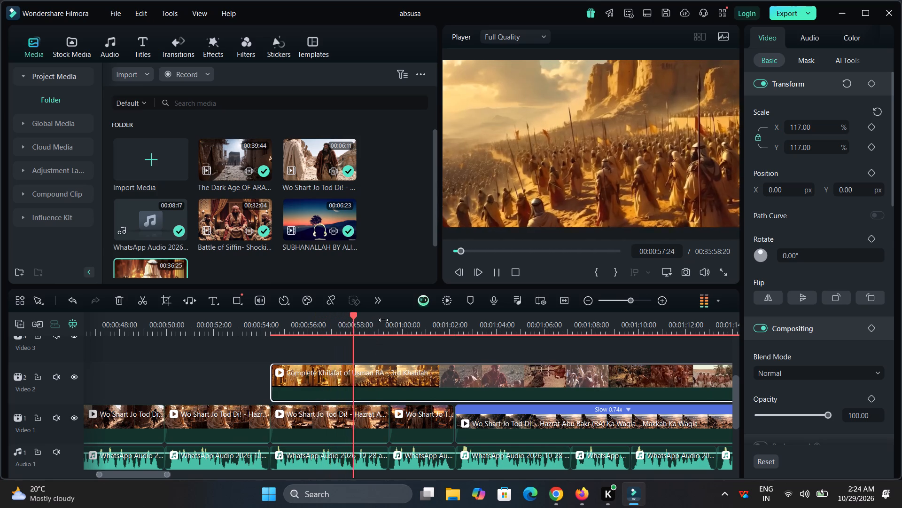
left_click_drag(383, 320, 400, 332)
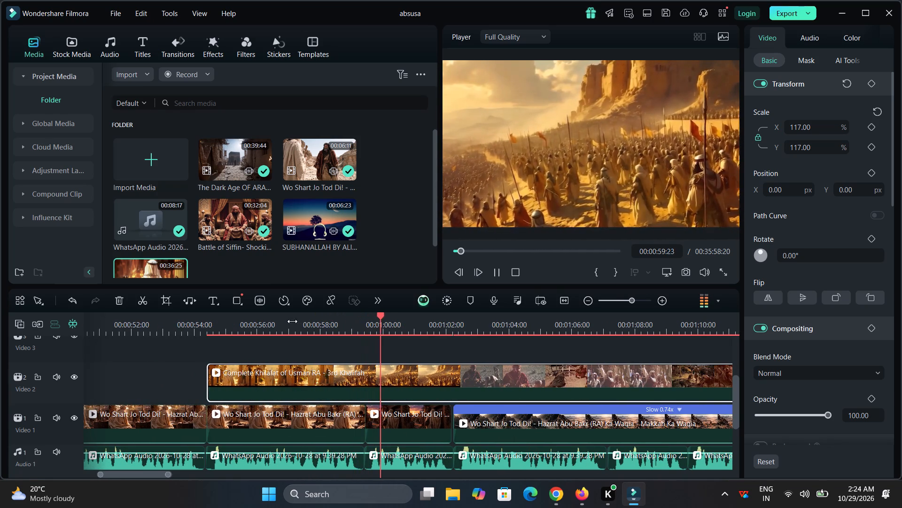
key("space")
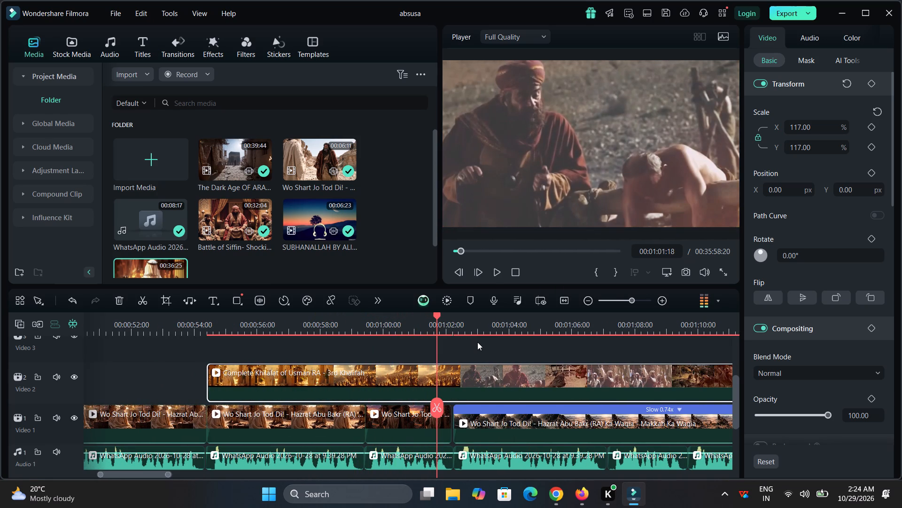
left_click(440, 407)
left_click_drag(440, 407, 443, 407)
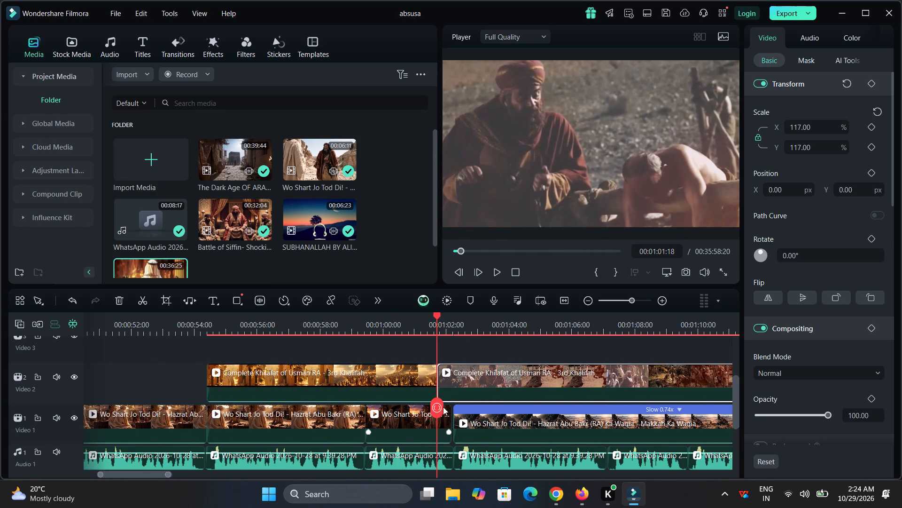
left_click_drag(443, 407, 590, 405)
left_click(389, 380)
key("ctrl+x")
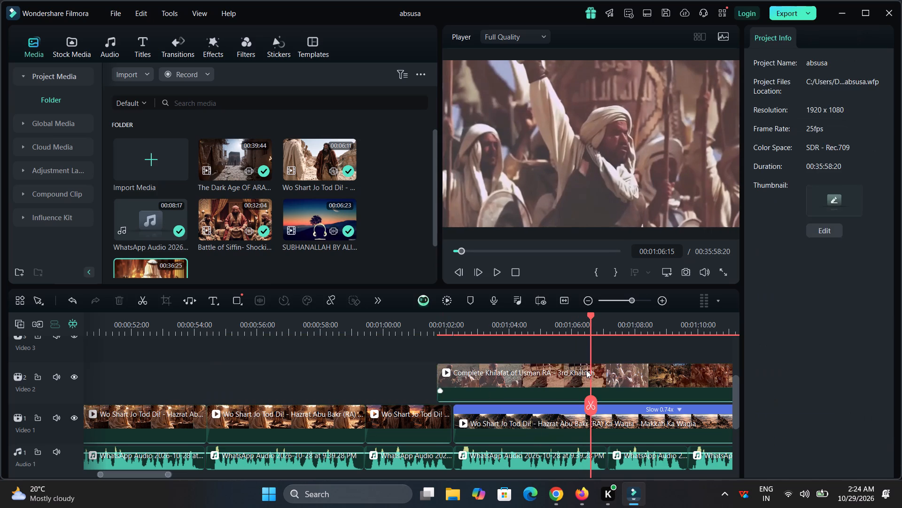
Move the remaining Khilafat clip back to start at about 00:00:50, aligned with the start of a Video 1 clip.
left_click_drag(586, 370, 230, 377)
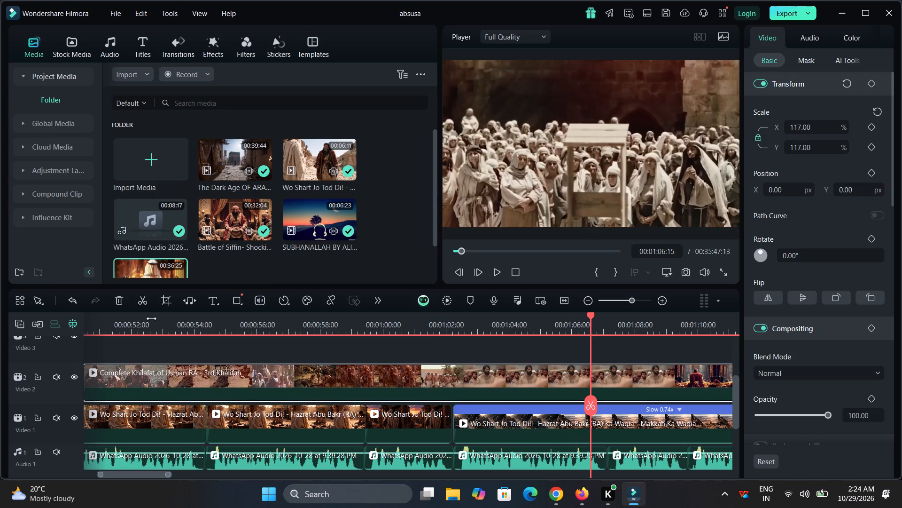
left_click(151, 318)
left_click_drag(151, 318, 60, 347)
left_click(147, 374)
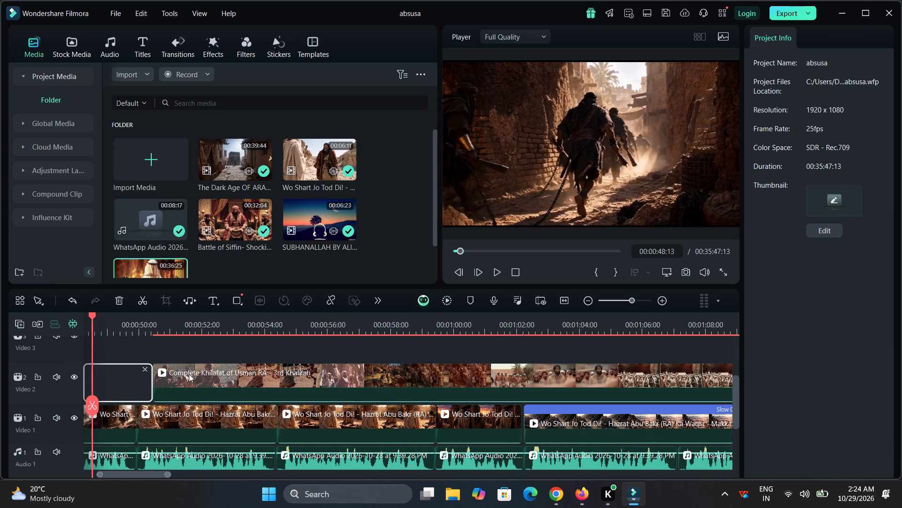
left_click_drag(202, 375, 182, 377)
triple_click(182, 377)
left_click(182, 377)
Play through the captives footage and move the remaining Khilafat clip up against the Video 2 clip ending at about 00:00:45.
key("space")
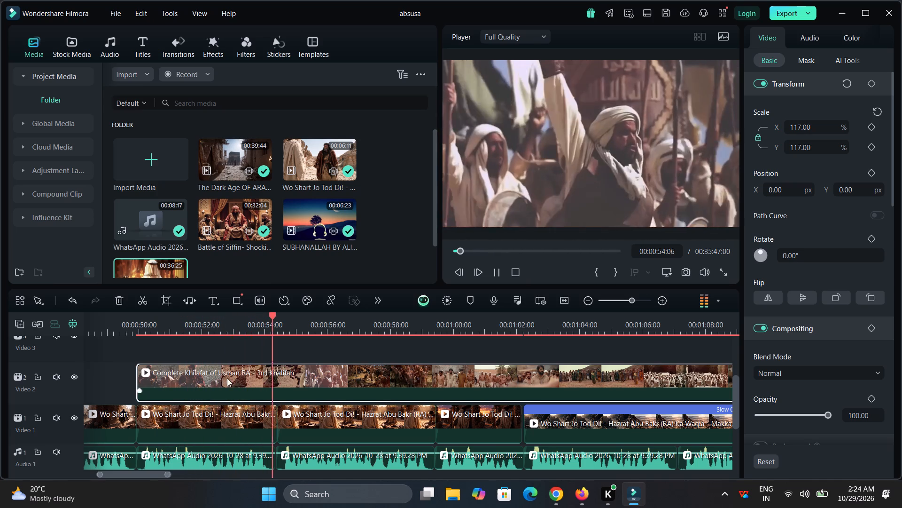
left_click_drag(223, 337, 262, 336)
scroll(268, 378, "down", 1)
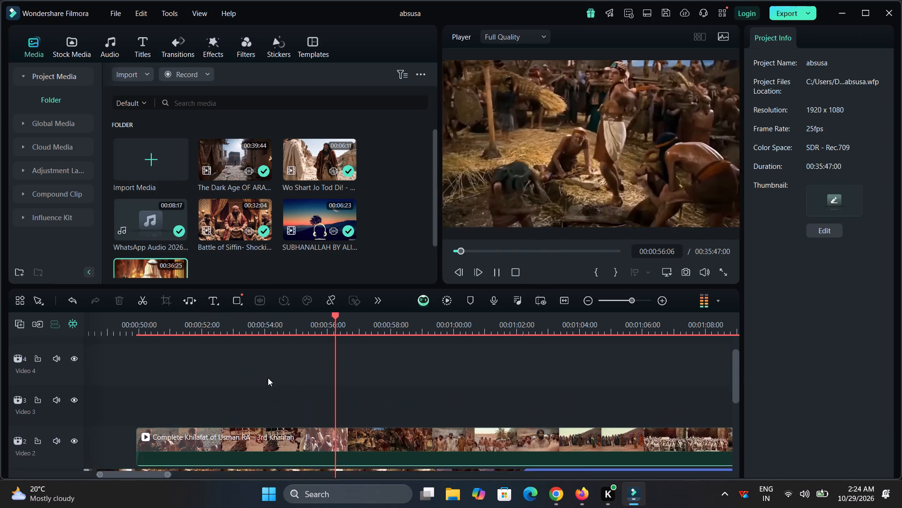
scroll(268, 378, "down", 1)
left_click_drag(265, 334, 212, 352)
scroll(212, 352, "down", 1)
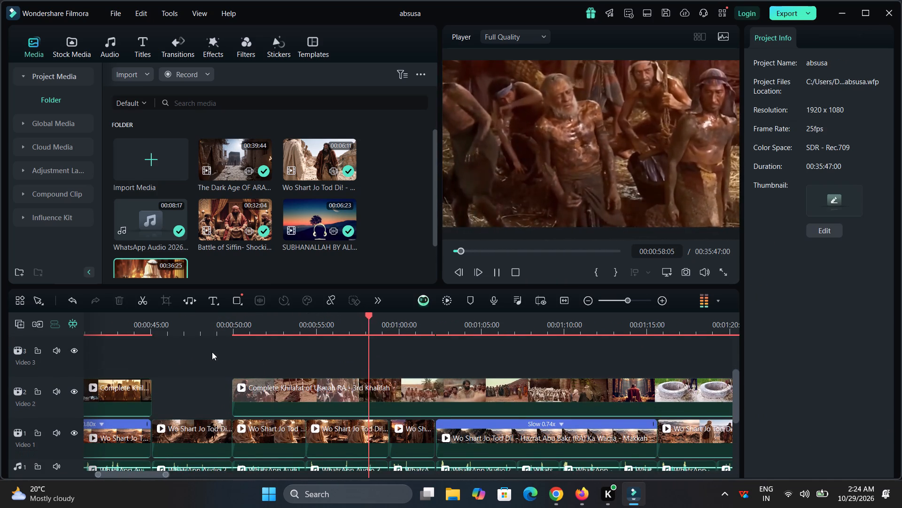
left_click(154, 317)
left_click_drag(311, 388, 246, 390)
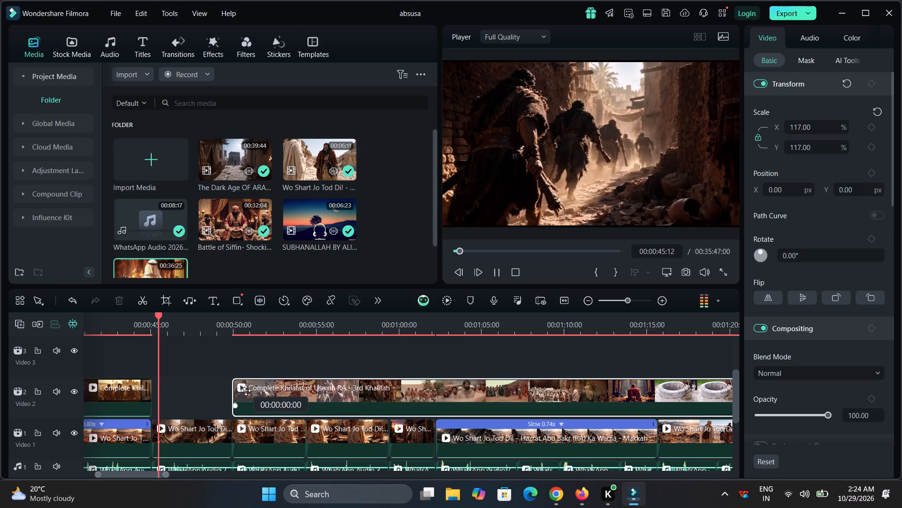
left_click_drag(246, 390, 232, 387)
Play the moved Khilafat clip and split it at 00:00:48:21, just before the scene with the man raising his arm.
key("space")
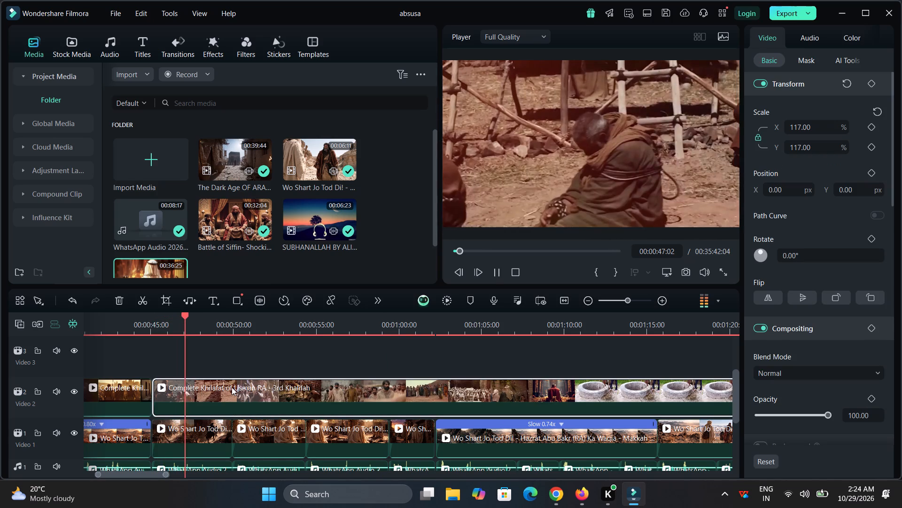
left_click_drag(226, 320, 308, 341)
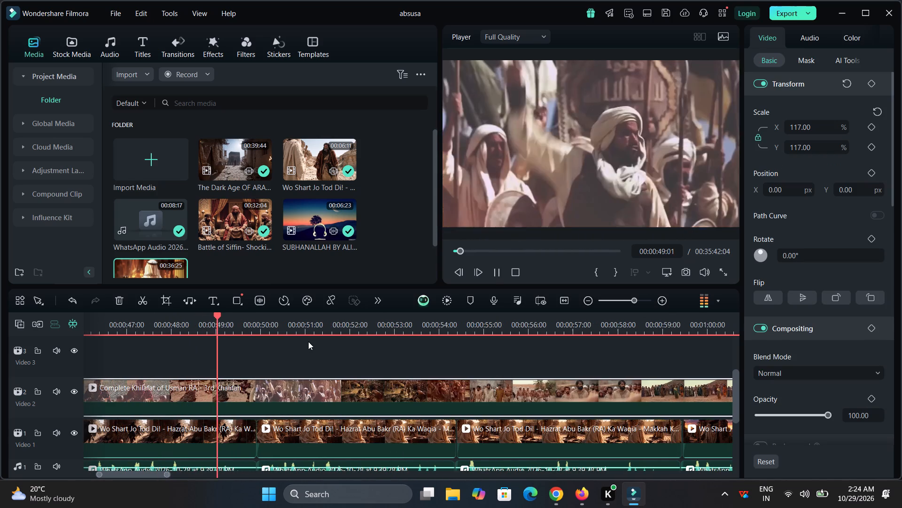
key("space")
left_click_drag(246, 411, 209, 411)
left_click(209, 411)
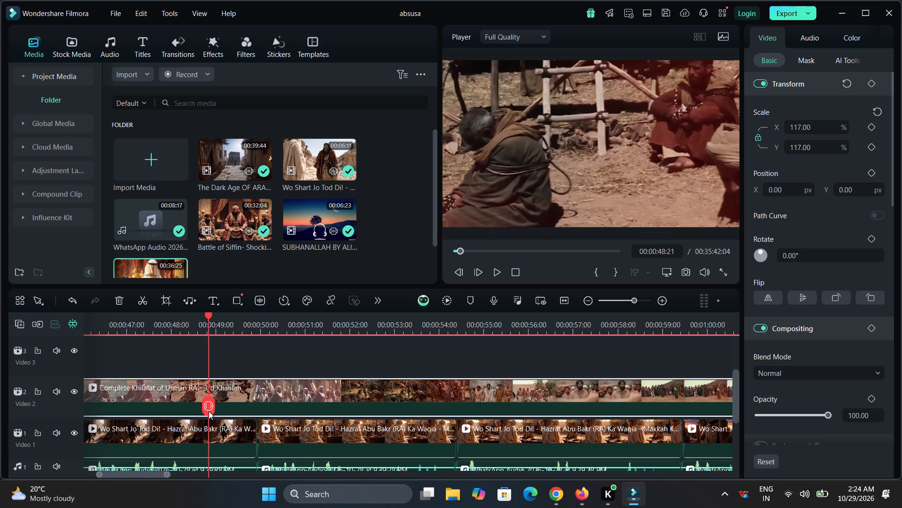
Align the second Khilafat part with the Video 1 clip at about 00:00:50 and slow the first part to 0.78x to fill the gap.
left_click_drag(271, 396, 309, 401)
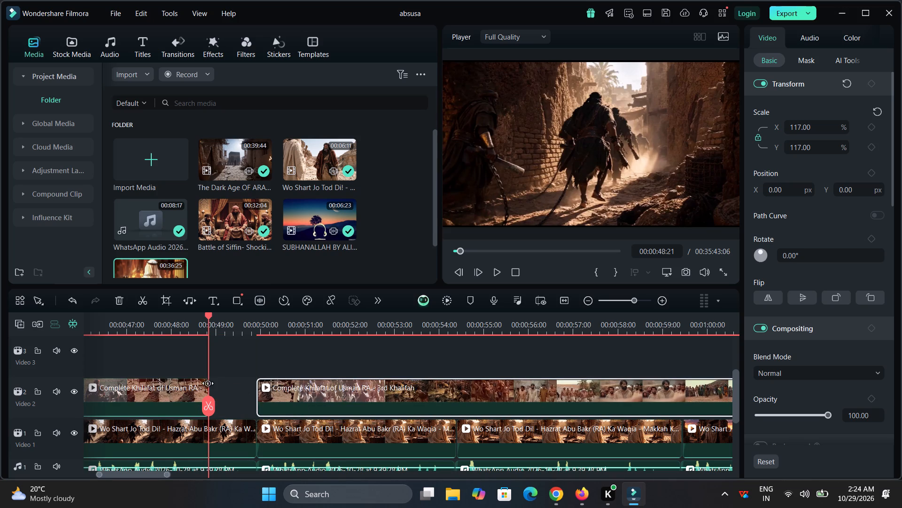
left_click_drag(208, 384, 259, 395, "ctrl")
Play back the slowed Khilafat clip from about 00:00:46 and check the footage after it up to about 00:00:56.
left_click_drag(347, 328, 284, 340)
left_click(155, 324)
key("space")
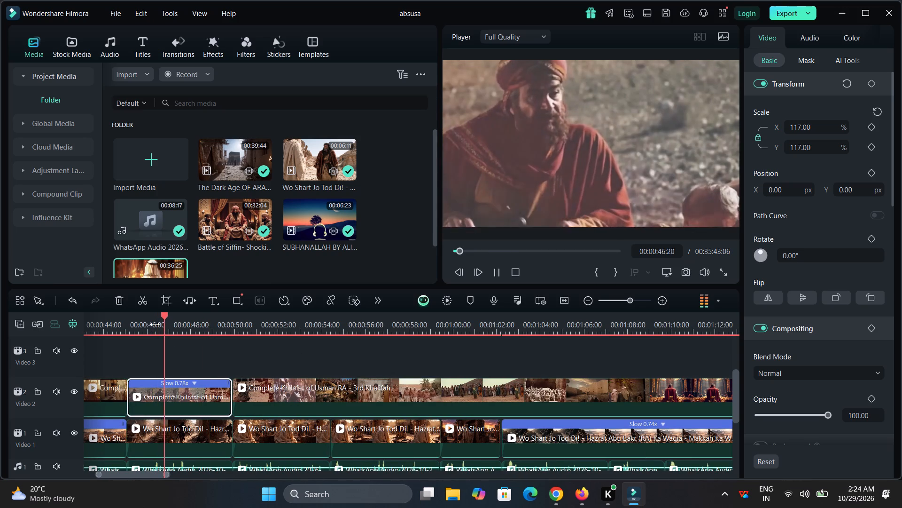
left_click_drag(204, 325, 296, 347)
triple_click(379, 397)
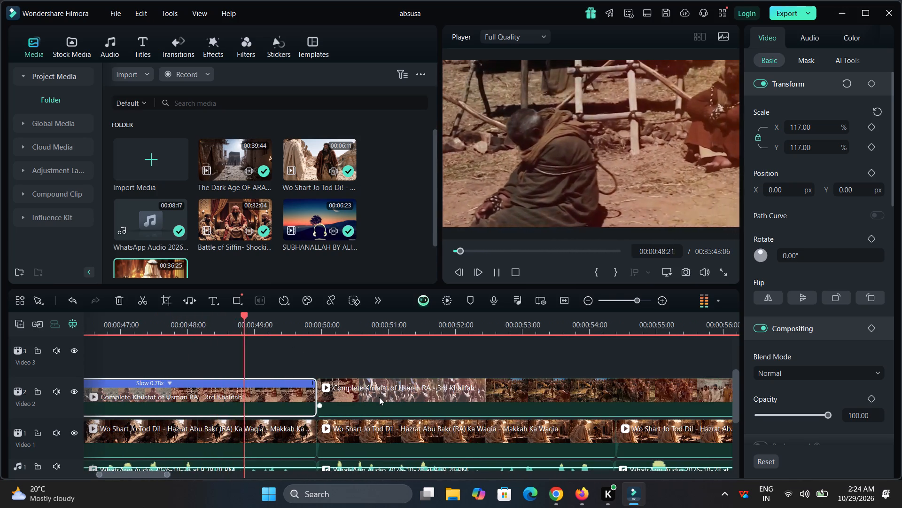
left_click(379, 397)
left_click_drag(553, 323, 392, 361)
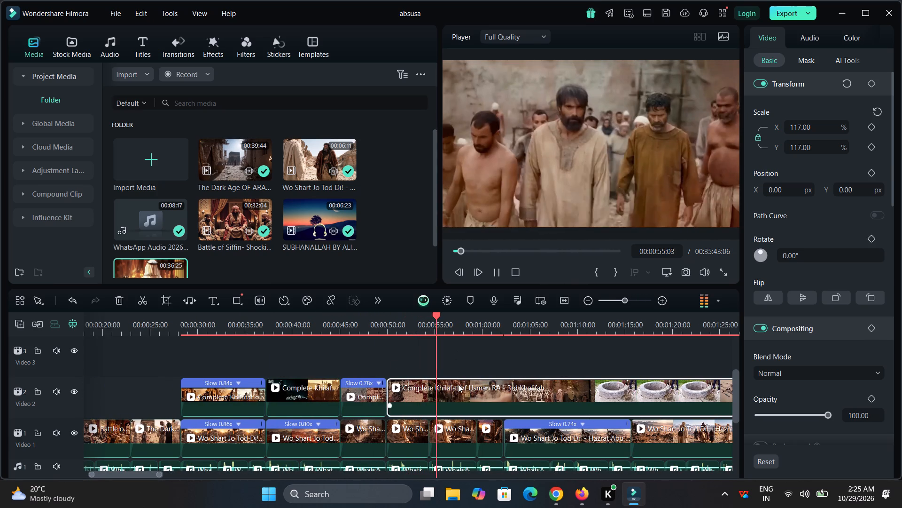
key("space")
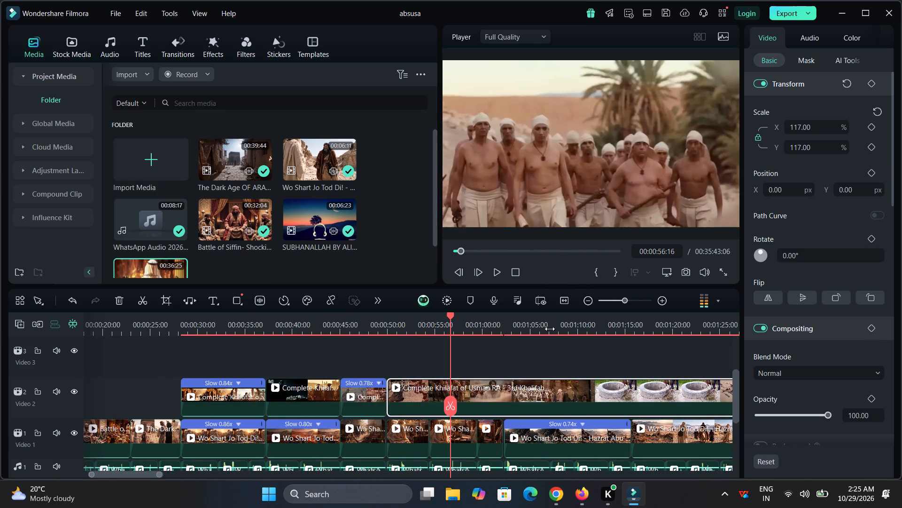
Split the Khilafat clip at 00:02:12:07, in the scene of the man kneeling in the mosque hall, and cut out the part before it.
left_click(541, 324)
left_click_drag(541, 324, 736, 343)
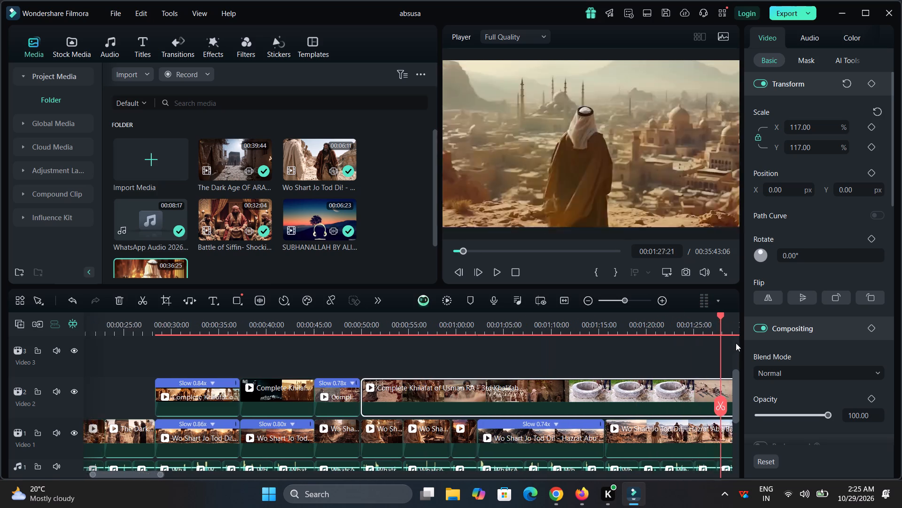
left_click_drag(736, 343, 759, 350)
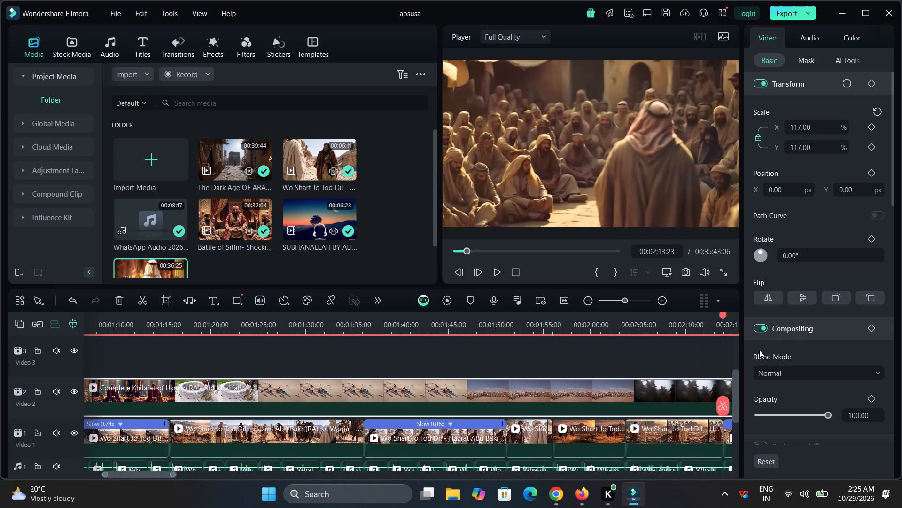
left_click_drag(759, 350, 468, 374)
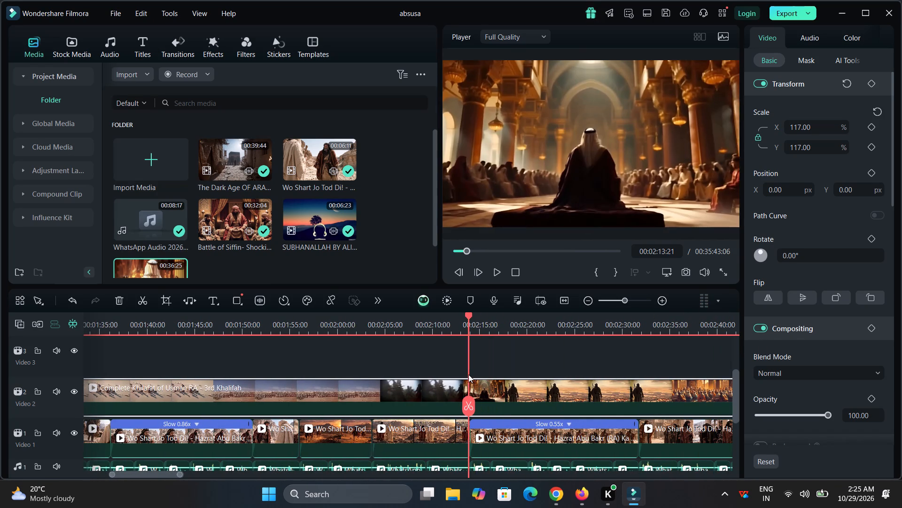
left_click_drag(468, 374, 445, 378)
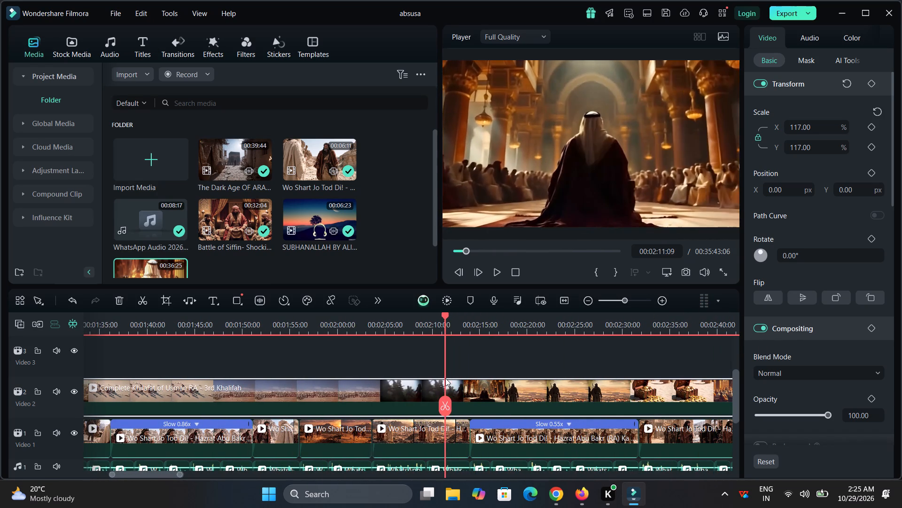
left_click_drag(445, 378, 454, 380)
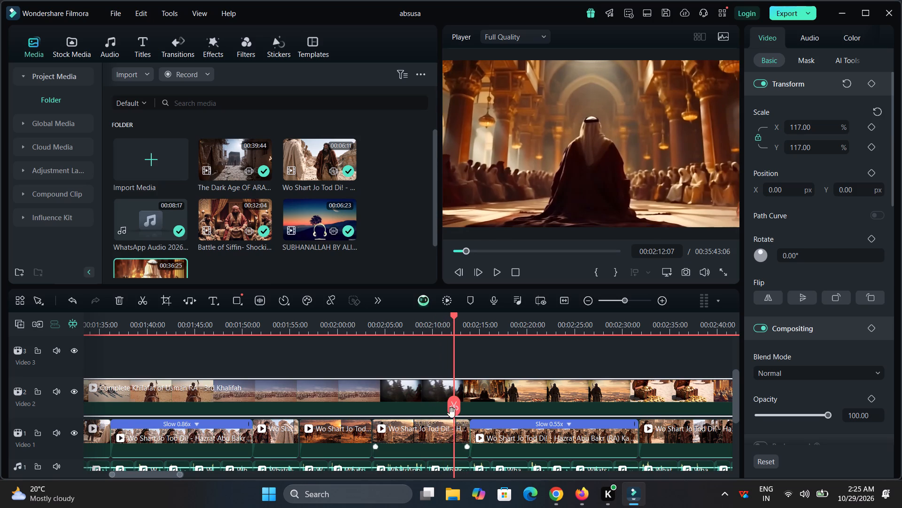
left_click(448, 406)
left_click(410, 404)
key("ctrl+x")
Move the remaining Khilafat clip back to start at about 00:00:54, aligned with the start of a Video 1 clip.
left_click_drag(556, 397, 293, 390)
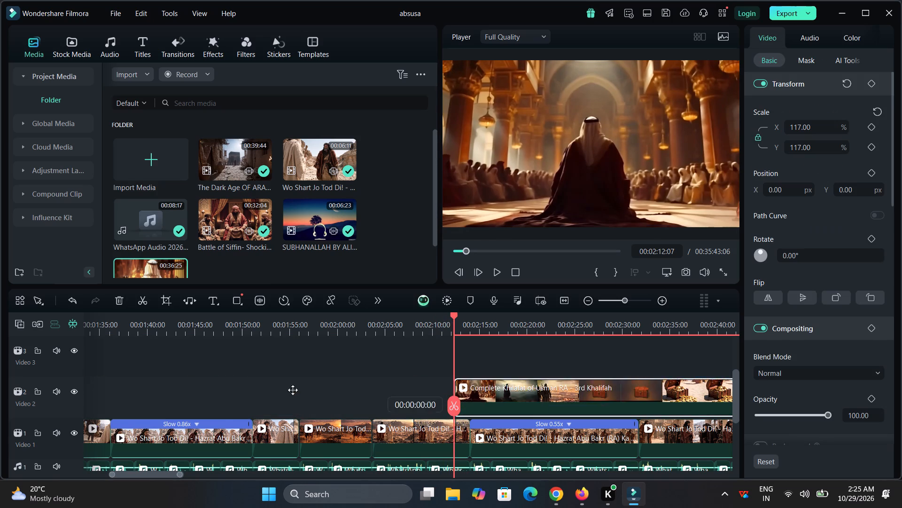
left_click_drag(293, 390, 54, 400)
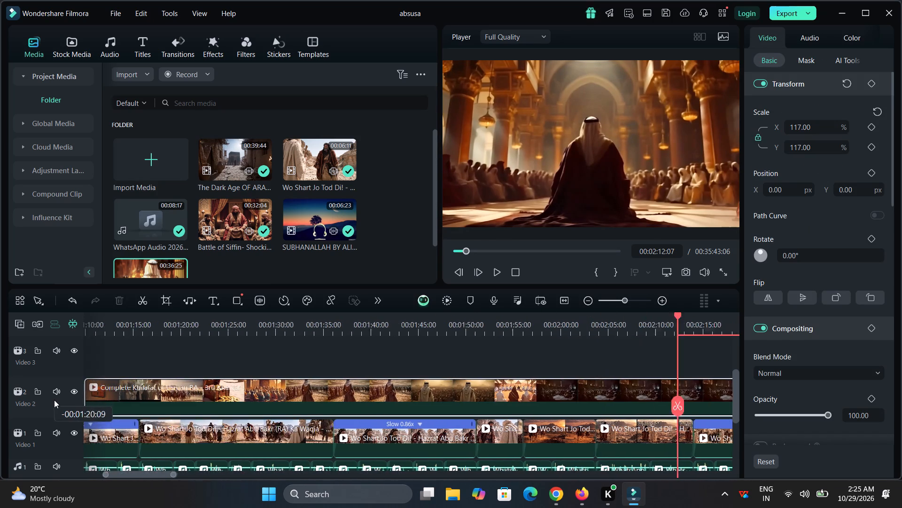
left_click_drag(54, 400, 249, 400)
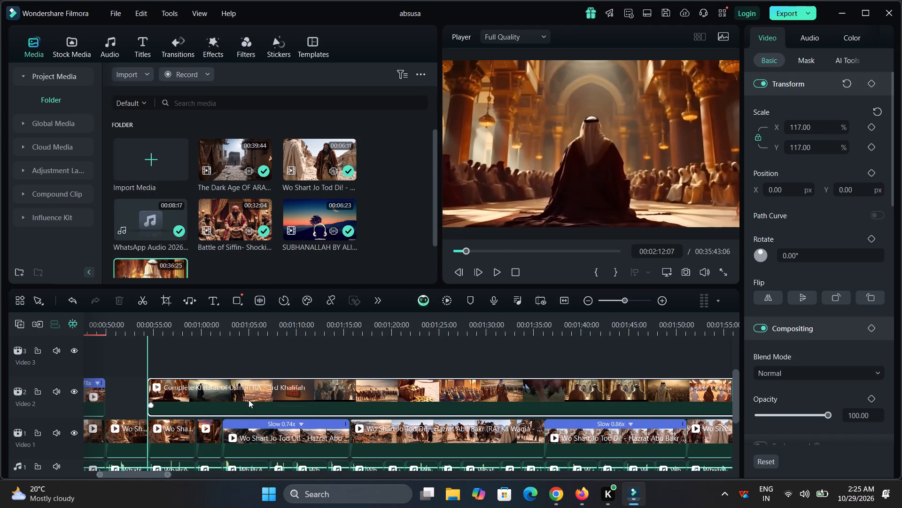
Play the moved Khilafat clip from its start and split it at 00:00:59:13, in the shot of the cloaked figure above the hills.
left_click(138, 336)
left_click(140, 333)
left_click_drag(143, 331, 224, 326)
left_click_drag(224, 326, 147, 329)
left_click_drag(166, 327, 209, 334)
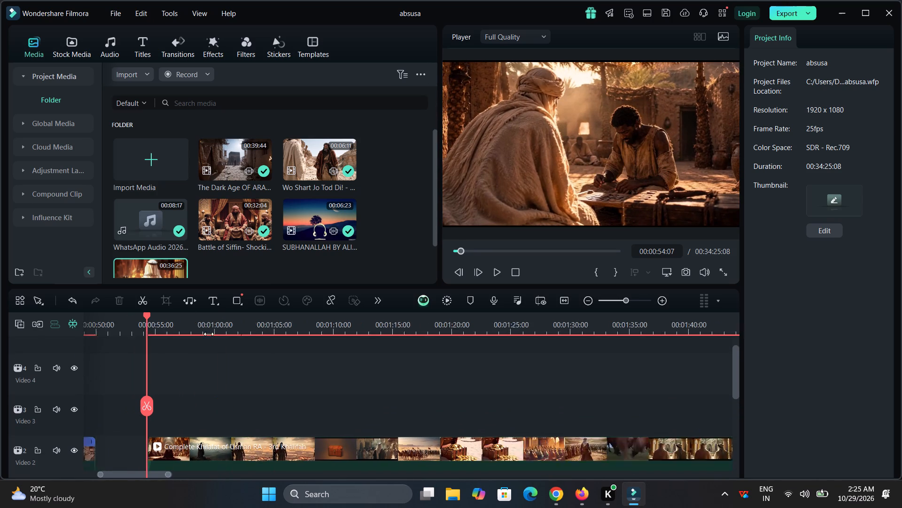
left_click_drag(209, 334, 266, 338)
key("space")
scroll(266, 338, "down", 1)
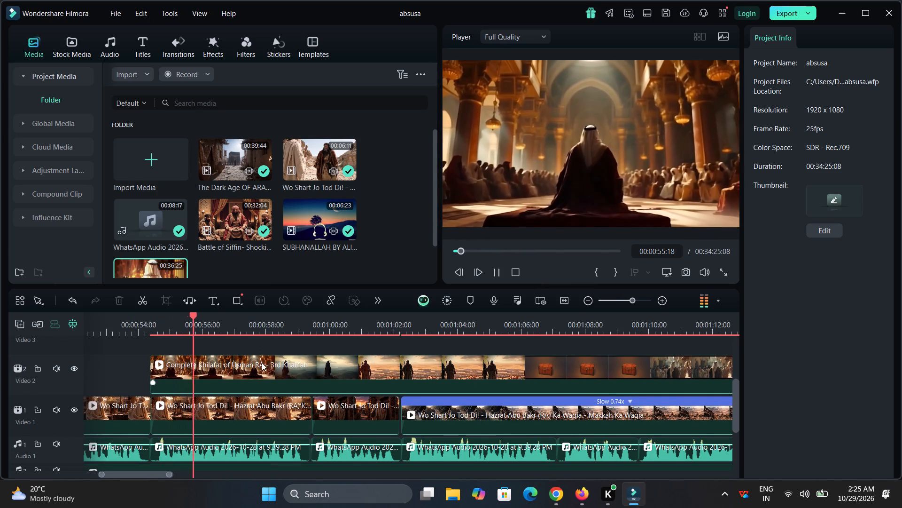
left_click(288, 373)
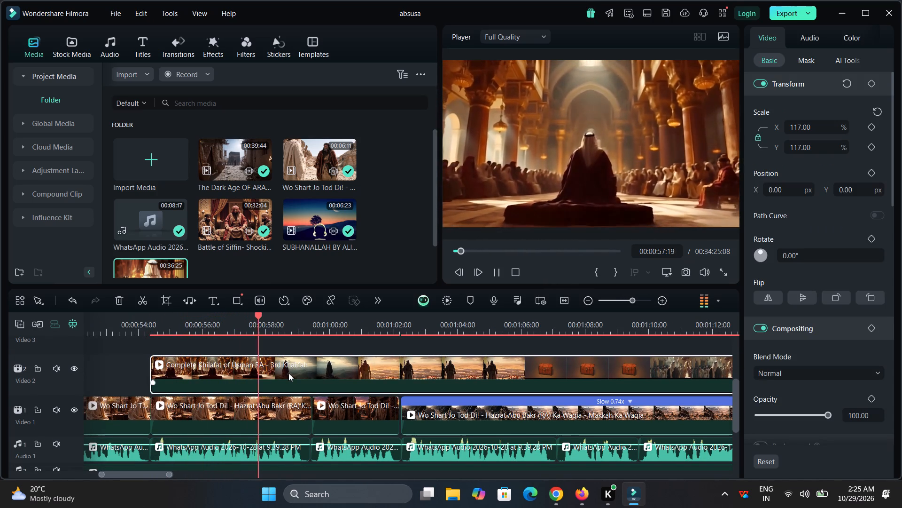
key("space")
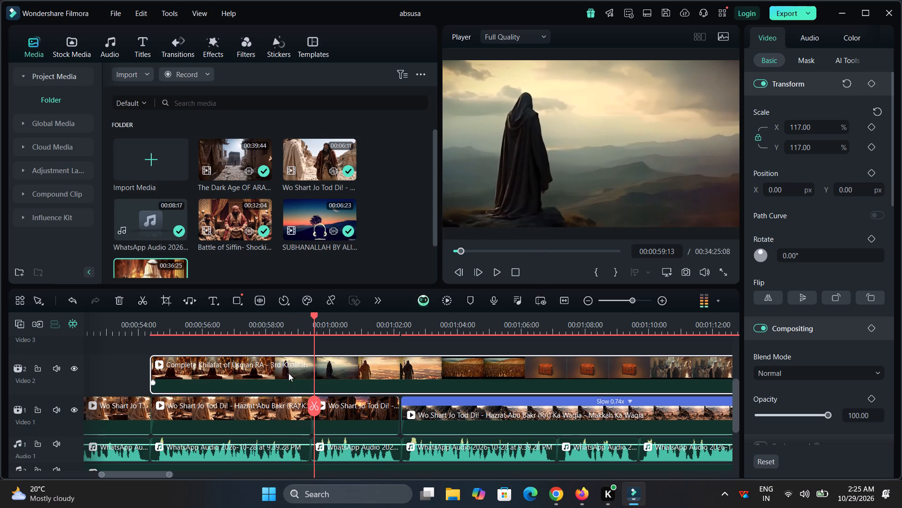
left_click(314, 410)
Play on, split the Khilafat clip at 00:01:01:04 in the warrior-and-army scene, and cut out the cloaked-figure section before it.
key("space")
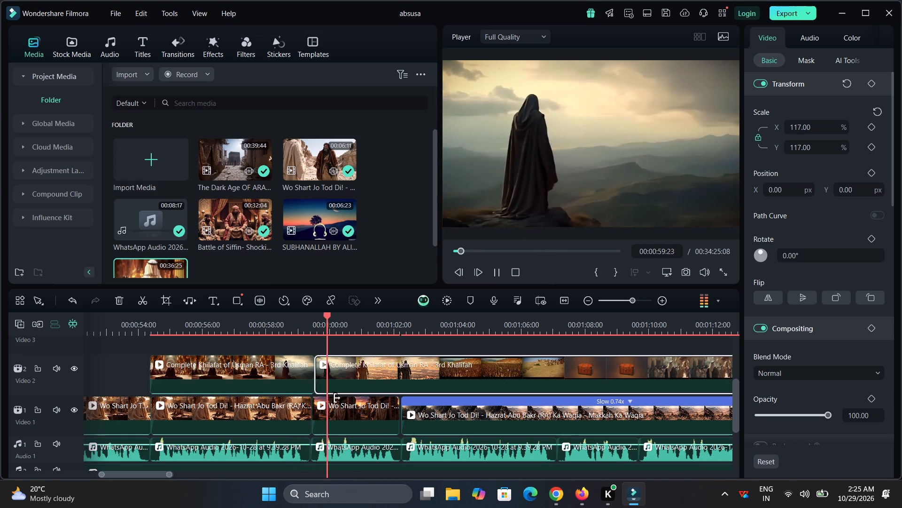
key("space")
left_click(367, 406)
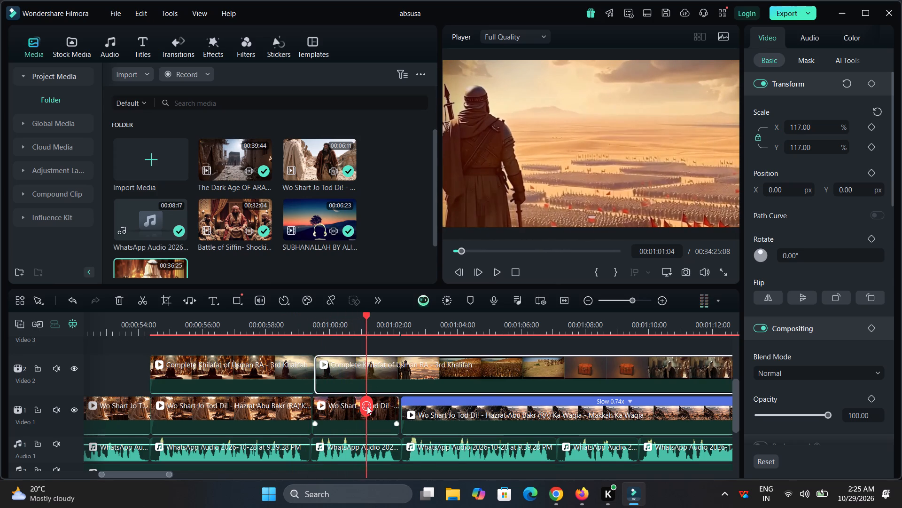
left_click(349, 380)
key("ctrl+x")
Move the remaining Khilafat clip to the Video 1 clip start at about 00:01:02 and set the preceding Video 1 clip's end to 00:01:02:06.
left_click_drag(443, 368, 482, 378)
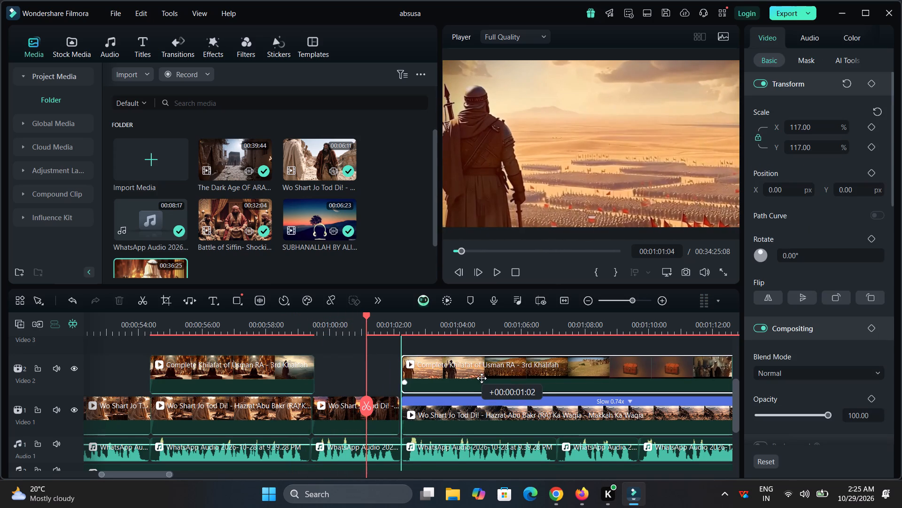
left_click_drag(482, 378, 480, 378)
left_click_drag(395, 410, 399, 414)
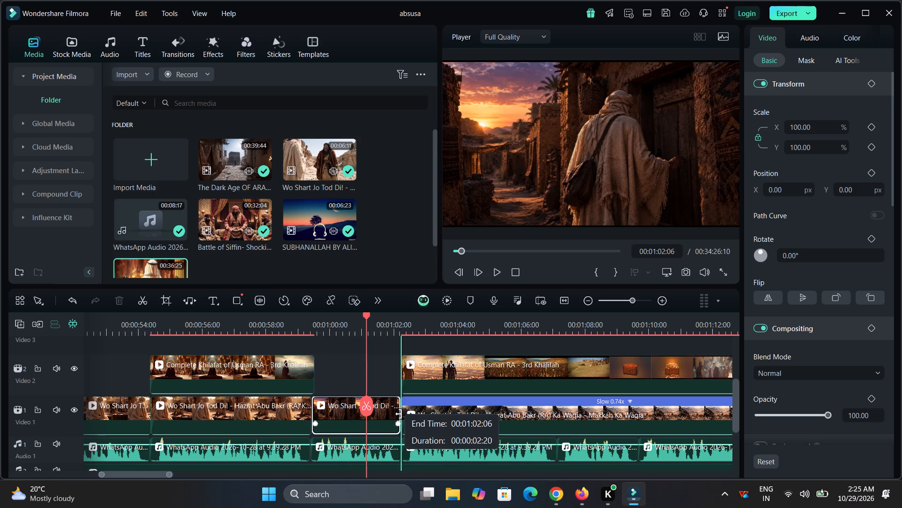
left_click_drag(399, 414, 399, 414)
Play through the army and treasure-chest footage and move the remaining Khilafat clip to the 0.86x Video 1 clip's start at about 00:01:36.
key("space")
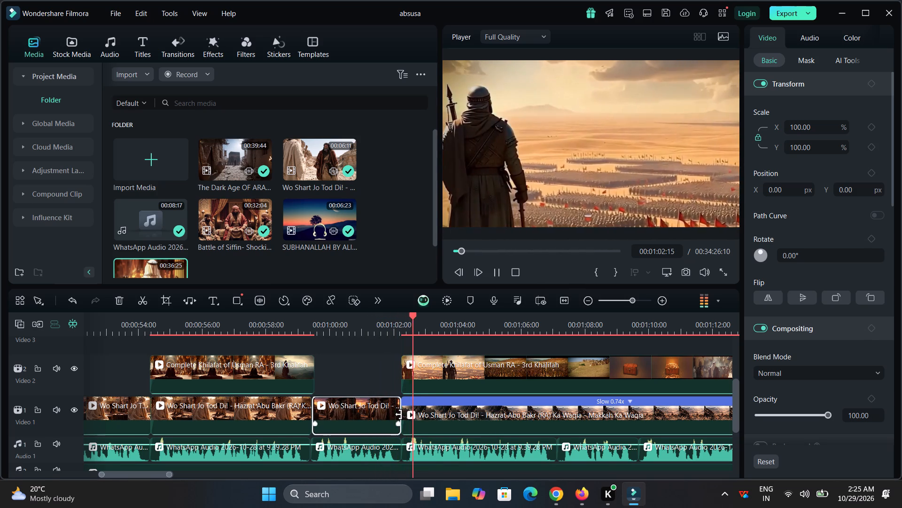
left_click_drag(561, 316, 430, 331)
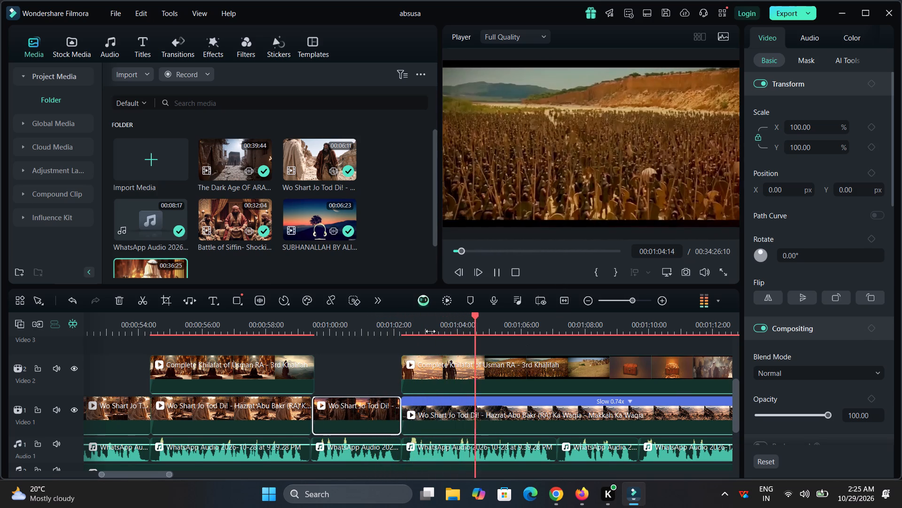
left_click_drag(430, 331, 323, 343)
left_click_drag(276, 330, 365, 338)
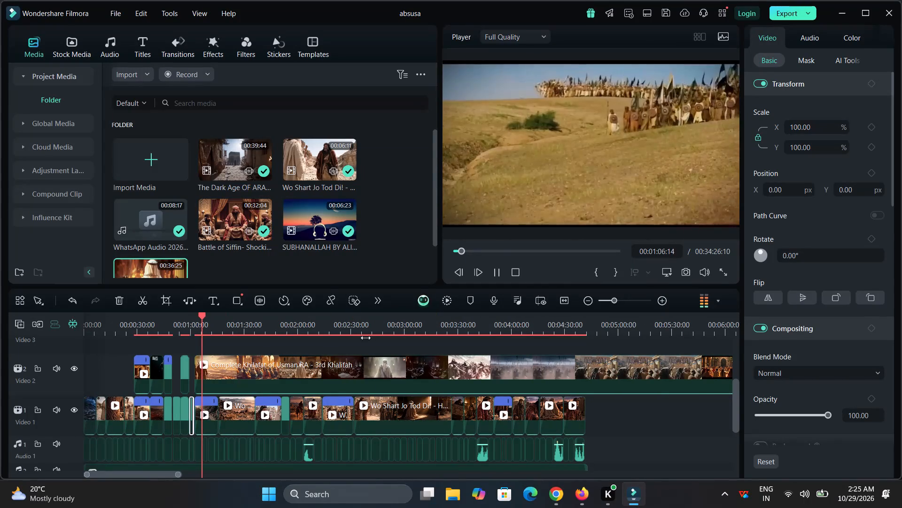
left_click_drag(365, 338, 438, 350)
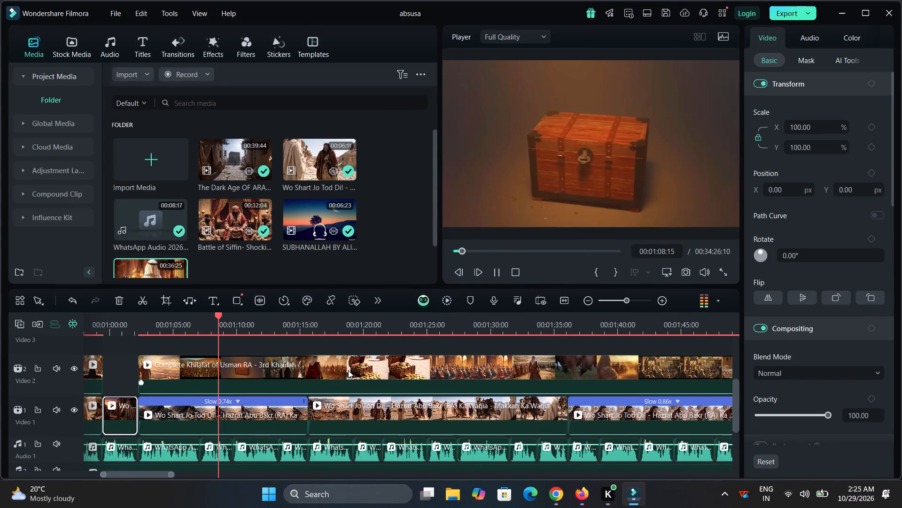
left_click_drag(238, 373, 312, 360)
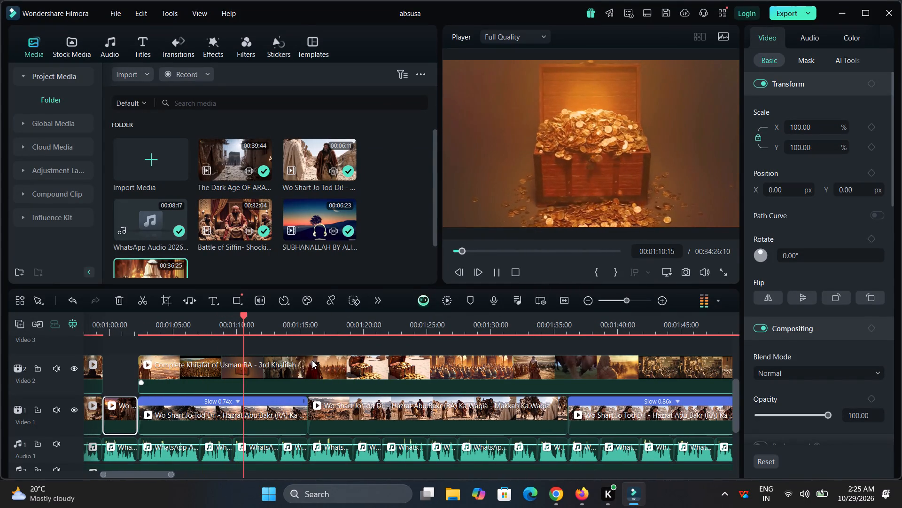
left_click_drag(312, 360, 673, 363)
Play back the timeline before and around the moved Khilafat clip to check the uncovered Video 1 footage from about 00:01:22.
key("space")
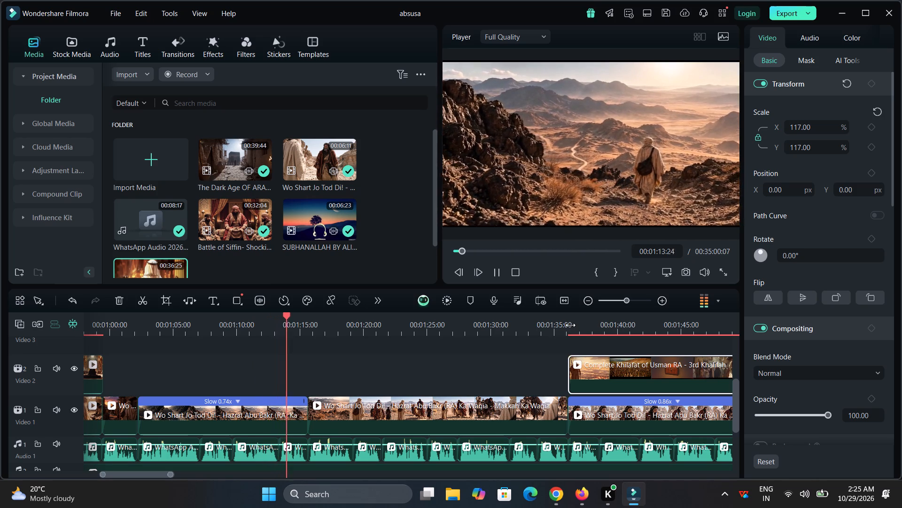
left_click(530, 325)
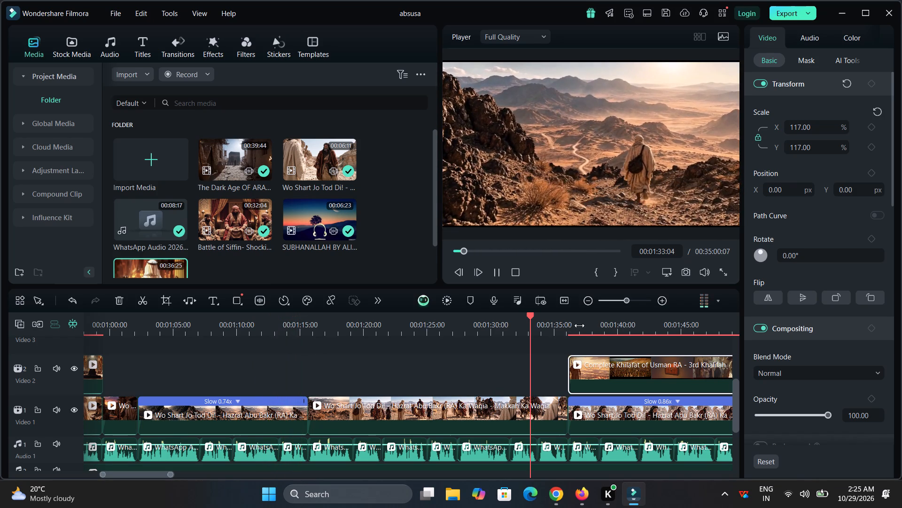
left_click_drag(589, 325, 543, 326)
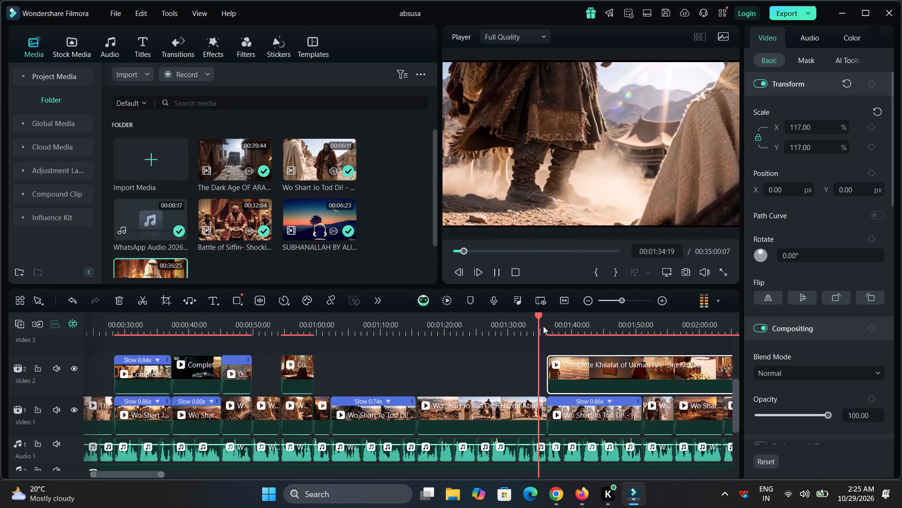
left_click_drag(543, 326, 573, 330)
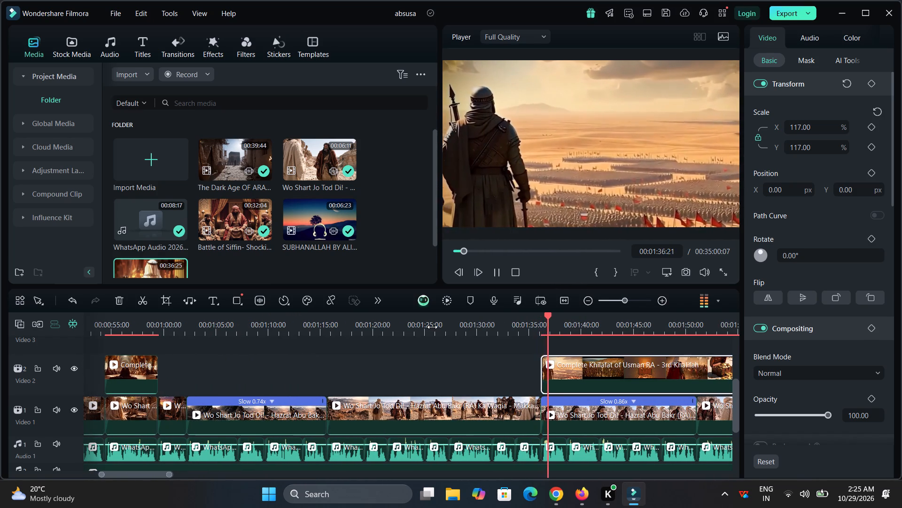
left_click(407, 327)
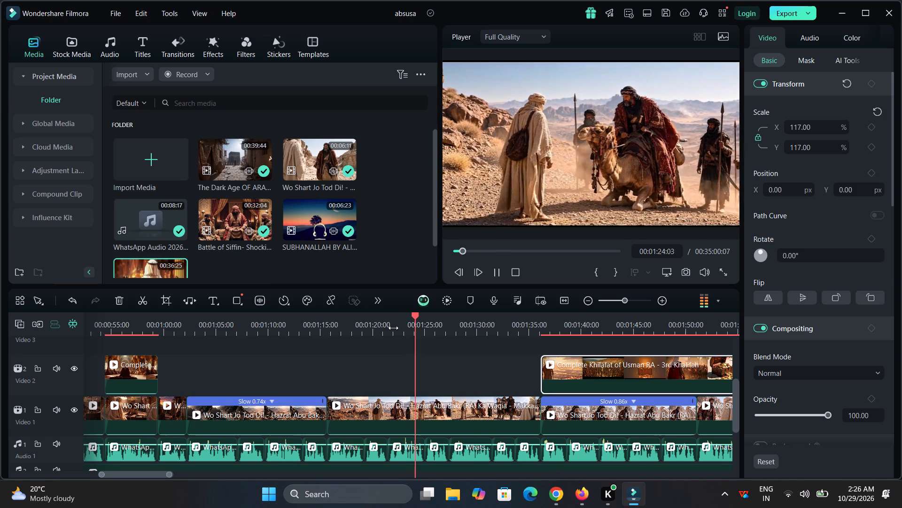
left_click(391, 328)
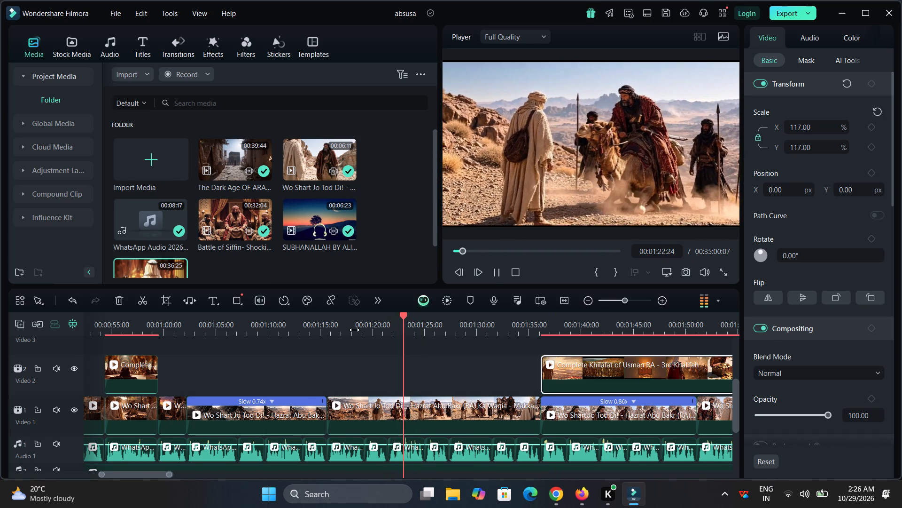
key("space")
Switch to Chrome and search YouTube for "inbe ul dubunna".
left_click(566, 501)
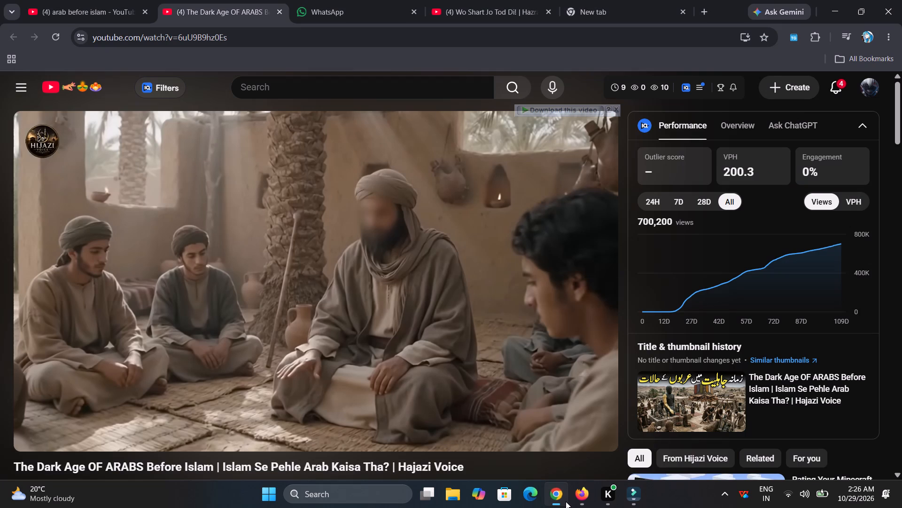
left_click(375, 79)
type("in")
key("b")
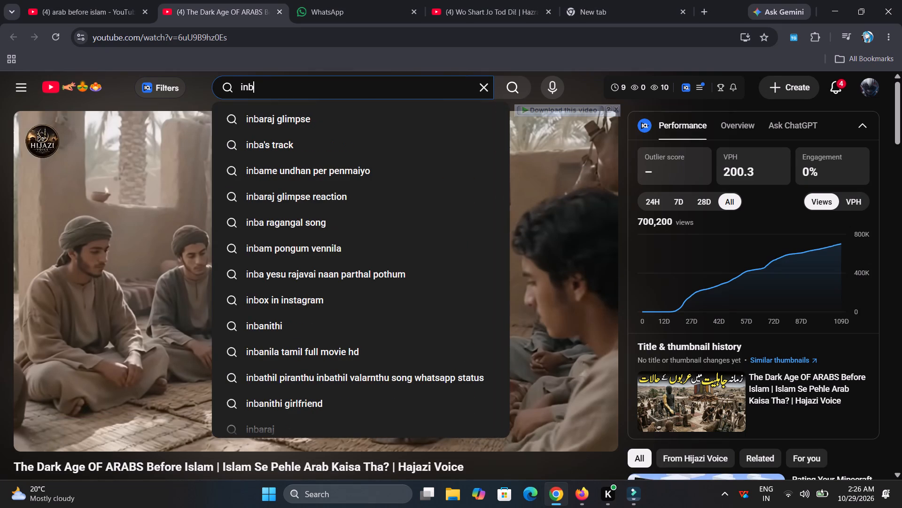
type("e ul")
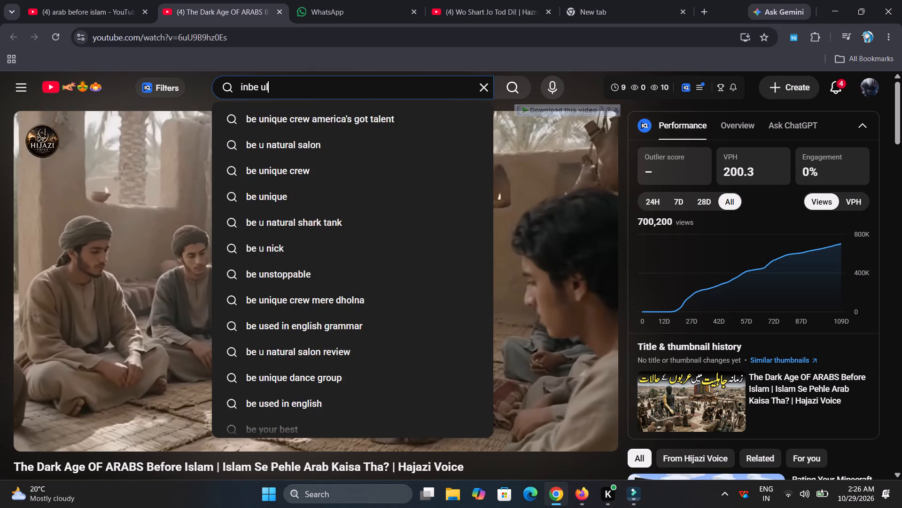
key("space")
type("du")
type("bunna")
key("Return")
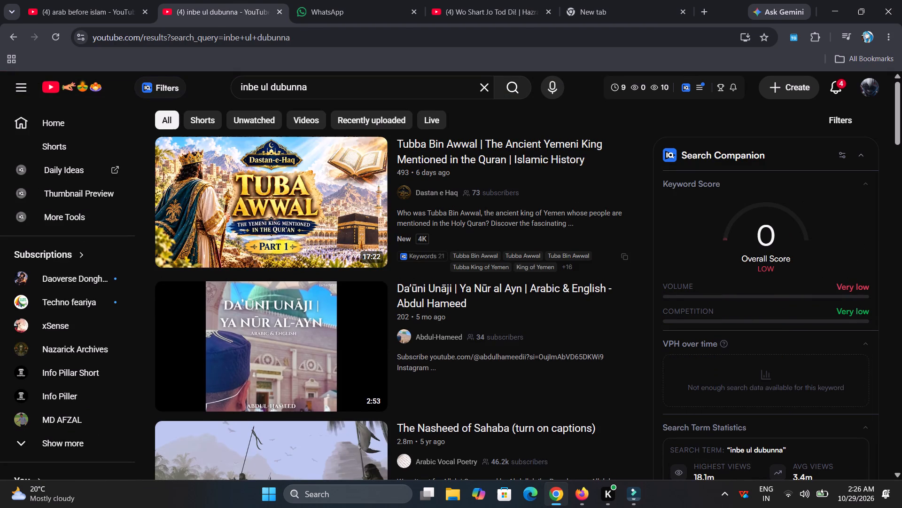
Refine the YouTube search to "inbe ul dubunna abu bakr siddiq".
scroll(386, 87, "down", 8)
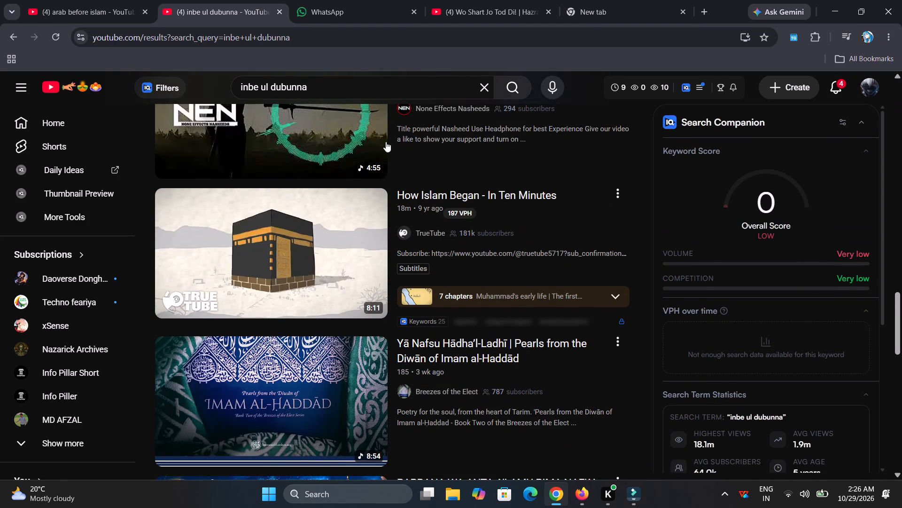
left_click(327, 78)
key("space")
type("abu b")
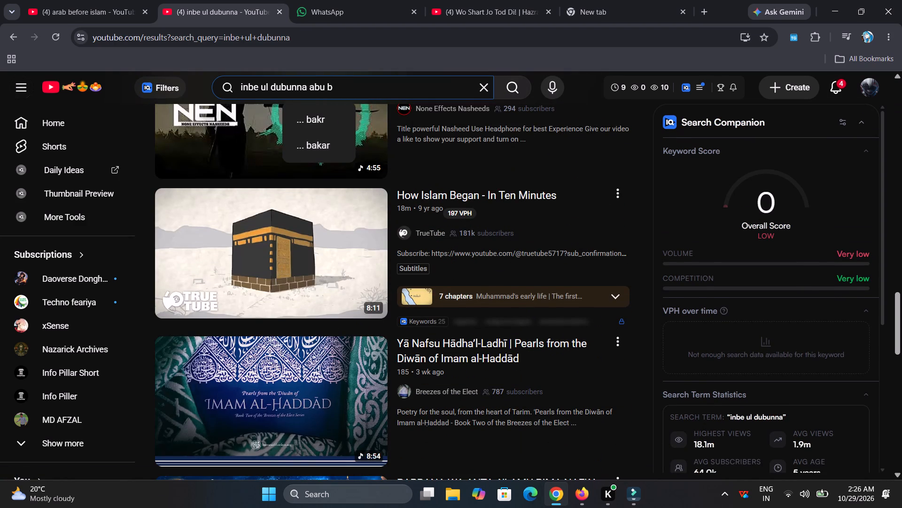
key("Down")
key("space")
key("Down")
key("Return")
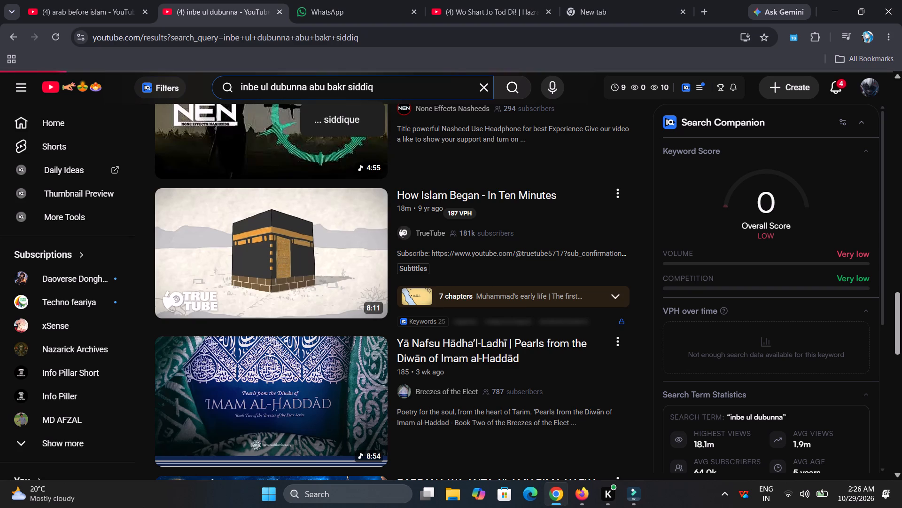
Look through the videos and Shorts in the search results for footage of Abu Bakr Siddiq that suits the voiceover.
scroll(598, 159, "down", 2)
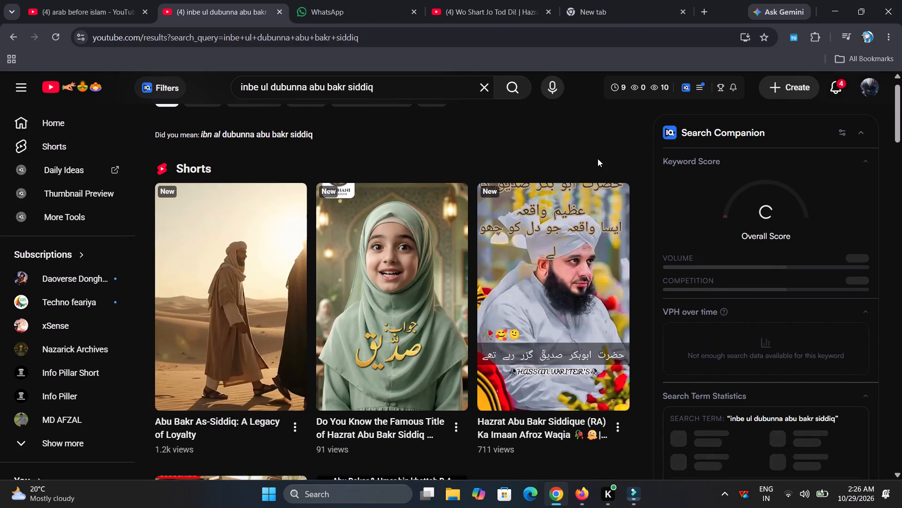
scroll(598, 159, "down", 4)
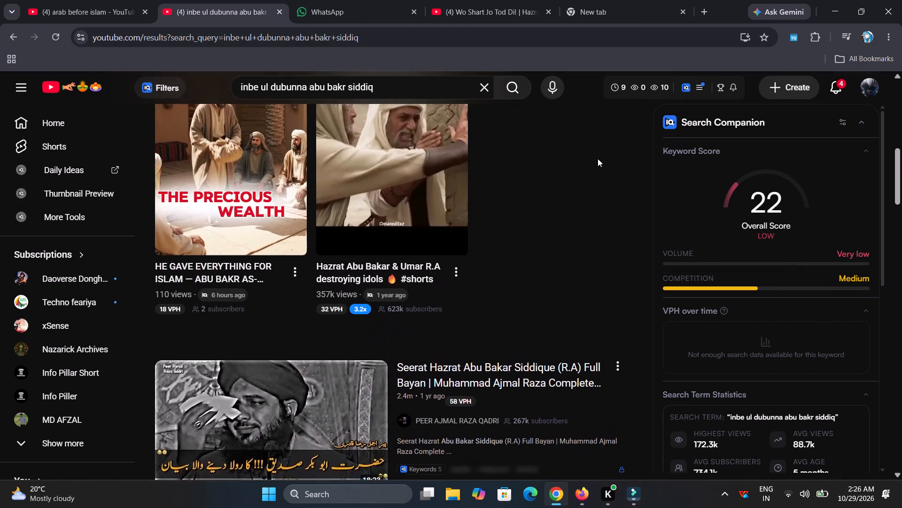
scroll(598, 159, "down", 5)
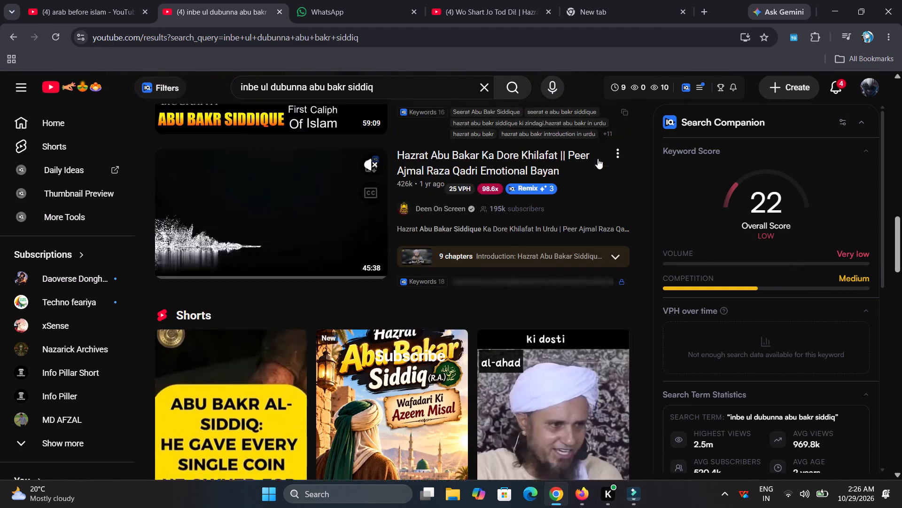
scroll(598, 159, "down", 1)
scroll(630, 293, "down", 5)
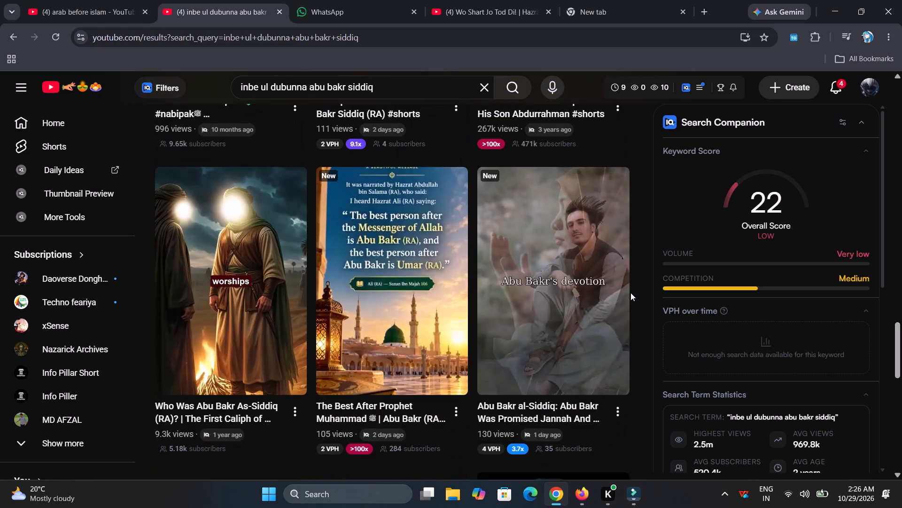
scroll(630, 293, "down", 8)
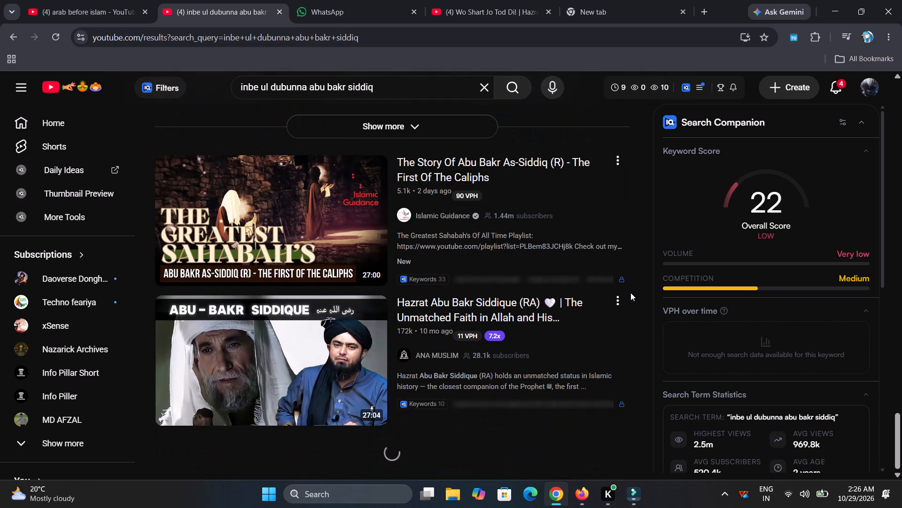
scroll(630, 293, "down", 2)
scroll(599, 410, "down", 6)
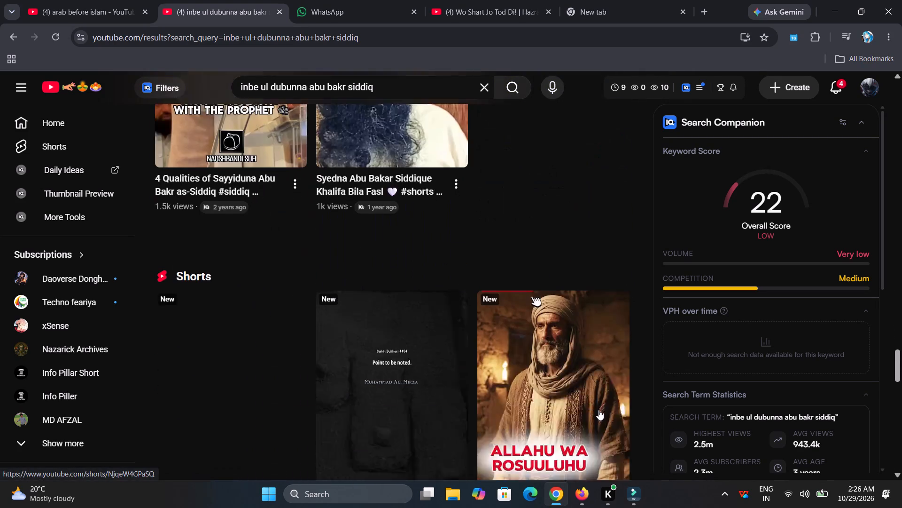
scroll(599, 410, "down", 12)
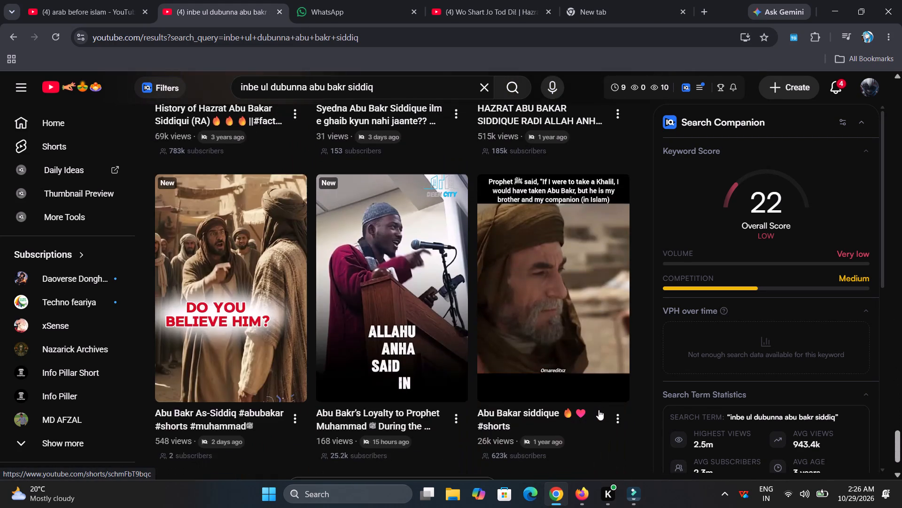
scroll(599, 410, "down", 5)
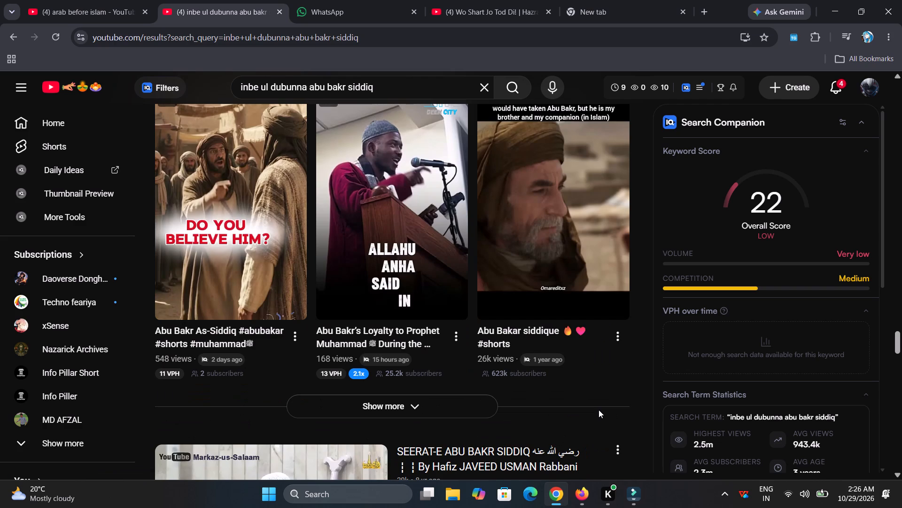
scroll(599, 410, "down", 5)
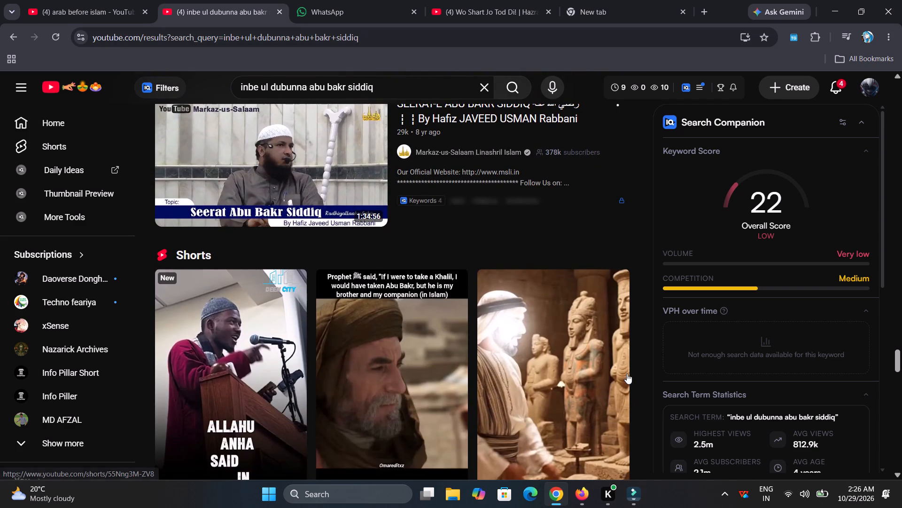
scroll(627, 373, "up", 20)
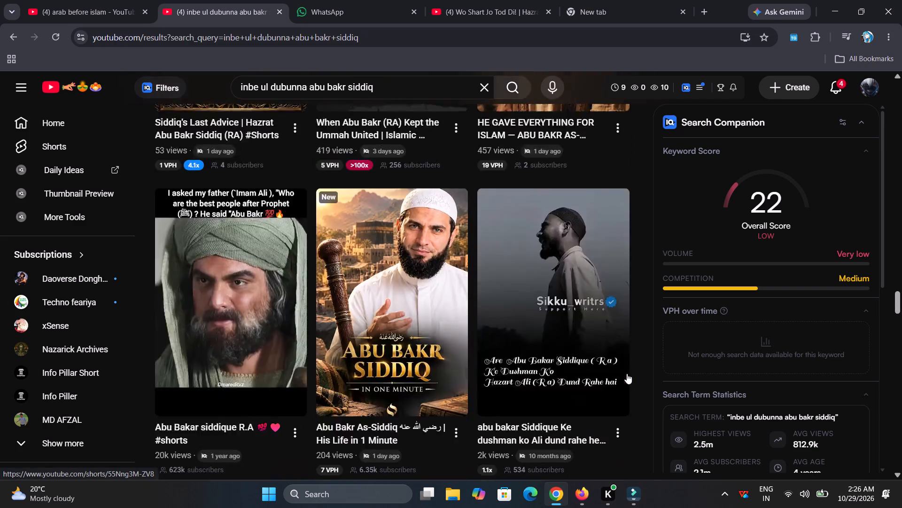
scroll(627, 373, "up", 4)
scroll(627, 373, "down", 2)
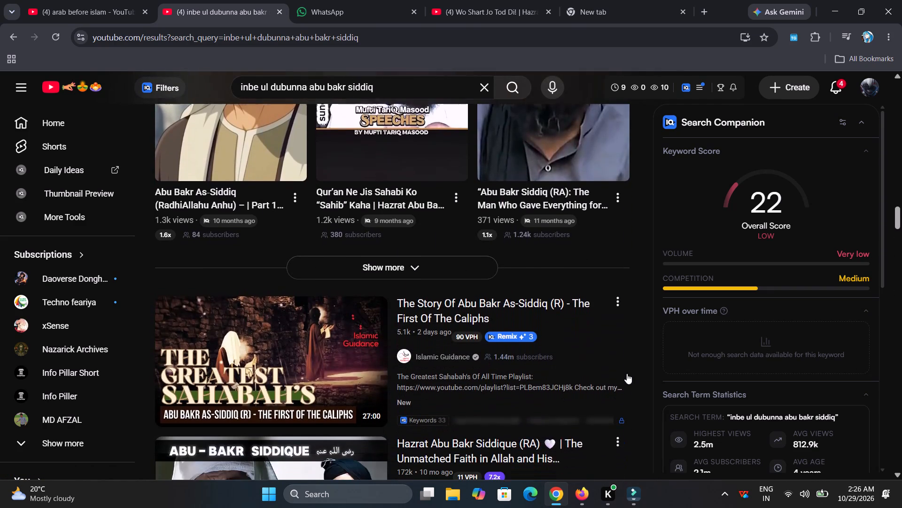
scroll(627, 373, "down", 1)
scroll(637, 383, "up", 10)
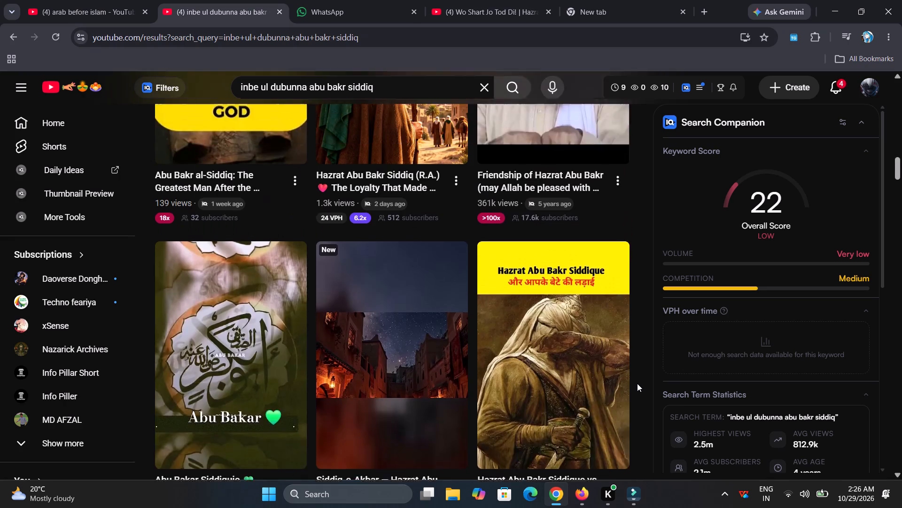
scroll(637, 383, "up", 13)
scroll(637, 383, "down", 2)
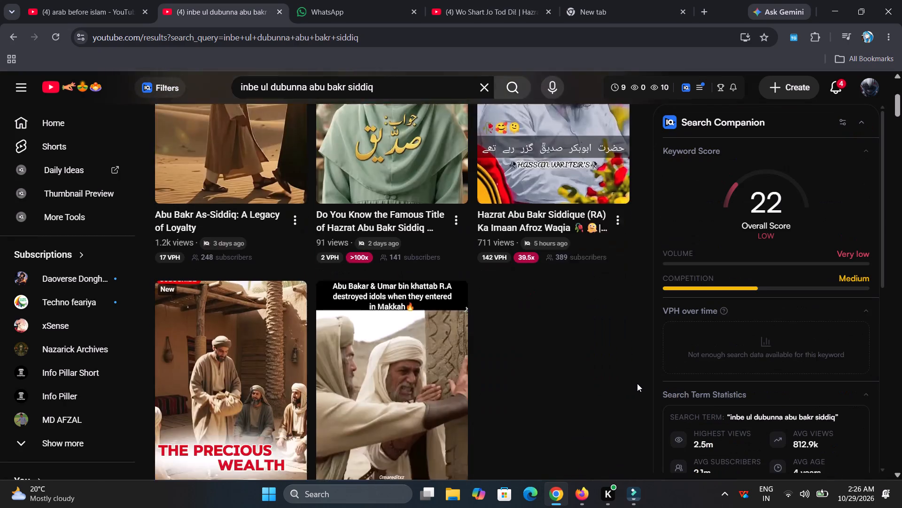
scroll(637, 383, "down", 3)
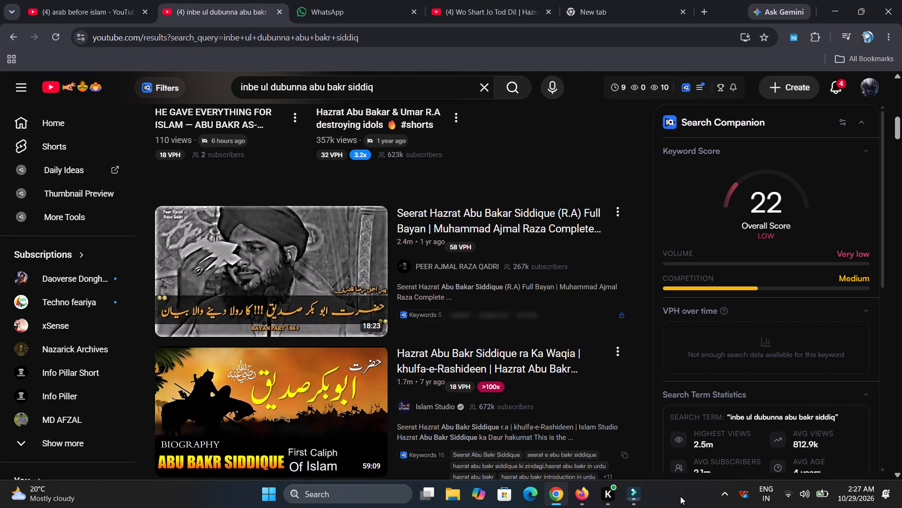
Switch to Filmora and split the Khilafat clip at 00:01:55:21, where the treasure-chest footage gives way to the pyramid scene.
left_click(641, 500)
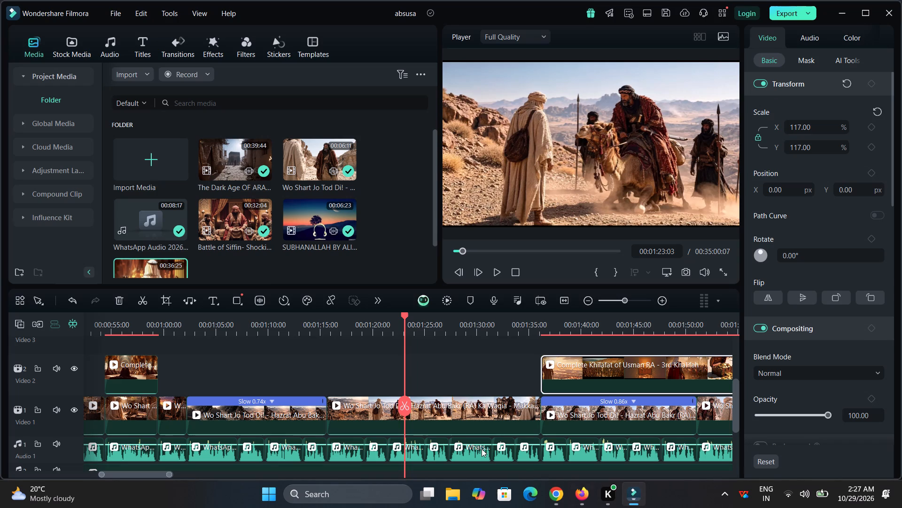
key("space")
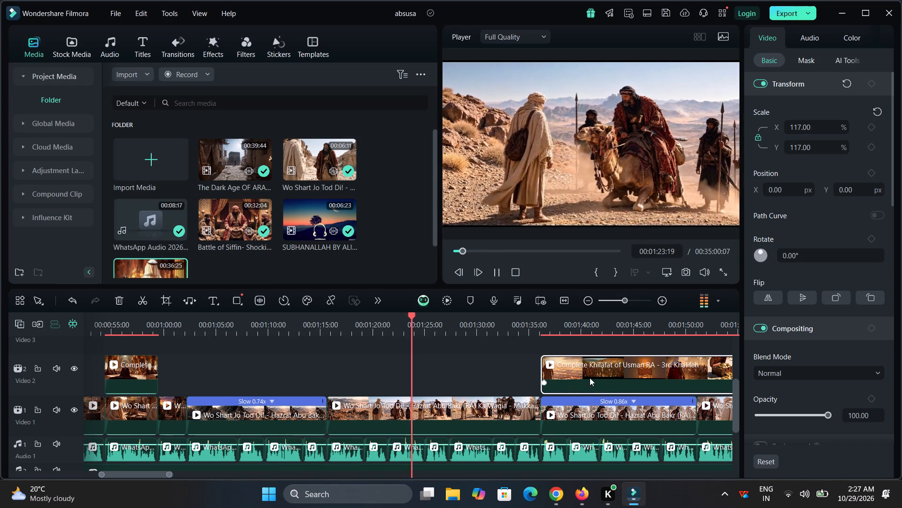
triple_click(590, 378)
left_click(590, 378)
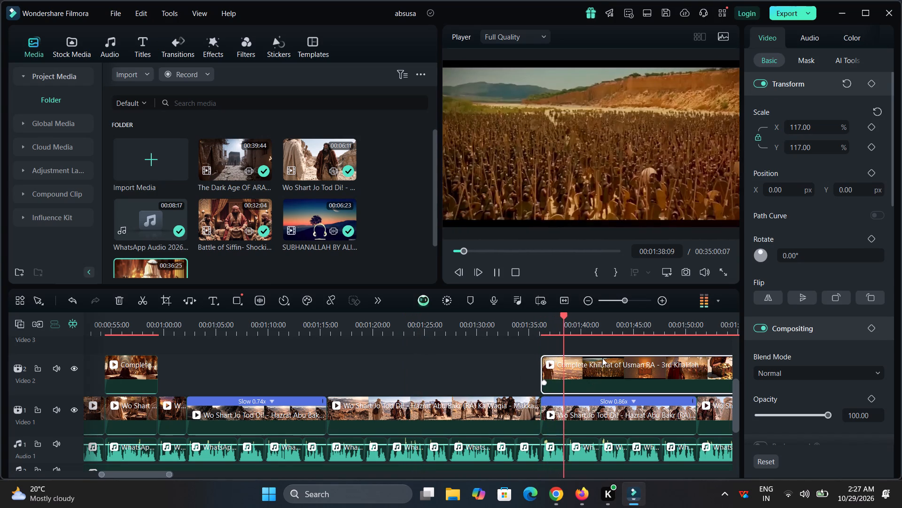
left_click_drag(650, 317, 417, 344)
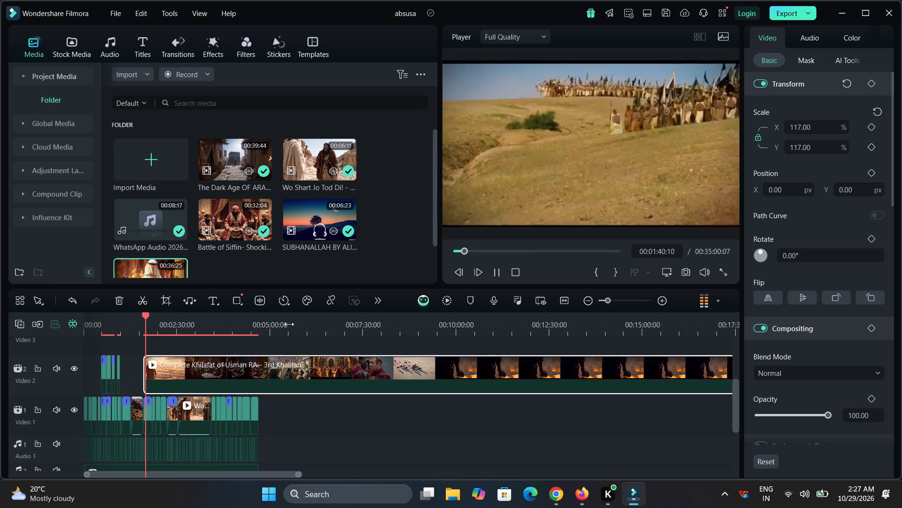
left_click_drag(289, 324, 520, 345)
key("space")
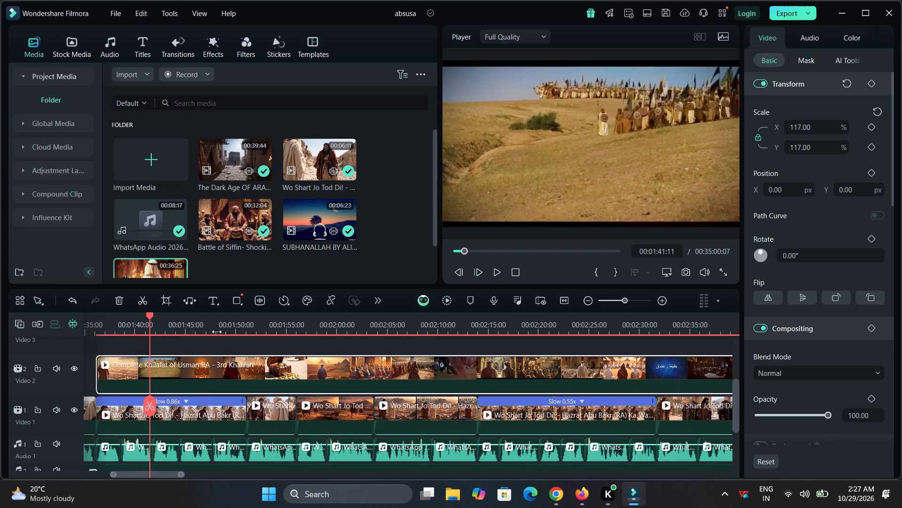
left_click(217, 332)
left_click_drag(217, 332, 296, 353)
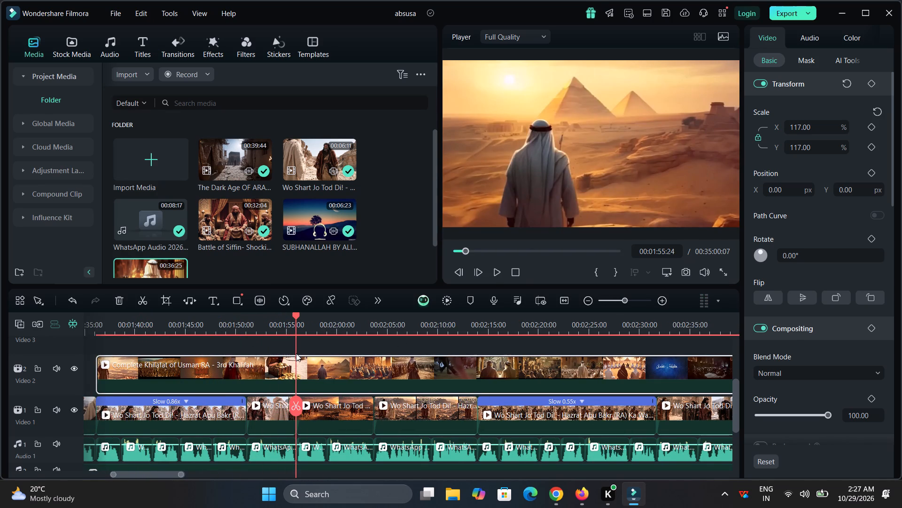
left_click_drag(296, 353, 293, 355)
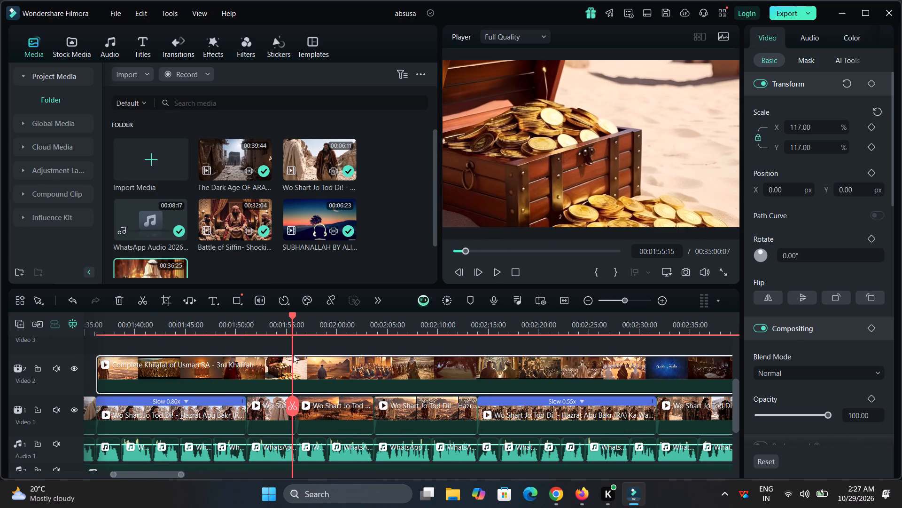
left_click_drag(293, 355, 295, 357)
left_click(294, 408)
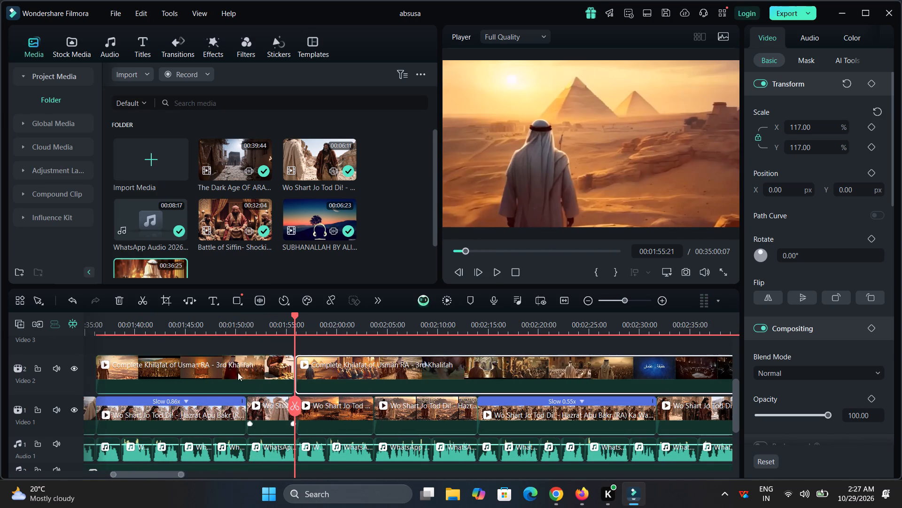
Remove the Khilafat segment before the split and move the remaining clip to the 0.86x Video 1 clip's start at about 00:01:36.
left_click(229, 368)
key("ctrl+x")
left_click_drag(368, 377, 160, 371)
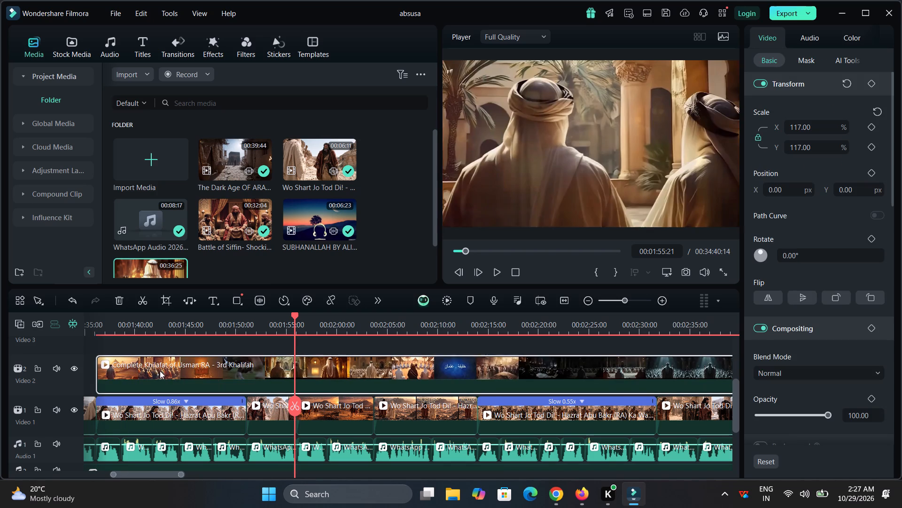
Play the moved Khilafat clip from its start and split it at 00:01:41:00, in the seated assembly scene.
left_click(94, 318)
key("space")
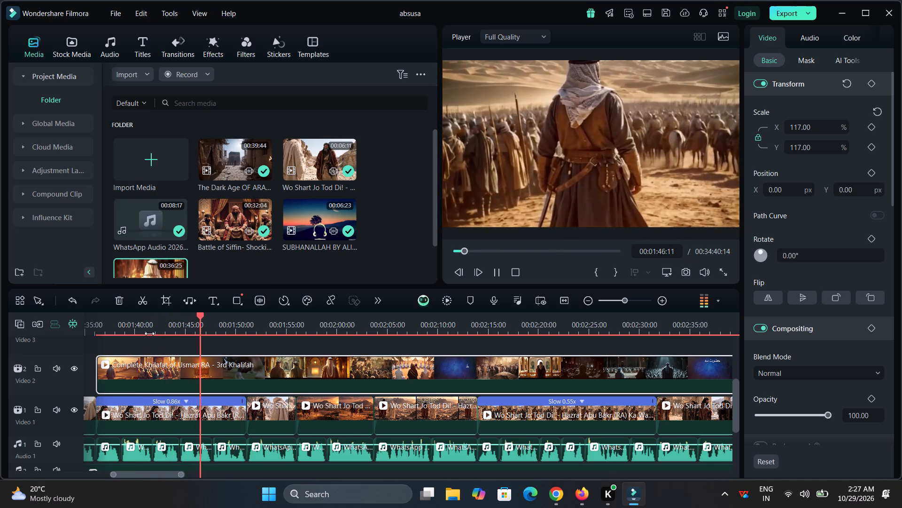
left_click(149, 333)
key("space")
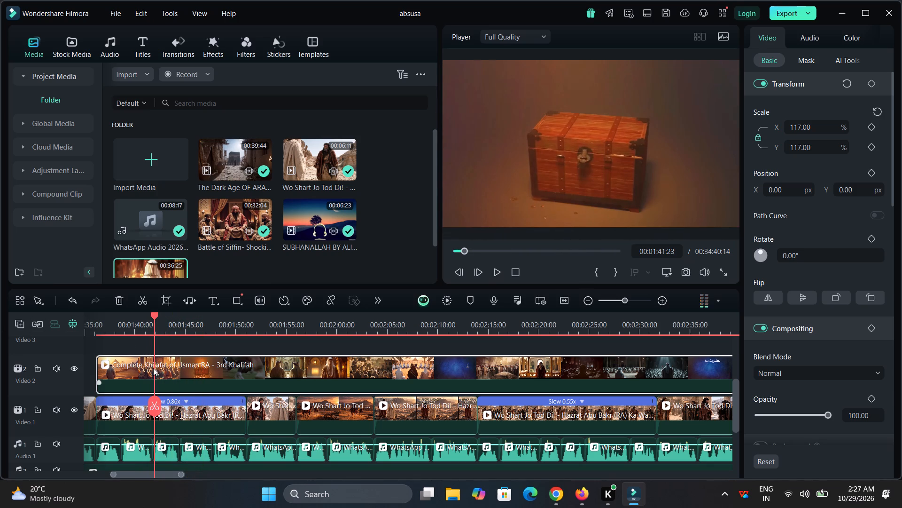
left_click_drag(156, 404, 145, 406)
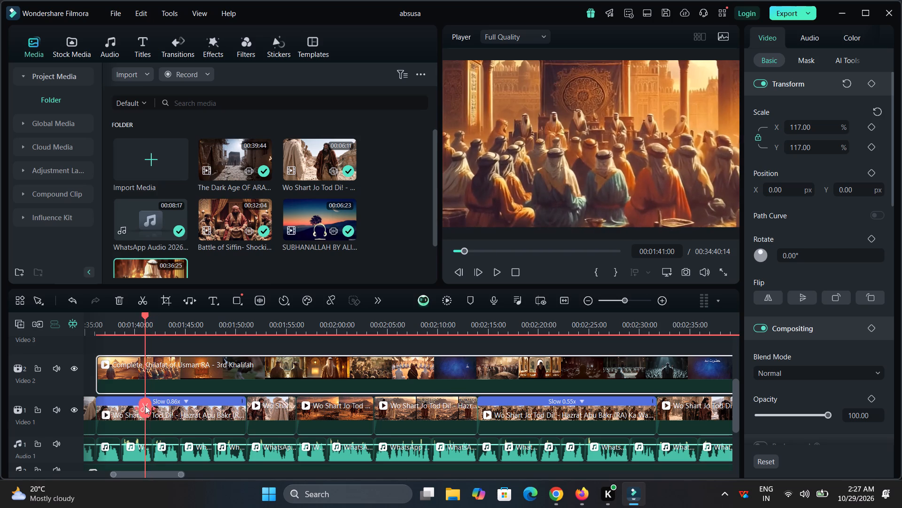
left_click(145, 406)
Shift the remaining Khilafat clip to 00:01:41:18 and slow the short segment before it to 0.87x to fill the gap.
left_click_drag(178, 377, 191, 381)
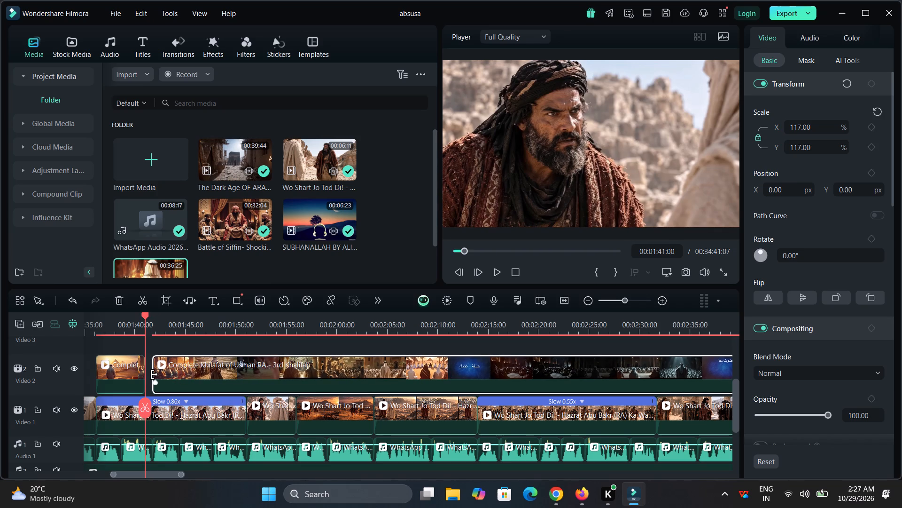
left_click_drag(143, 373, 154, 377, "ctrl")
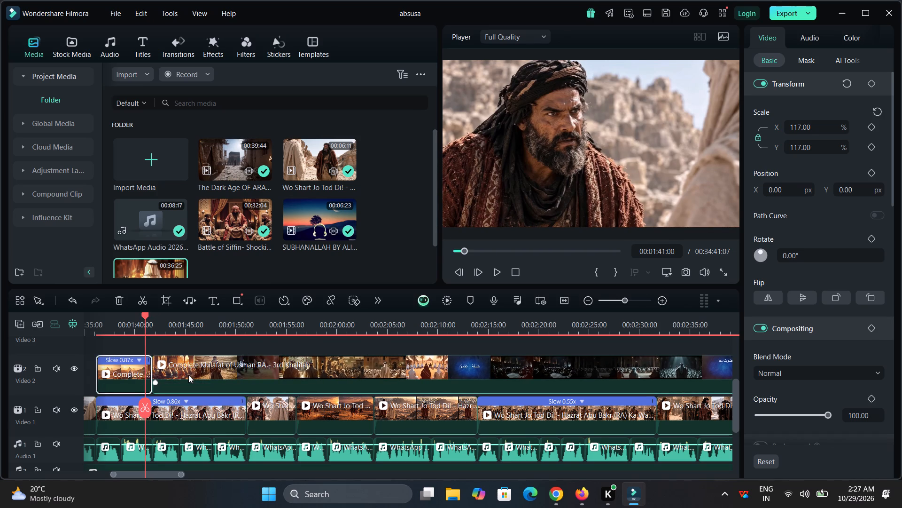
triple_click(188, 375)
left_click_drag(188, 375, 181, 371)
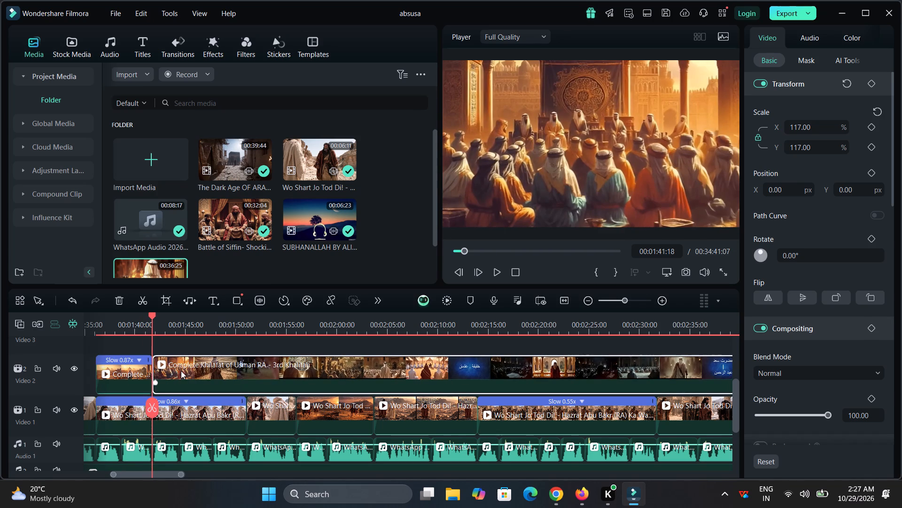
Trim the start of the Khilafat clip to 00:01:45:21 and move it back to 00:01:41:18, against the 0.87x segment.
left_click_drag(155, 371, 173, 377)
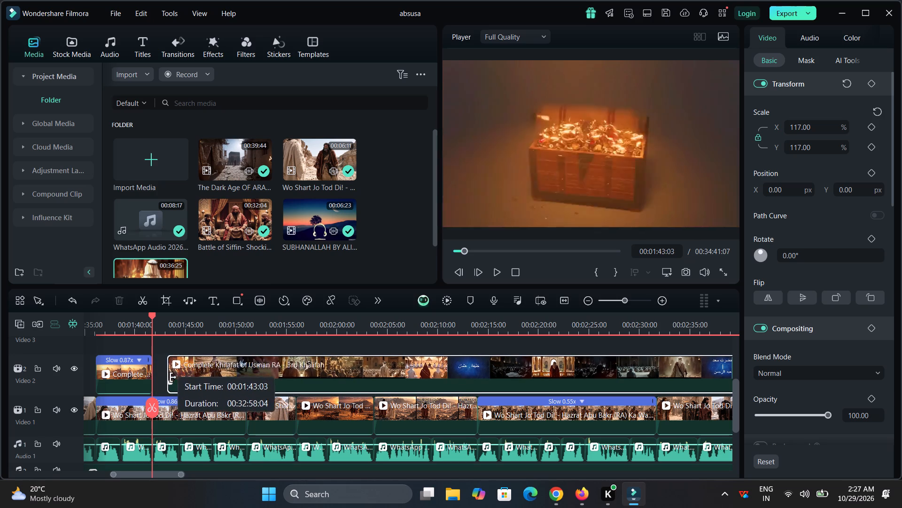
left_click_drag(173, 377, 199, 382)
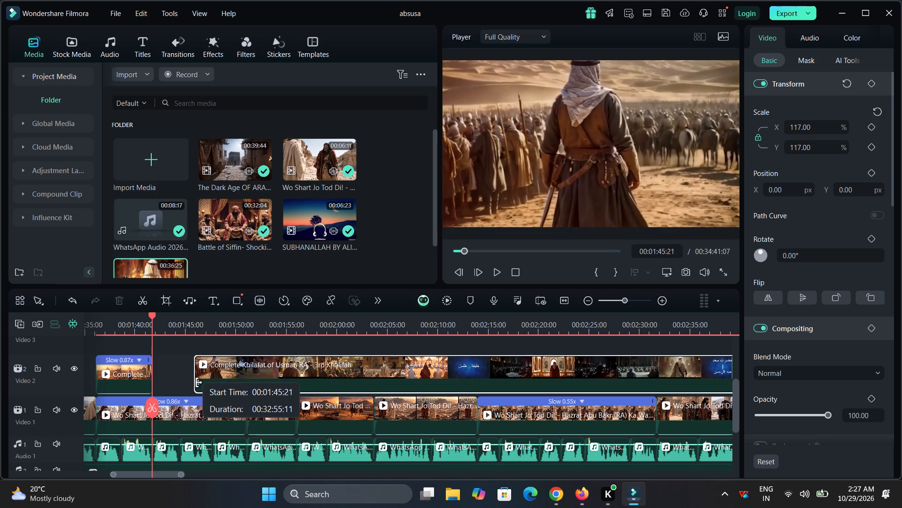
left_click_drag(199, 382, 198, 382)
left_click_drag(237, 366, 217, 372)
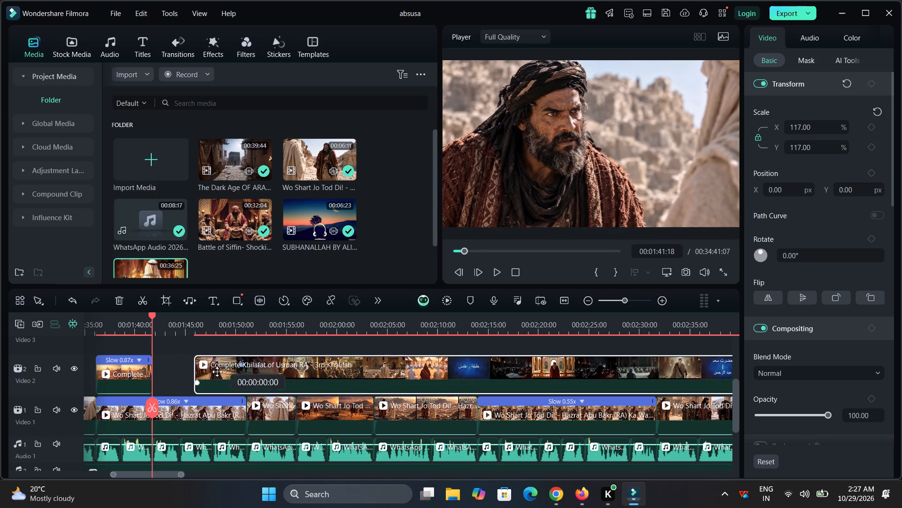
left_click_drag(217, 372, 201, 373)
Play the trimmed Khilafat clip and split it at 00:01:44:11, in the scene of the man facing an army.
key("space")
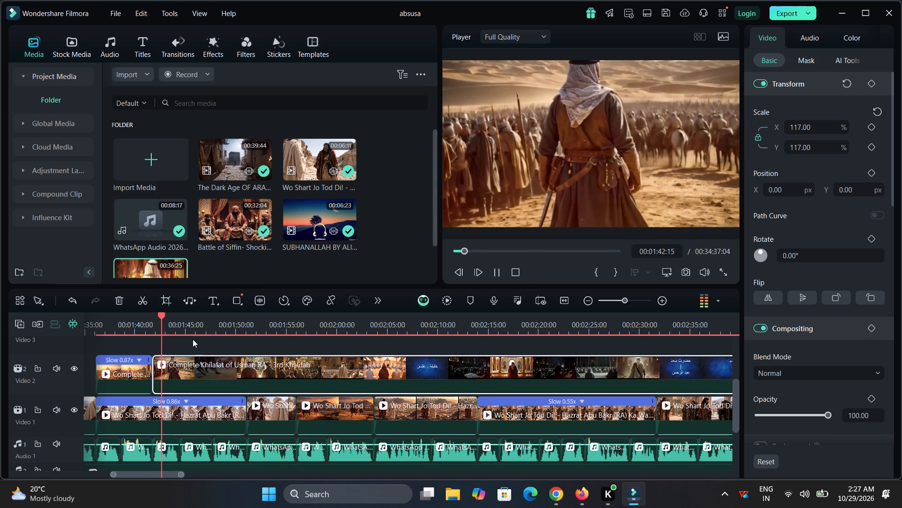
left_click_drag(190, 320, 295, 325)
key("space")
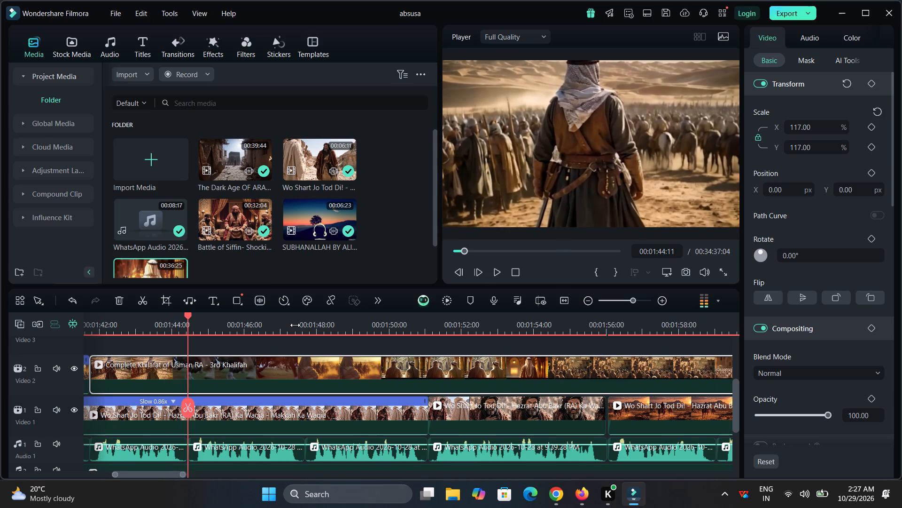
left_click(185, 407)
Split the Khilafat clip again at 00:01:47:12, remove the section between the splits and move the remaining clip back to 00:01:44:11.
left_click_drag(185, 407, 258, 405)
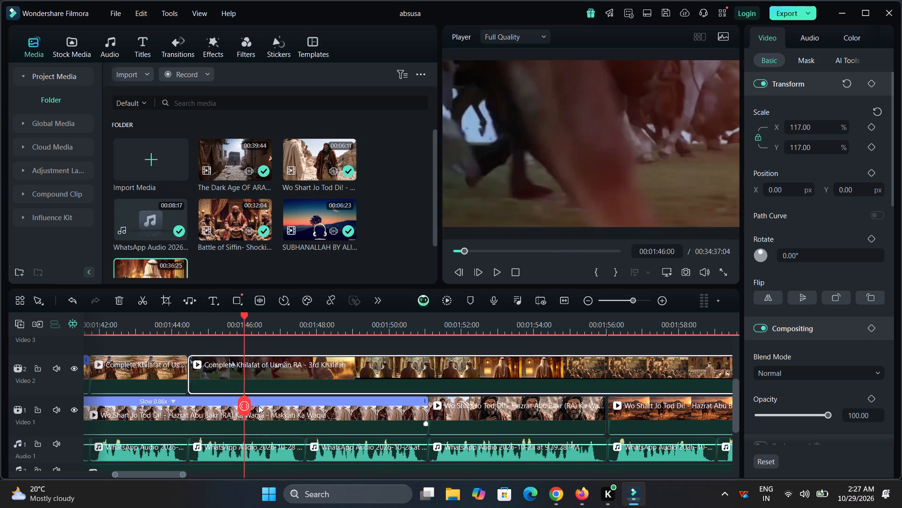
left_click_drag(258, 405, 297, 405)
left_click(297, 405)
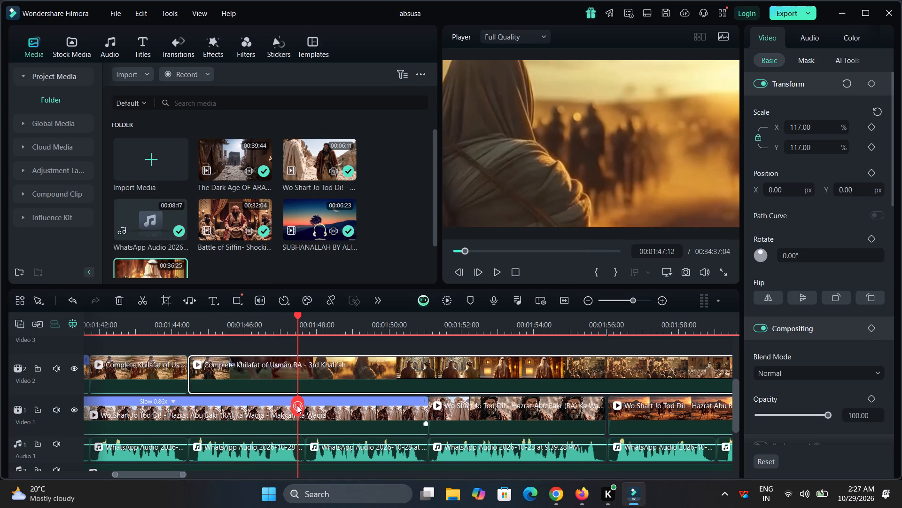
left_click(268, 379)
key("ctrl+x")
left_click_drag(379, 370, 345, 372)
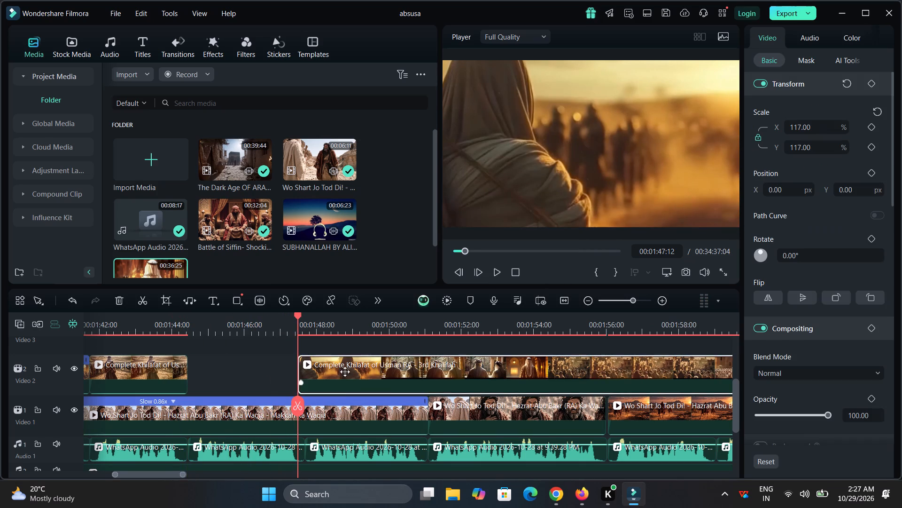
left_click_drag(345, 372, 281, 373)
left_click_drag(281, 373, 269, 376)
Play the moved Khilafat clip and split it at 00:01:50:15, in the scene of the robed man seen from behind.
key("space")
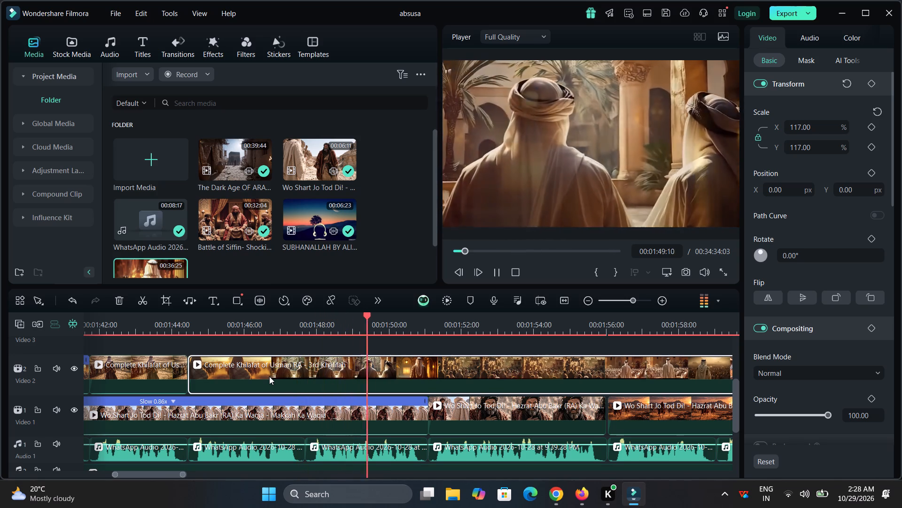
key("space")
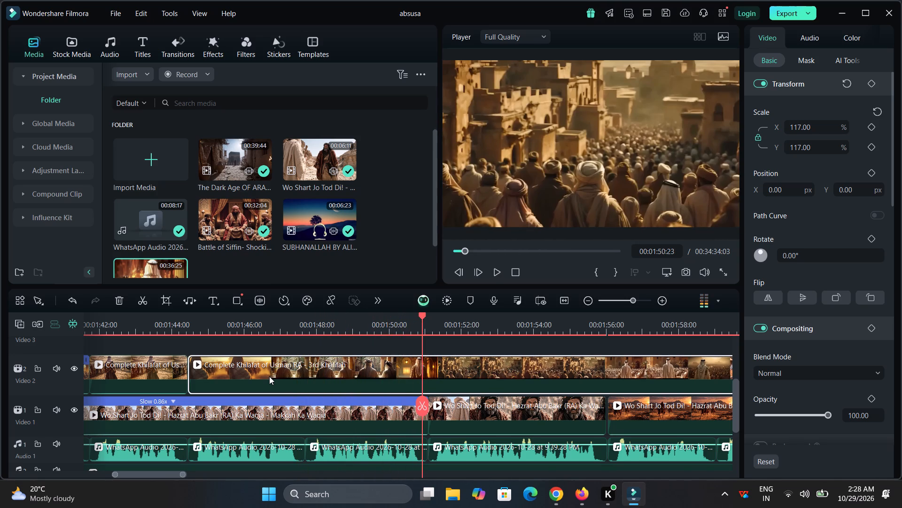
left_click_drag(423, 410, 411, 411)
left_click(411, 411)
Shift the remaining Khilafat clip to the 0.86x Video 1 clip's end and slow the segment before it to 0.93x to fill the gap.
left_click_drag(455, 369, 471, 372)
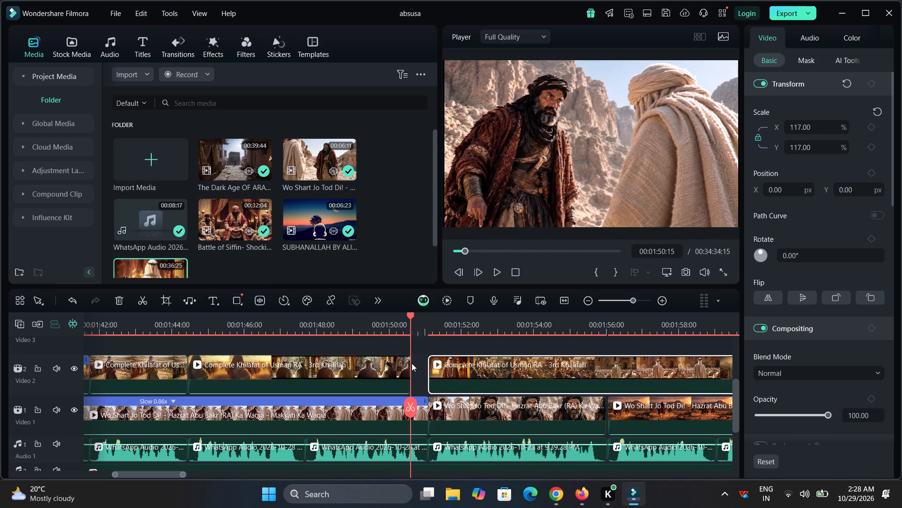
left_click_drag(409, 363, 427, 369, "ctrl")
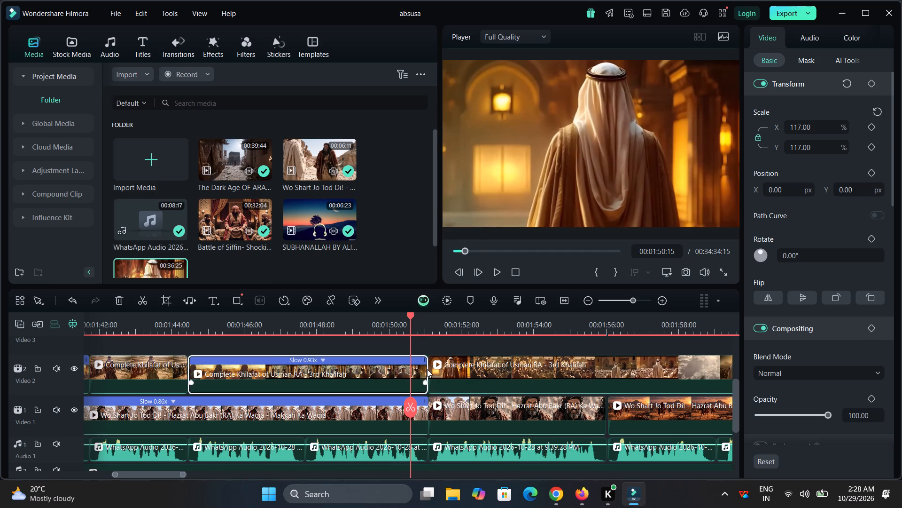
Review the remaining Khilafat clip from 00:01:50:15 onward and remove it from the Video 2 track.
key("space")
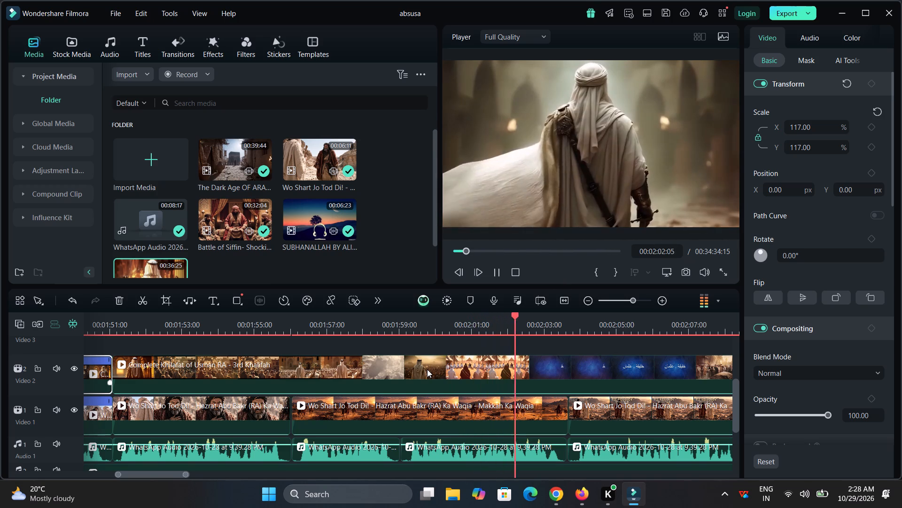
key("space")
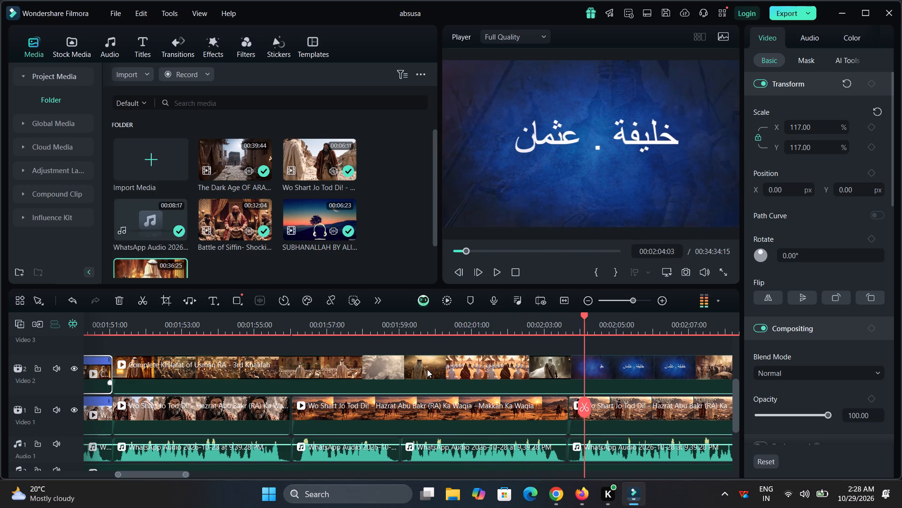
left_click(397, 384)
left_click_drag(546, 317, 466, 339)
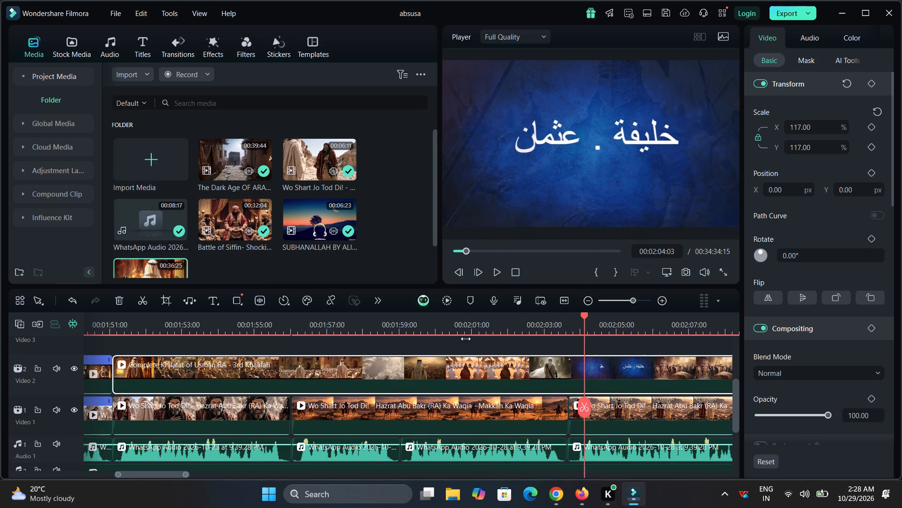
left_click_drag(466, 339, 360, 352)
left_click_drag(604, 322, 458, 354)
left_click_drag(211, 329, 271, 330)
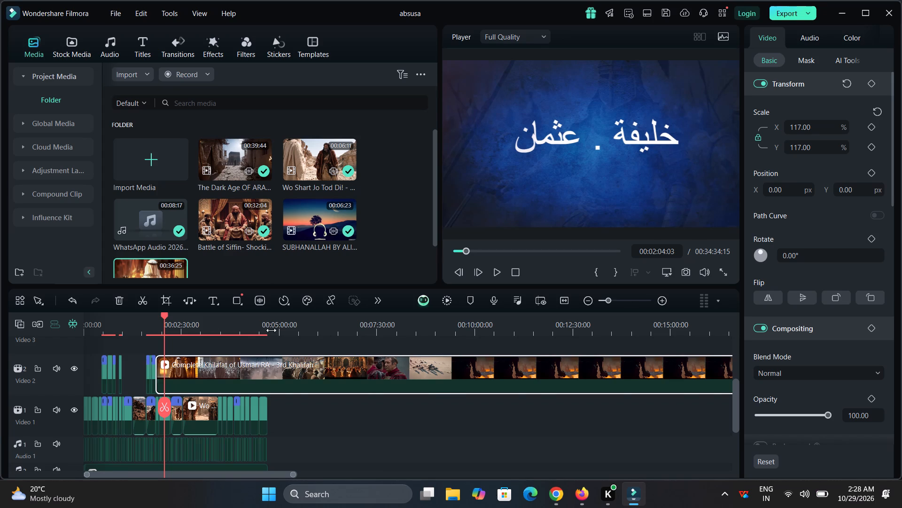
left_click_drag(271, 330, 392, 339)
key("space")
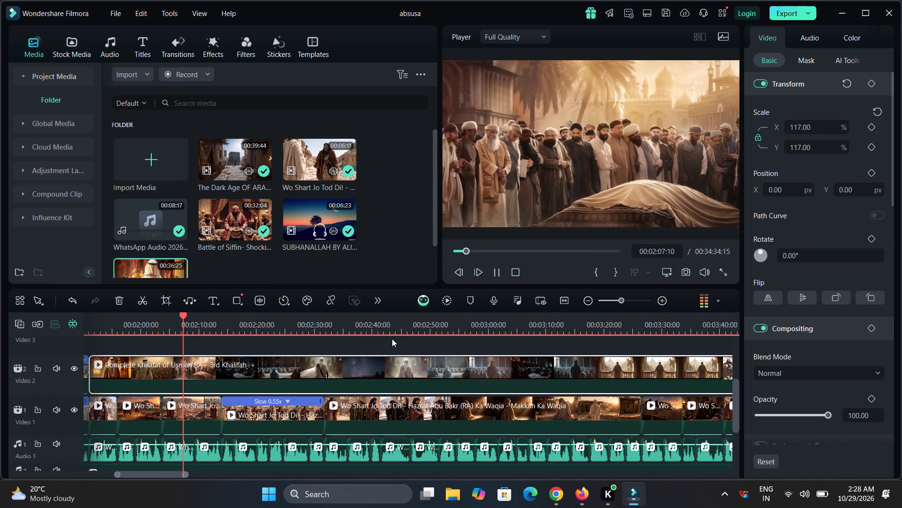
key("ctrl+x")
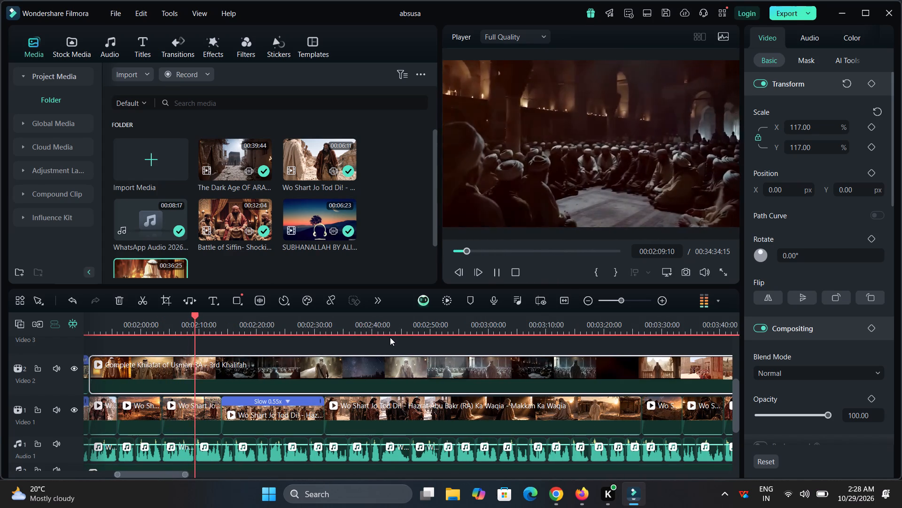
key("space")
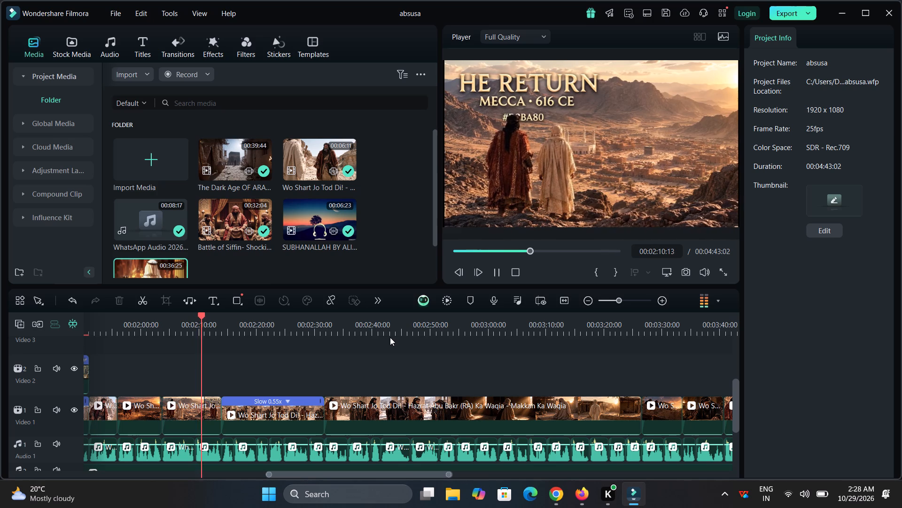
key("space")
Save the project.
key("ctrl+s")
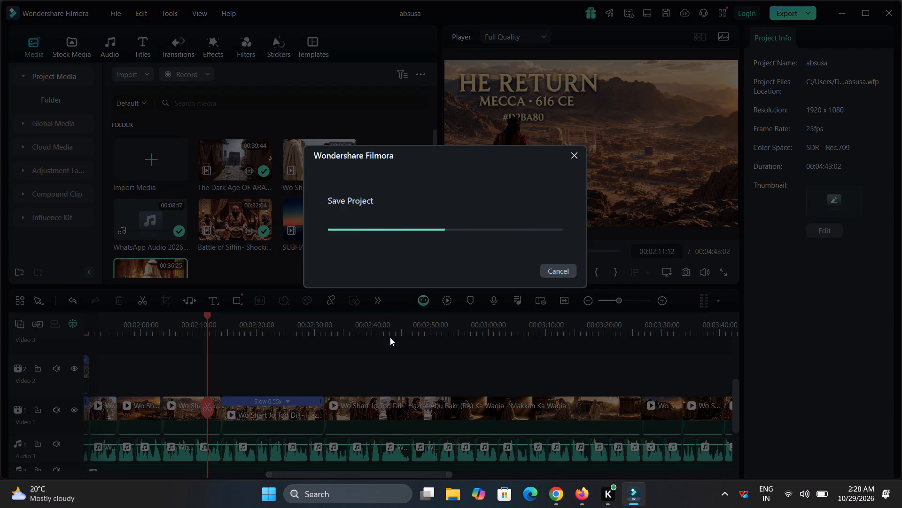
Switch to Chrome and look through the YouTube search results and the watch history for further source footage.
left_click(594, 497)
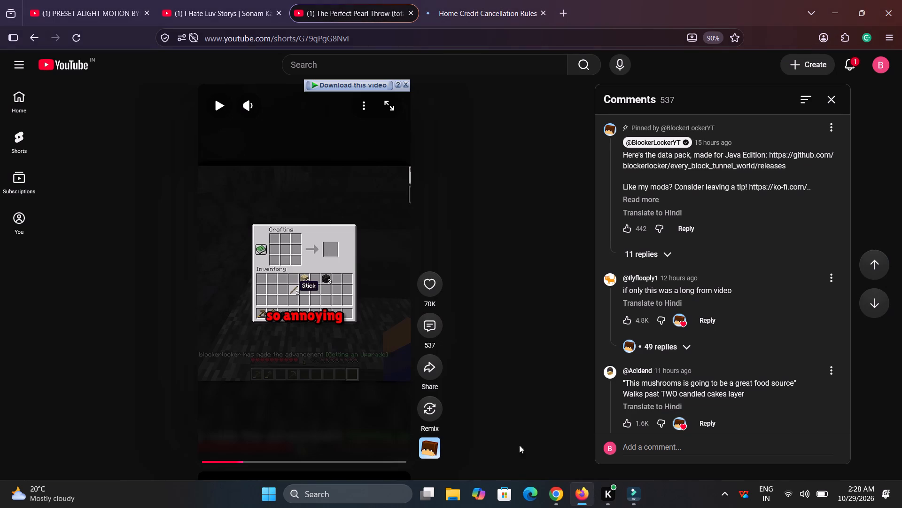
left_click(547, 487)
scroll(352, 242, "down", 1)
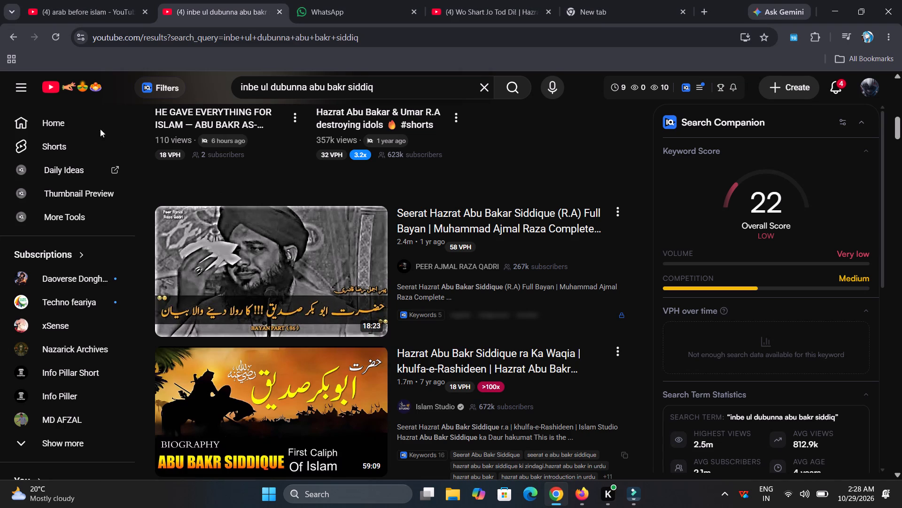
scroll(80, 230, "down", 1)
scroll(81, 310, "down", 4)
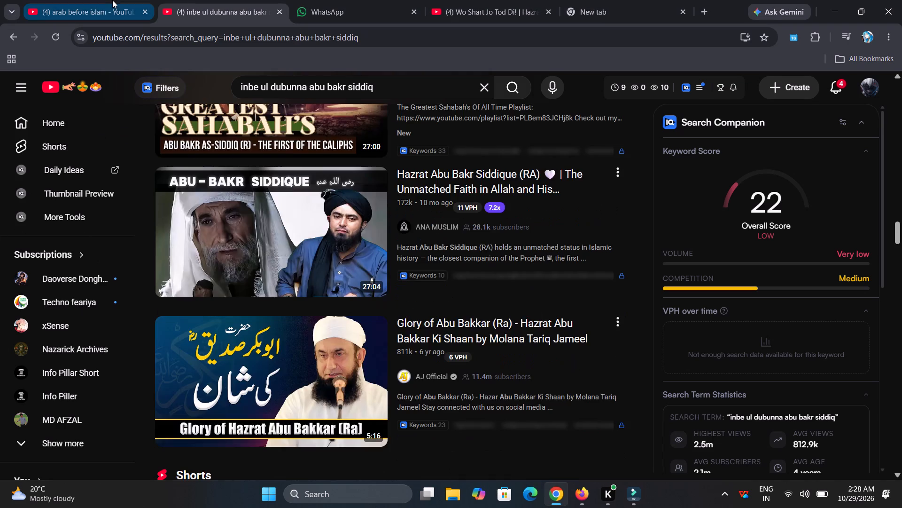
left_click(112, 0)
left_click(243, 0)
scroll(66, 339, "down", 1)
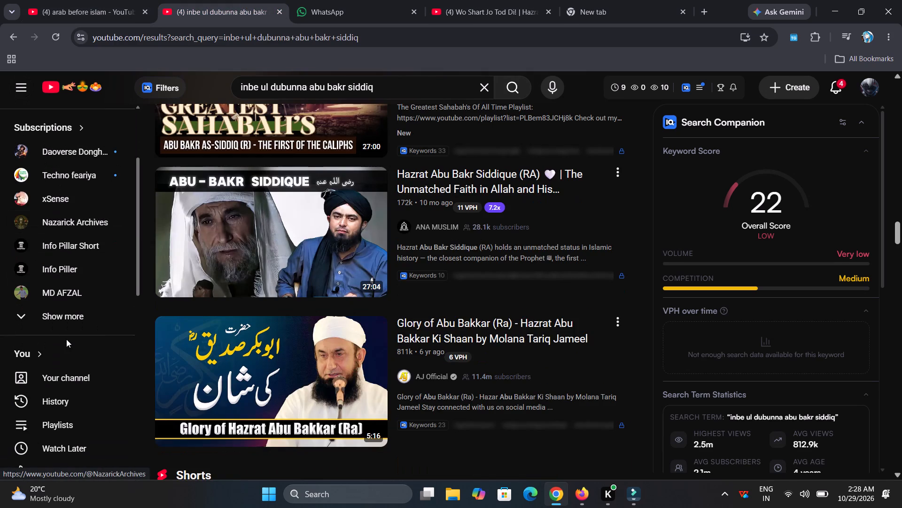
left_click(69, 402)
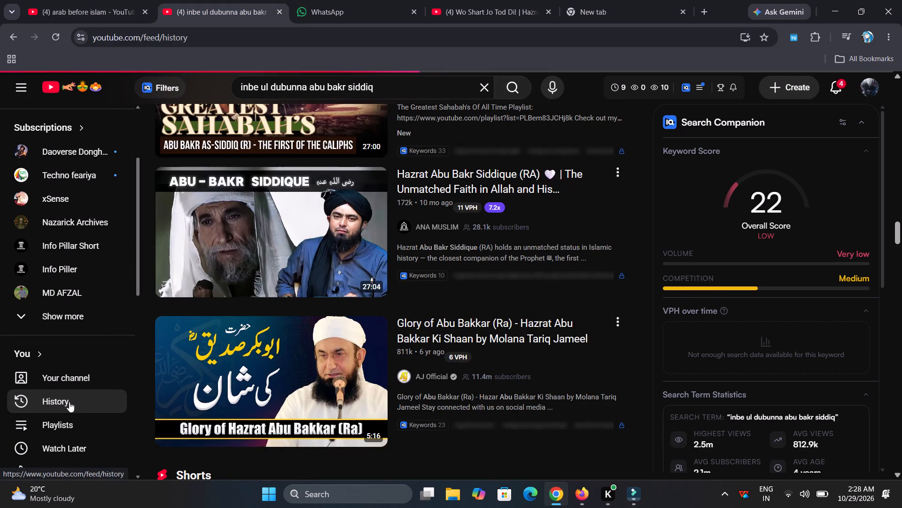
scroll(225, 336, "down", 3)
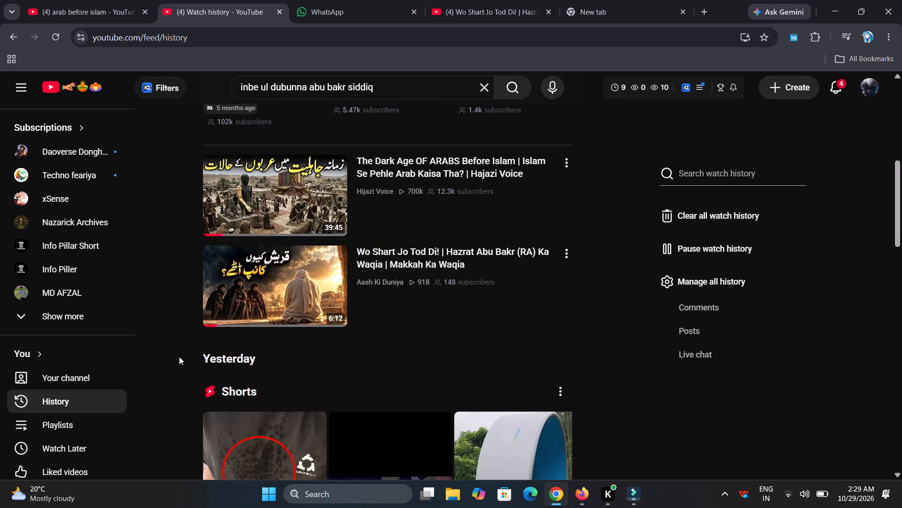
scroll(179, 357, "down", 2)
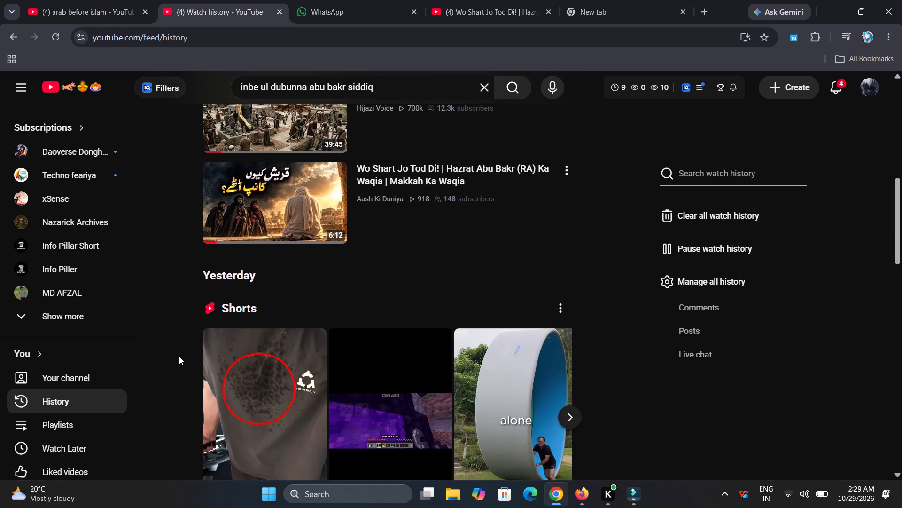
scroll(179, 357, "down", 2)
scroll(179, 357, "up", 2)
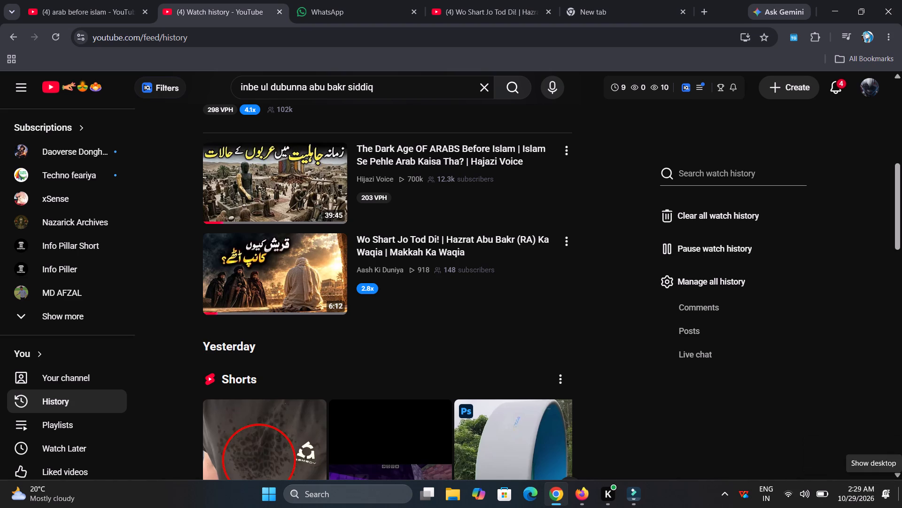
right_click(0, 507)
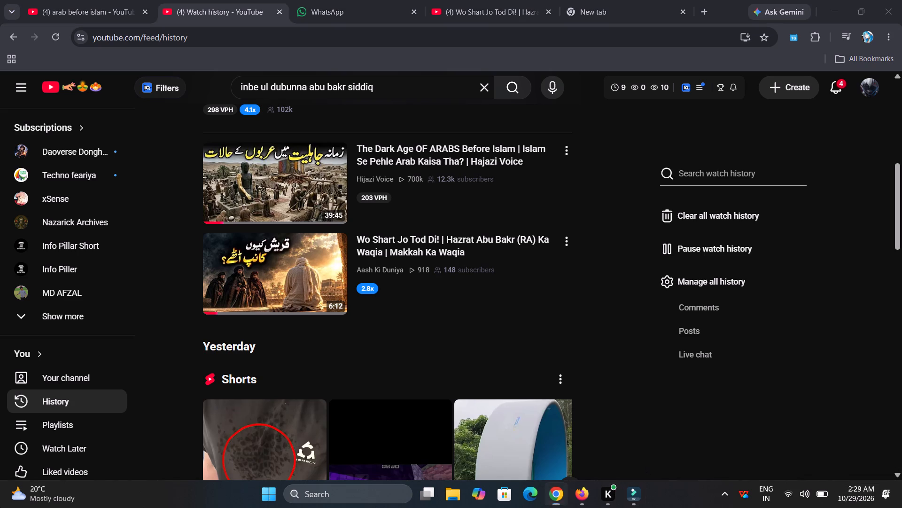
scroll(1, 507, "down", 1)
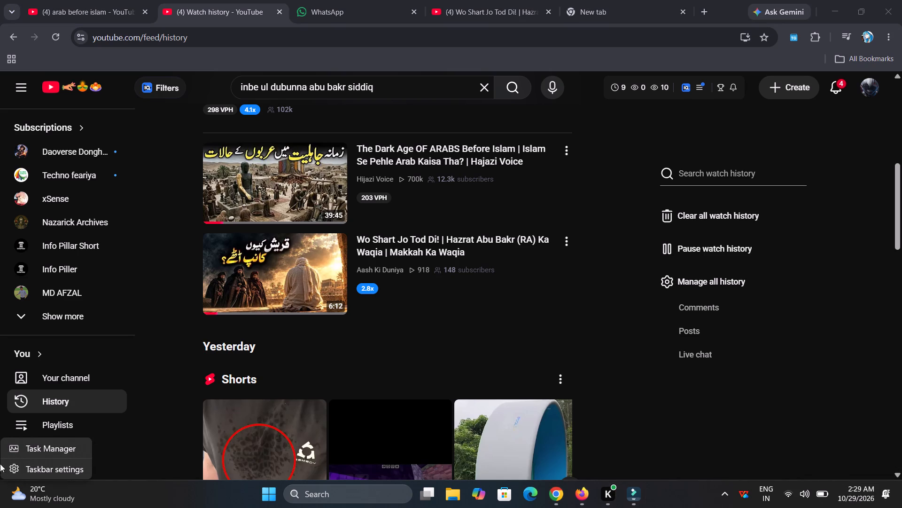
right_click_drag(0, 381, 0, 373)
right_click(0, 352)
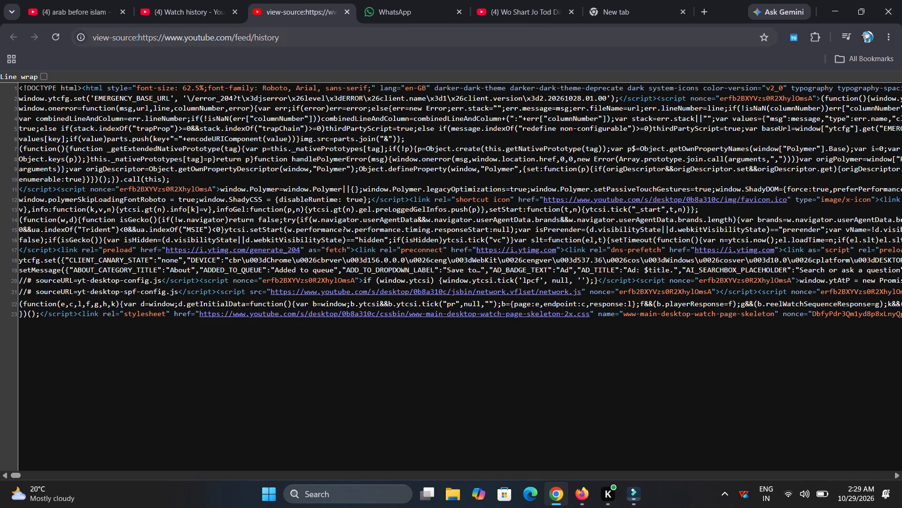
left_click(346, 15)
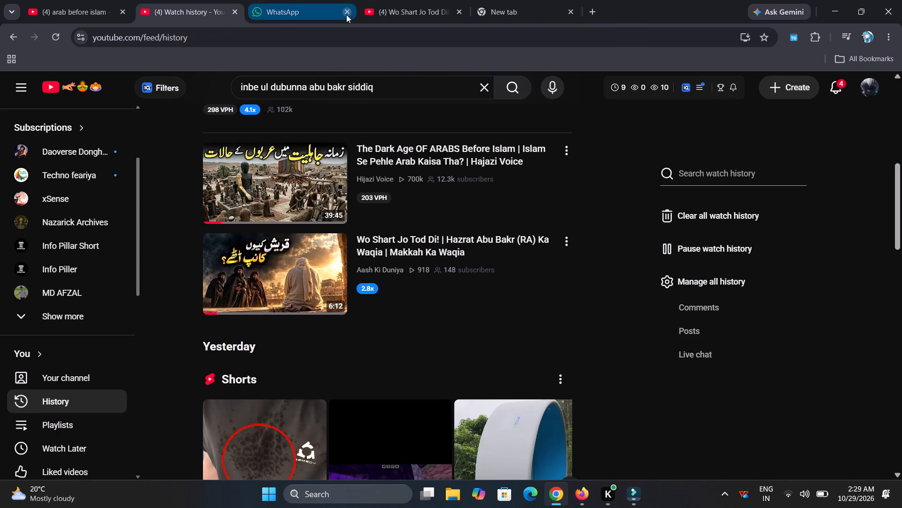
Look further through the YouTube watch history for videos that could serve as source footage.
scroll(340, 249, "down", 4)
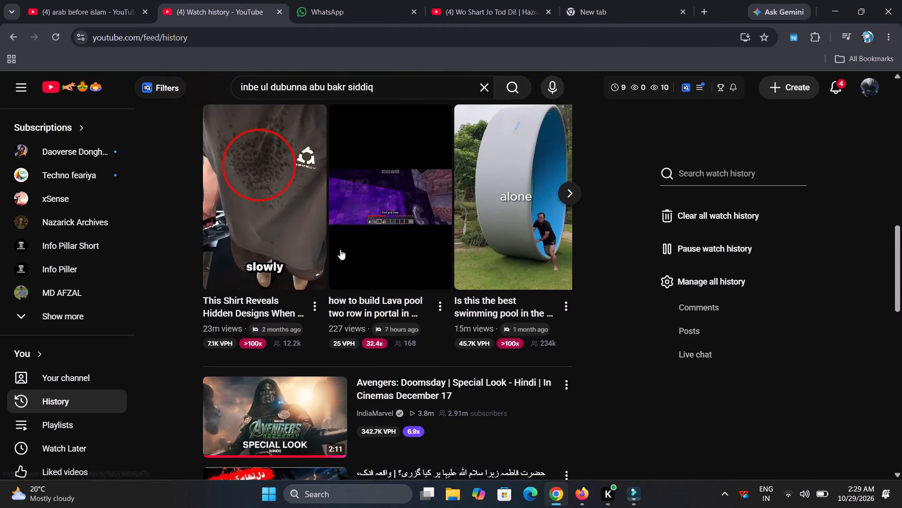
scroll(340, 249, "down", 3)
scroll(360, 433, "down", 4)
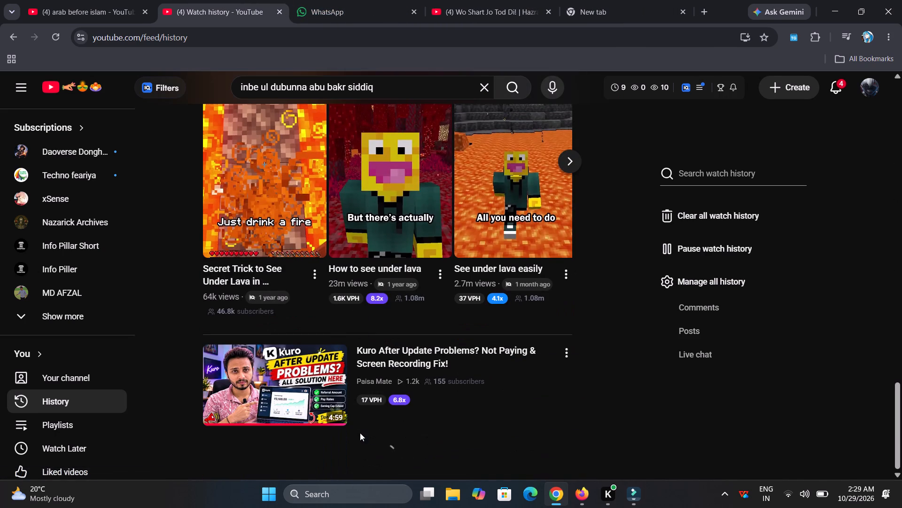
scroll(360, 433, "down", 1)
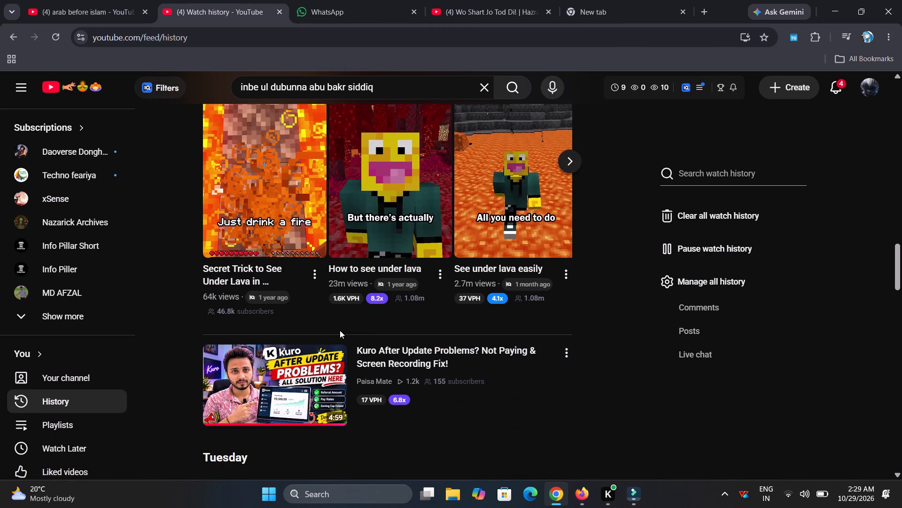
scroll(358, 309, "down", 3)
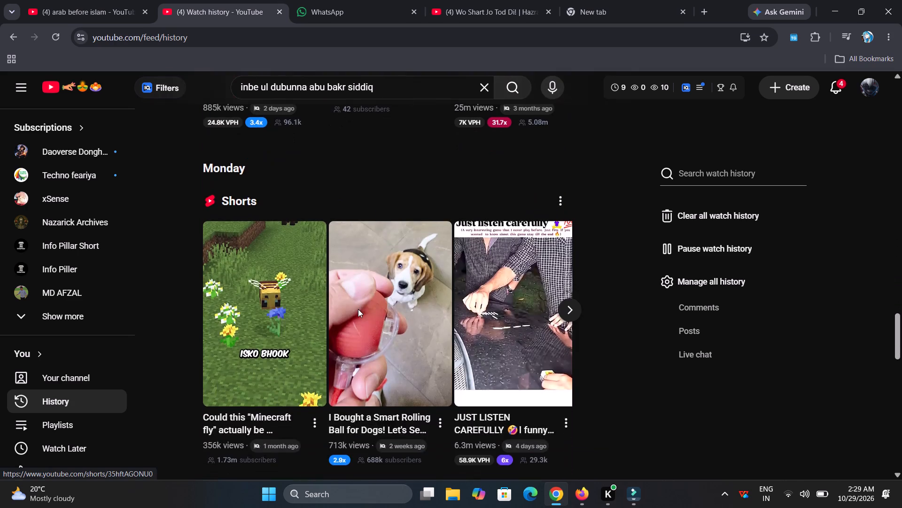
scroll(358, 309, "down", 2)
scroll(358, 309, "up", 7)
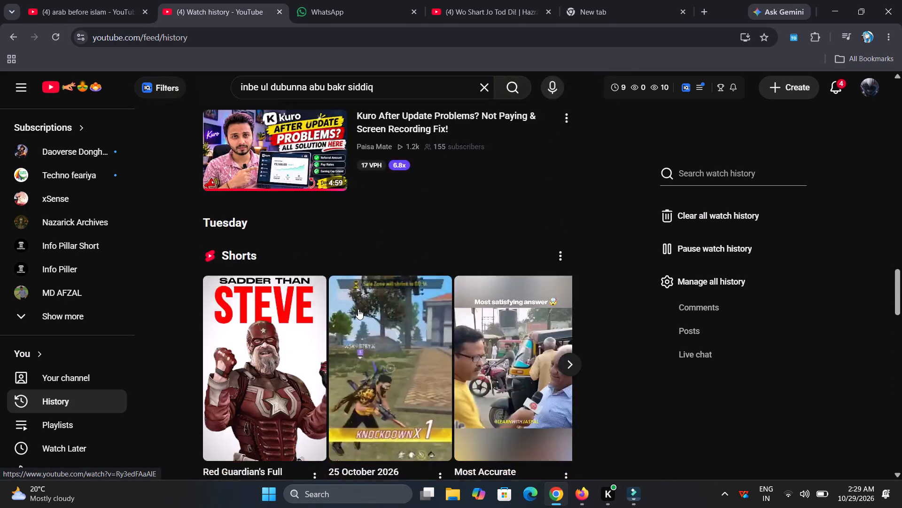
scroll(358, 309, "up", 6)
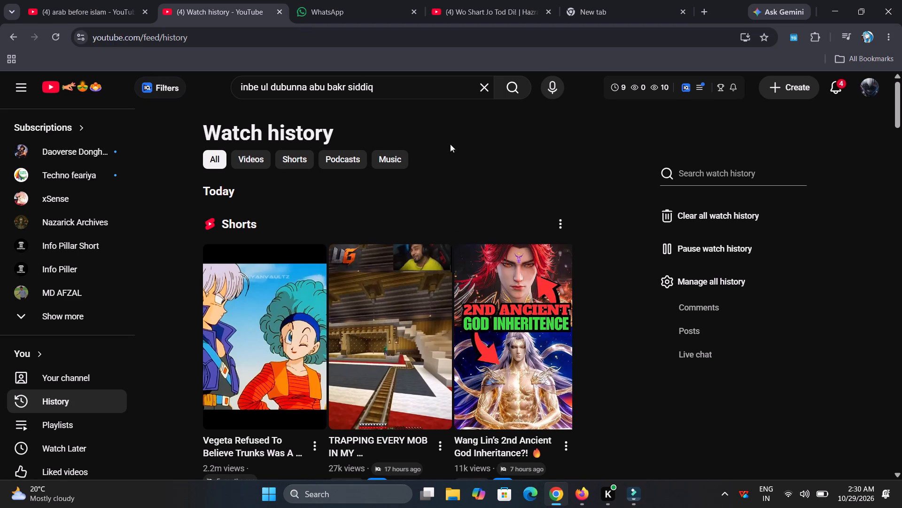
Switch to Filmora and add the Battle of Siffin clip, muted, on Video 2 above the 0.55x clip, keeping the 1920 x 1080 25fps project settings.
left_click(627, 507)
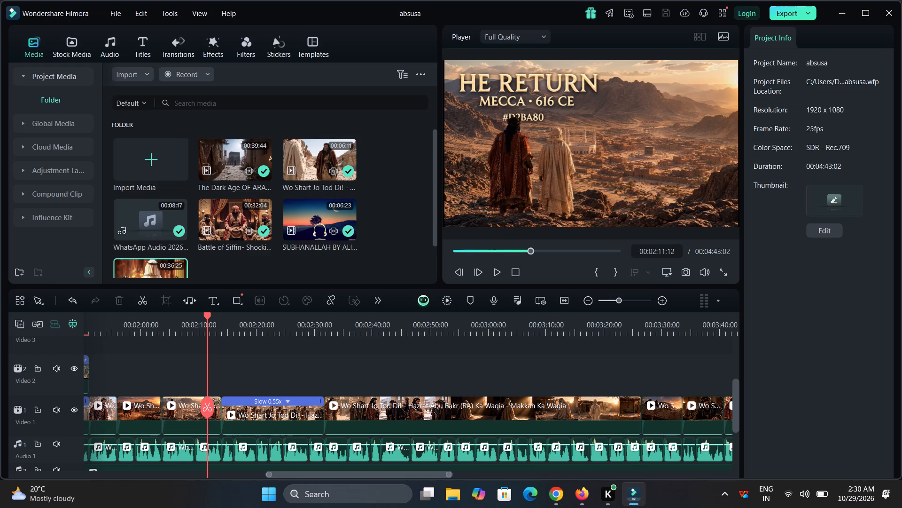
key("space")
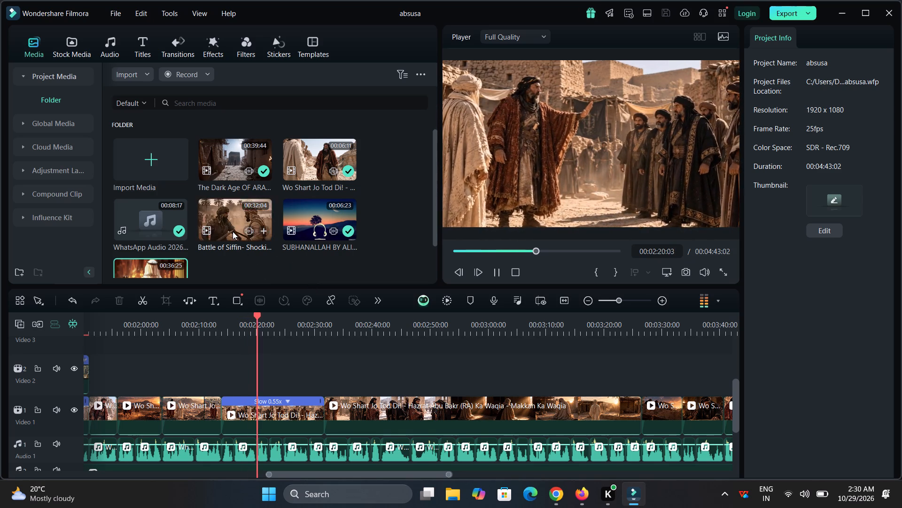
left_click_drag(238, 231, 273, 288)
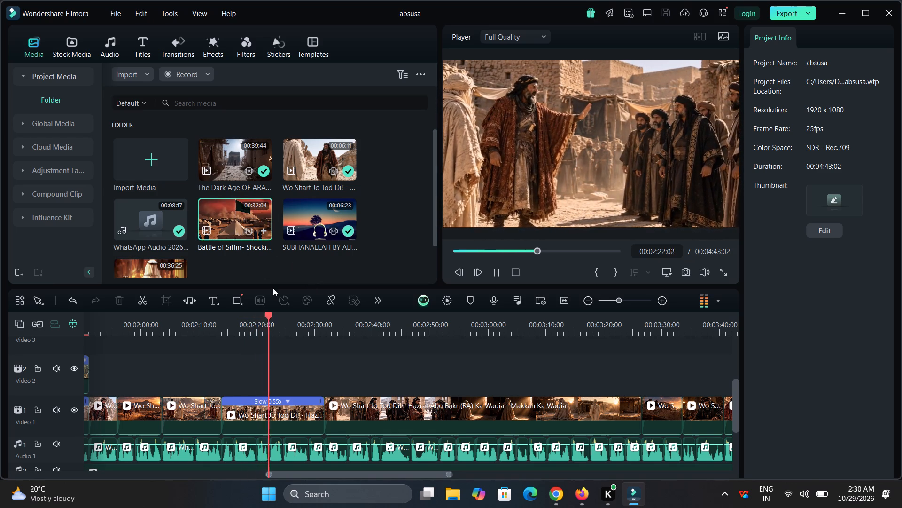
left_click_drag(273, 288, 222, 378)
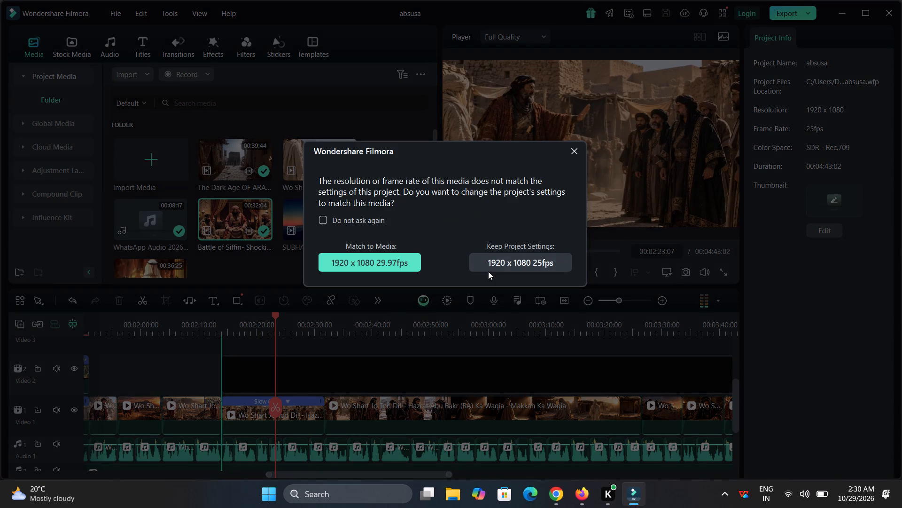
left_click(488, 271)
left_click_drag(460, 383, 462, 416)
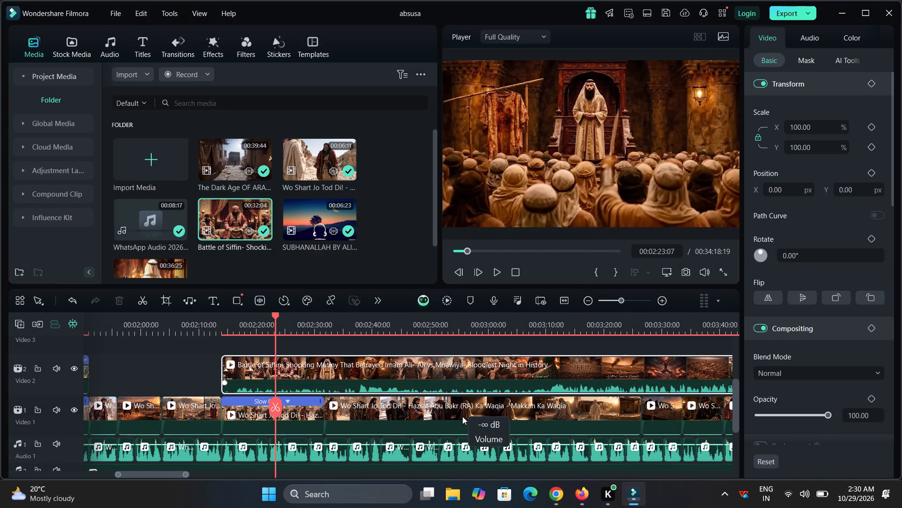
Find the scene of the man addressing the crowd, split the Siffin clip at 00:04:30:21 and remove the part before it.
left_click(368, 326)
left_click_drag(368, 326, 544, 342)
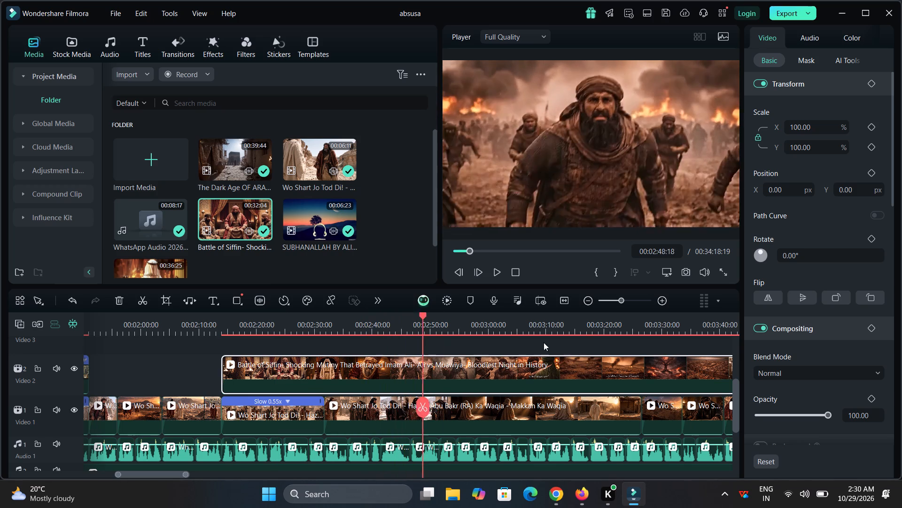
left_click_drag(544, 342, 777, 357)
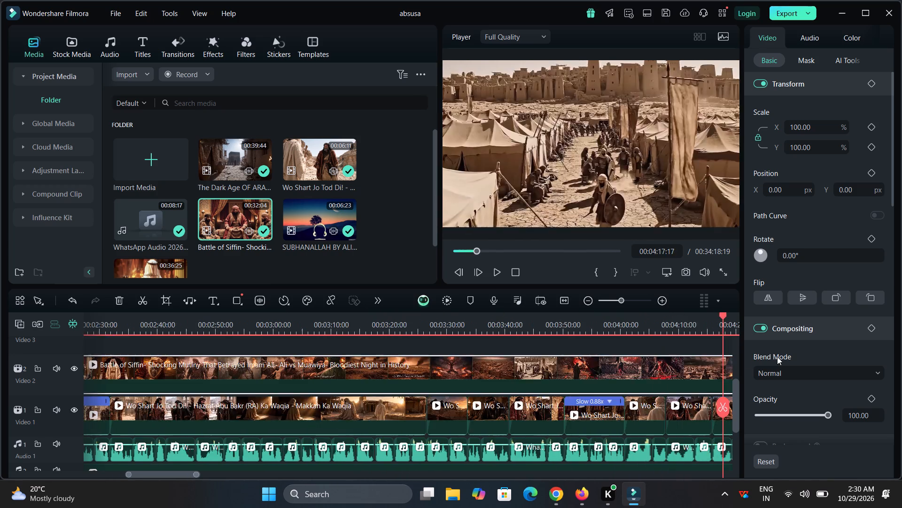
left_click_drag(777, 357, 549, 349)
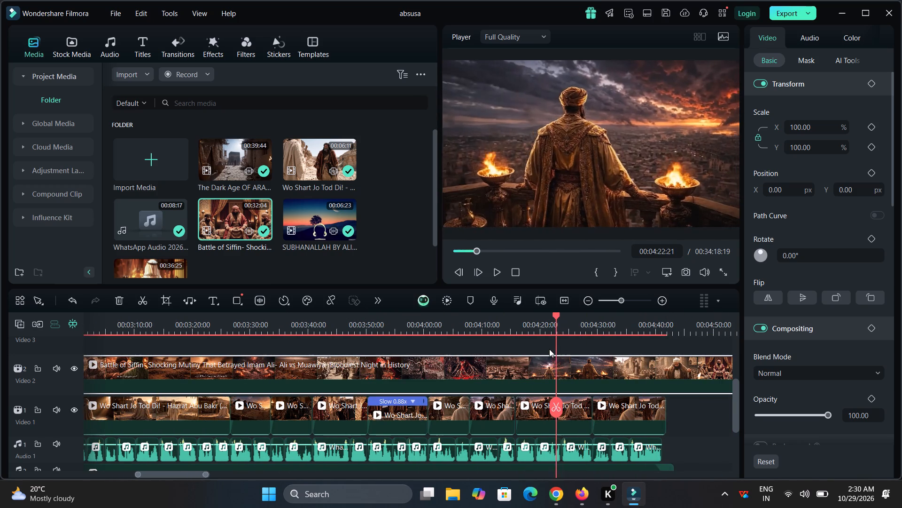
left_click_drag(549, 349, 591, 340)
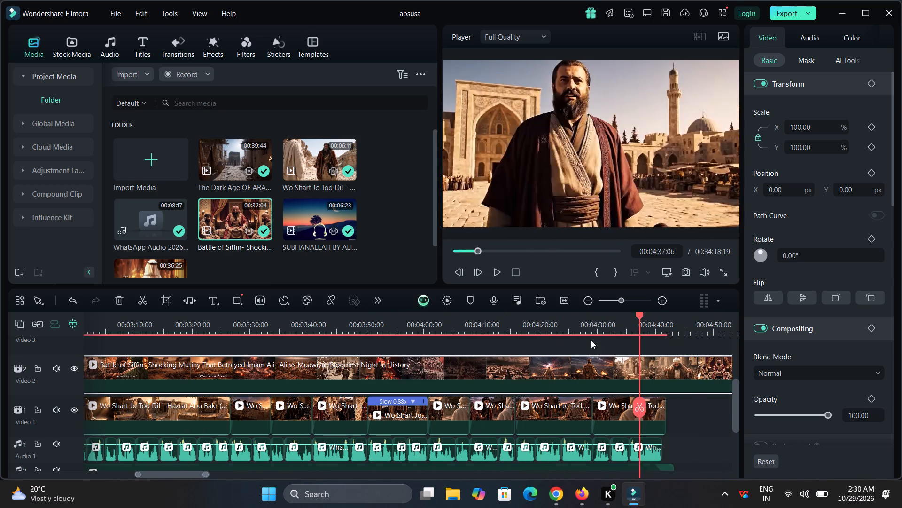
left_click_drag(591, 340, 552, 348)
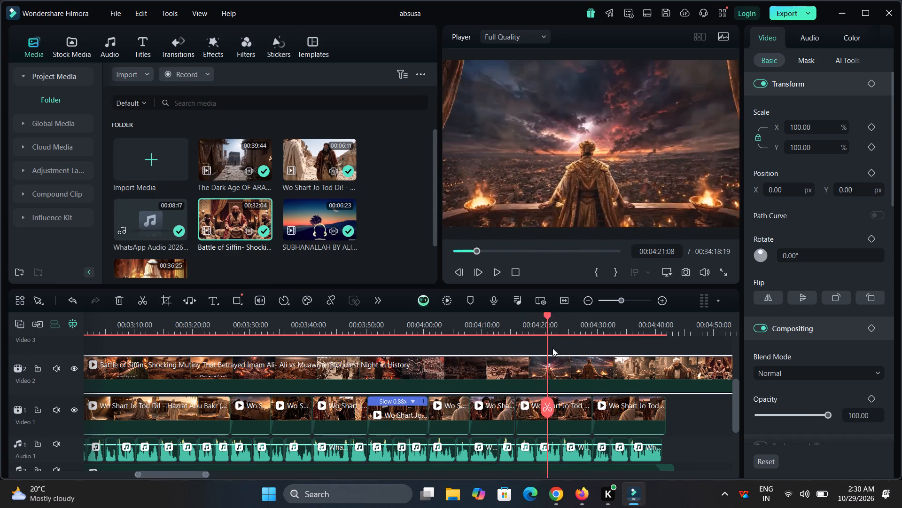
left_click_drag(552, 348, 593, 358)
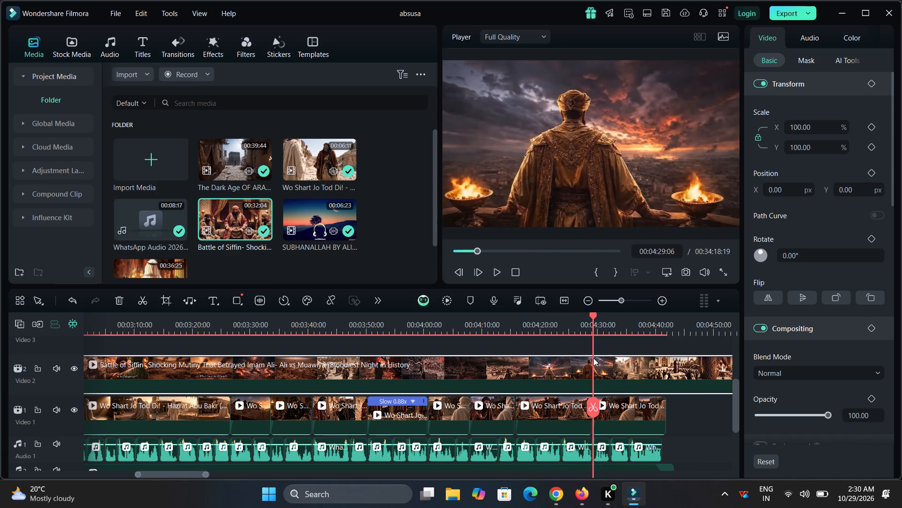
left_click_drag(593, 358, 597, 358)
left_click(605, 409)
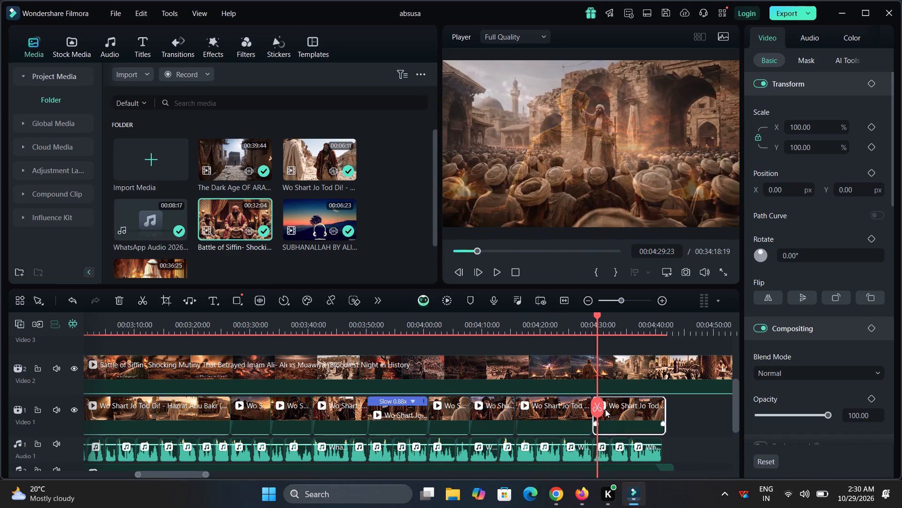
left_click(600, 410)
left_click(622, 371)
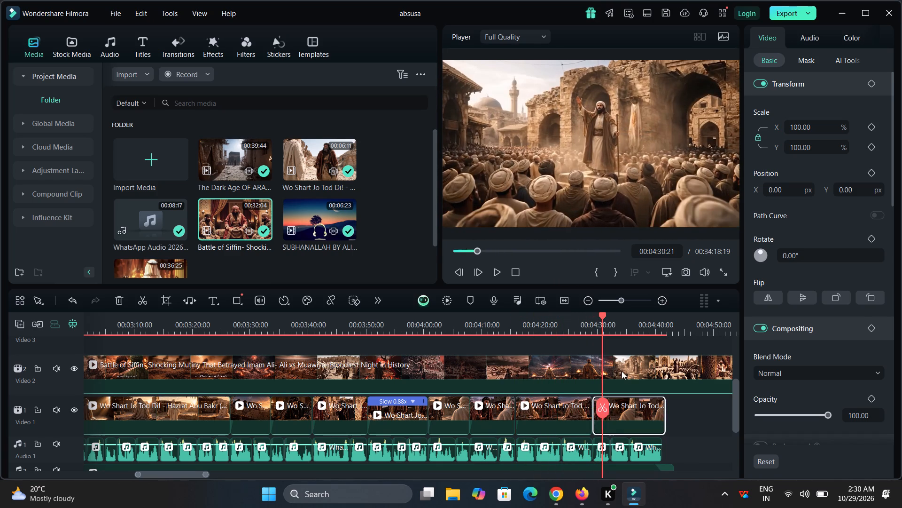
left_click(605, 404)
left_click(603, 405)
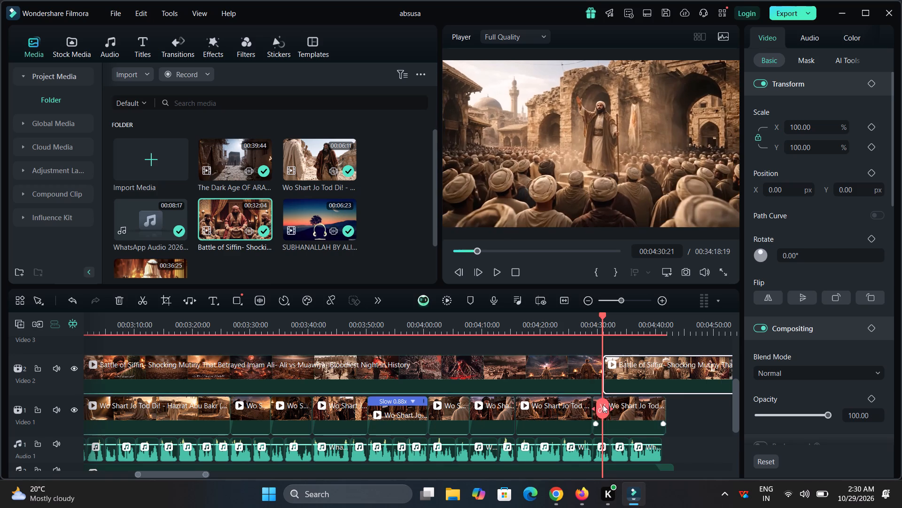
left_click(579, 368)
key("ctrl+x")
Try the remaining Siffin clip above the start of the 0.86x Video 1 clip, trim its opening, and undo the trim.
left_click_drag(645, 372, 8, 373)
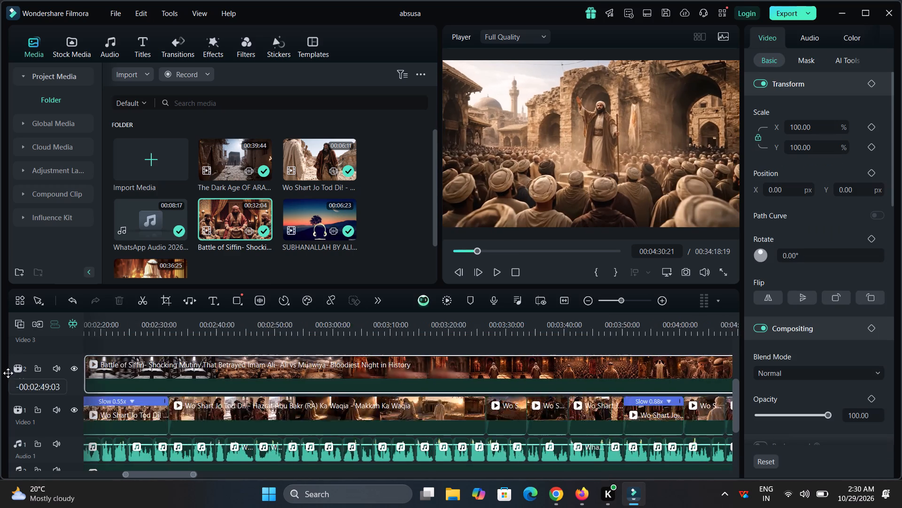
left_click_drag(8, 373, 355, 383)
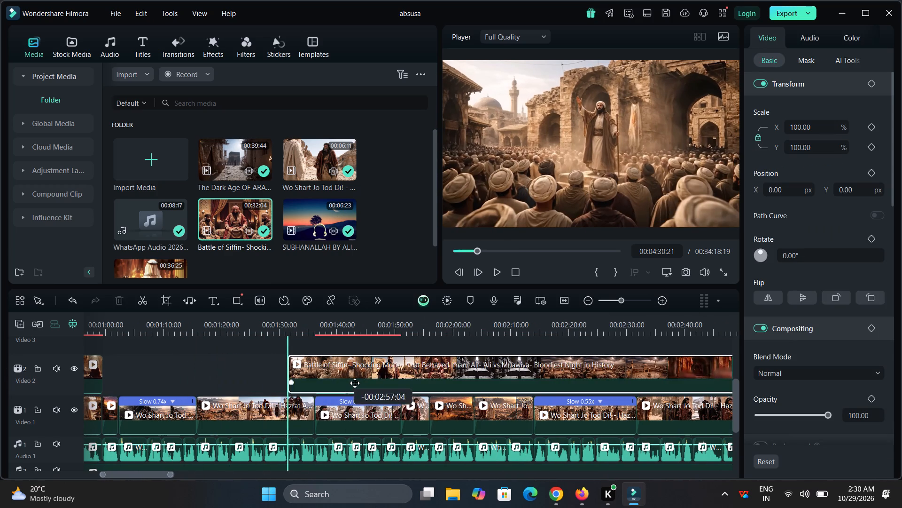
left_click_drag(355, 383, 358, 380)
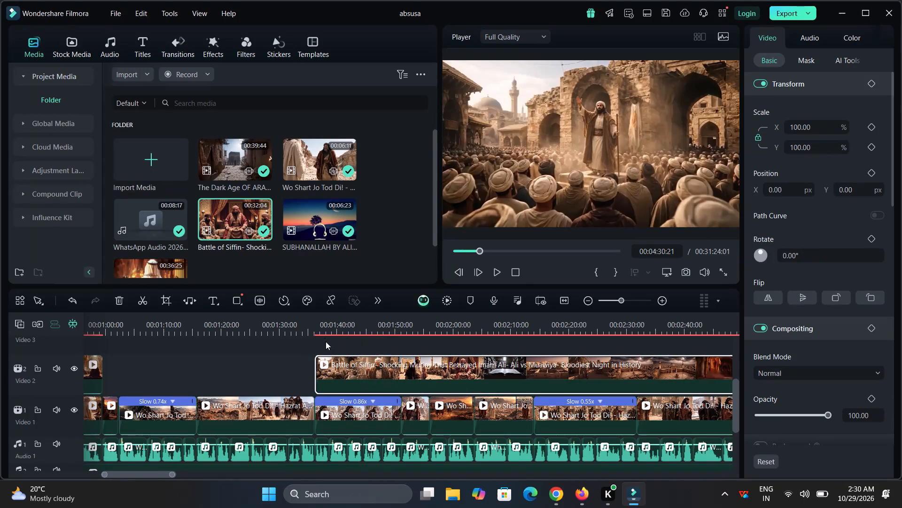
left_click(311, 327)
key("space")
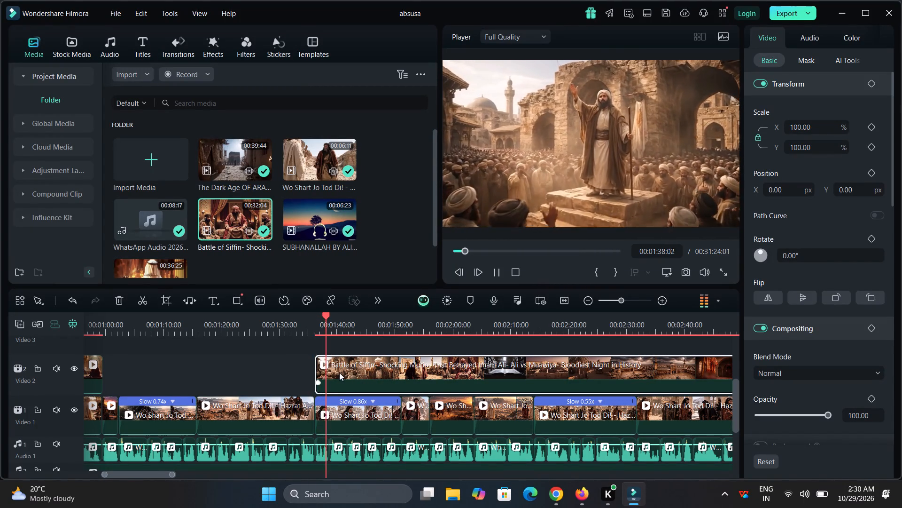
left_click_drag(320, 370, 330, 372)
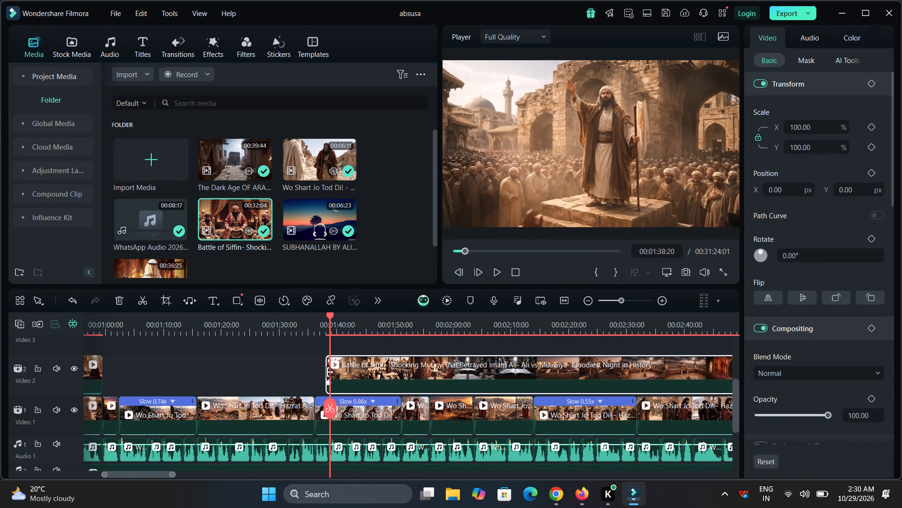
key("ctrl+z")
Move the Siffin clip to the start of the 0.55x Video 1 clip and split it at 00:02:24:15.
left_click_drag(363, 372, 581, 370)
triple_click(581, 370)
left_click(581, 370)
key("space")
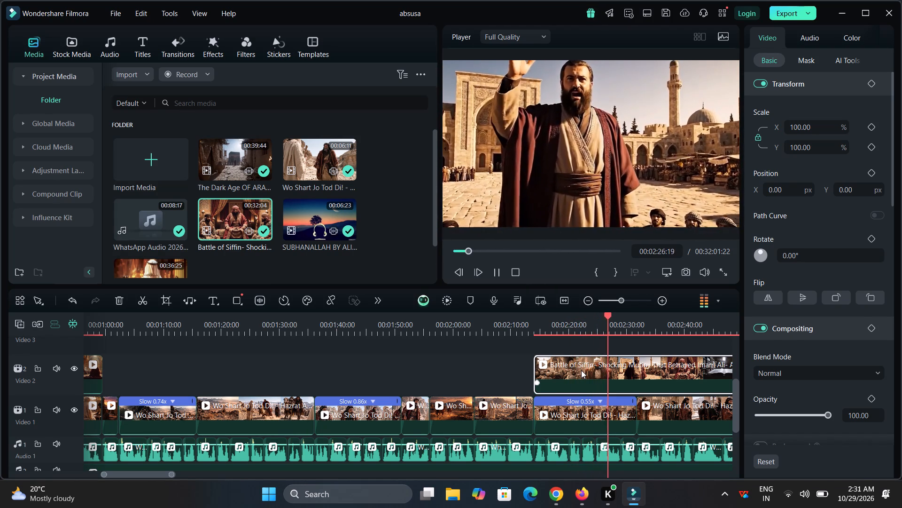
left_click(590, 325)
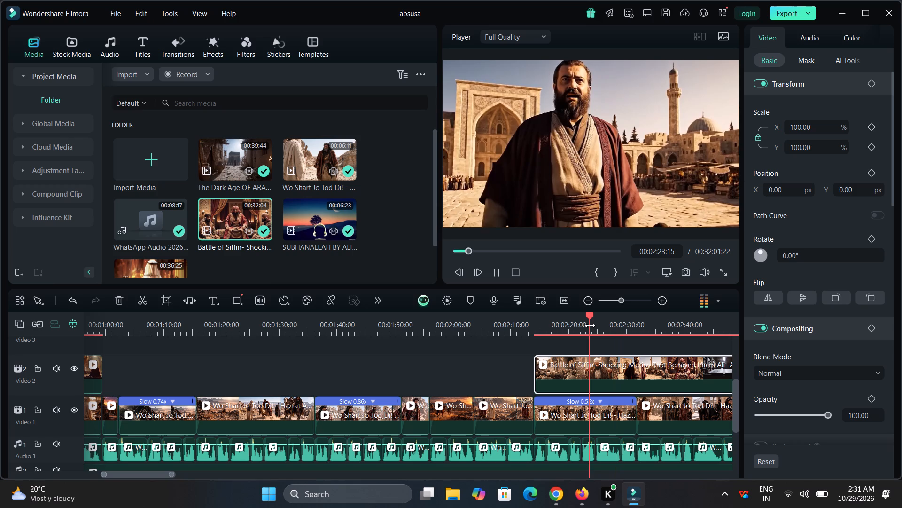
key("space")
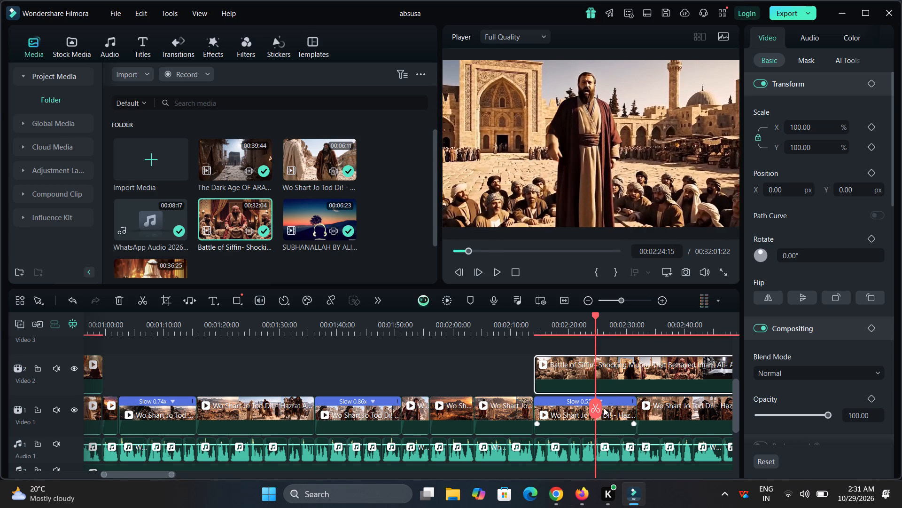
left_click(591, 410)
Split the Siffin clip at 00:02:31:13, remove the segment between the two splits and move the rest back to close the gap.
left_click_drag(591, 410, 649, 418)
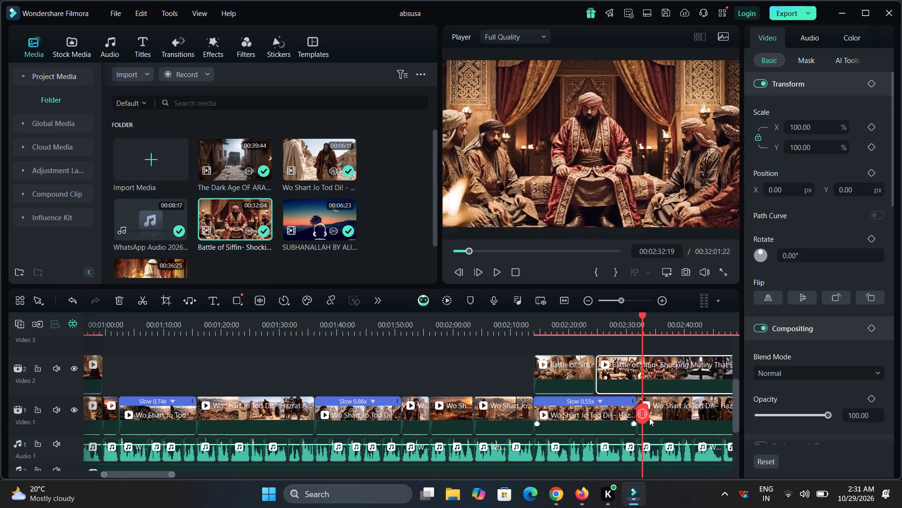
left_click_drag(649, 418, 635, 422)
left_click(635, 422)
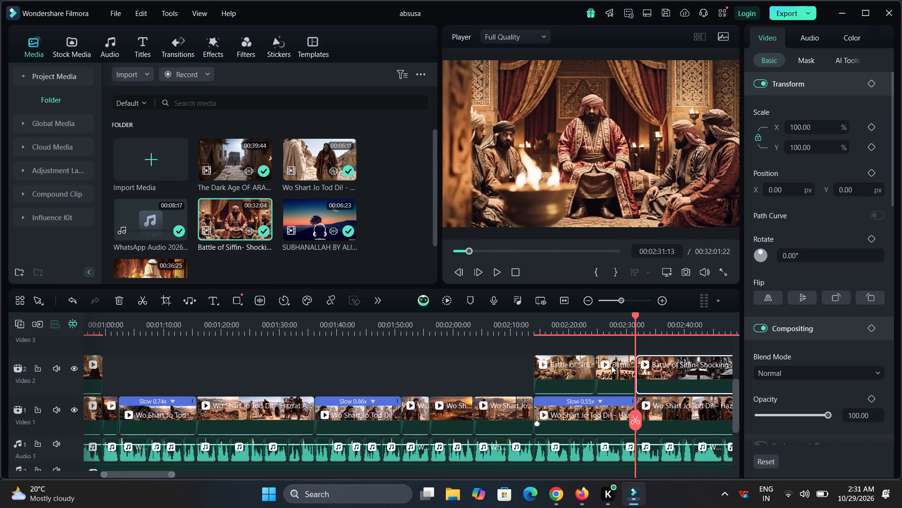
left_click(609, 362)
key("ctrl+x")
left_click_drag(680, 384, 636, 385)
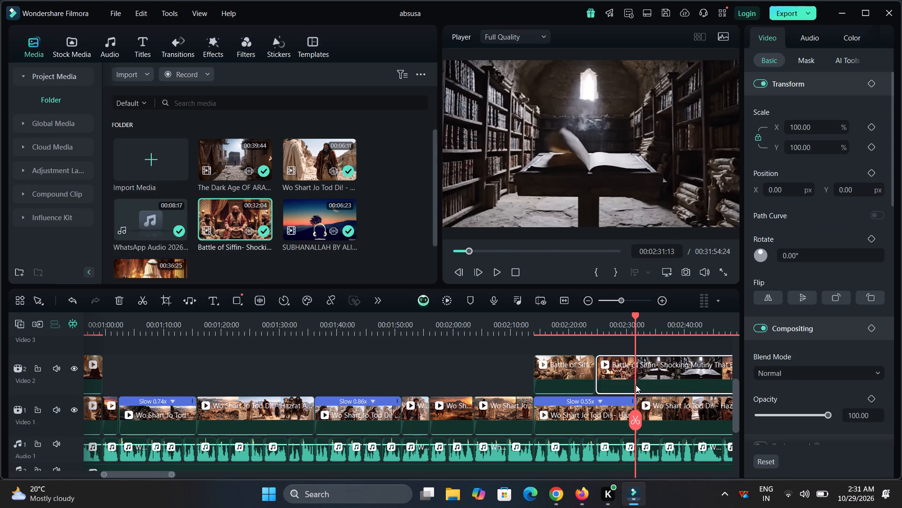
Review the second Siffin segment up to the library book scene and split it at 00:02:30:04.
left_click(607, 304)
key("space")
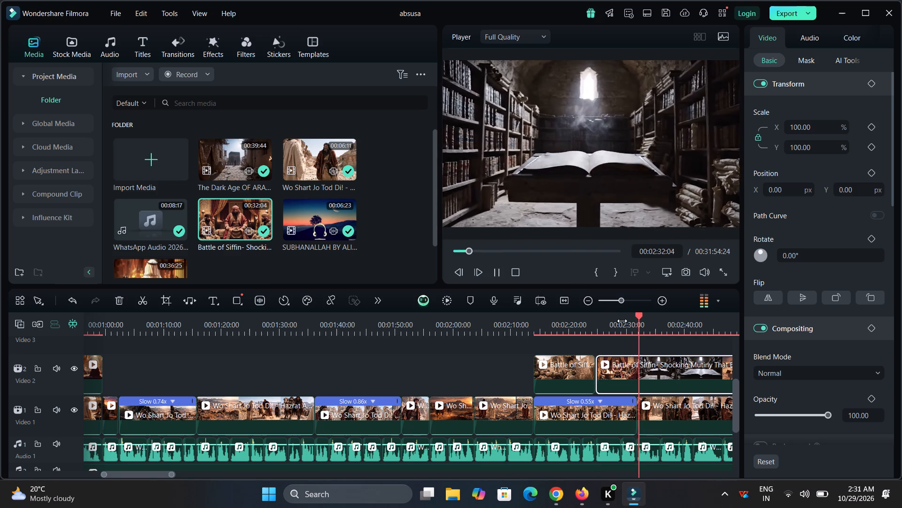
left_click_drag(670, 321, 666, 321)
left_click(620, 325)
left_click_drag(665, 325, 796, 339)
left_click(685, 383)
key("space")
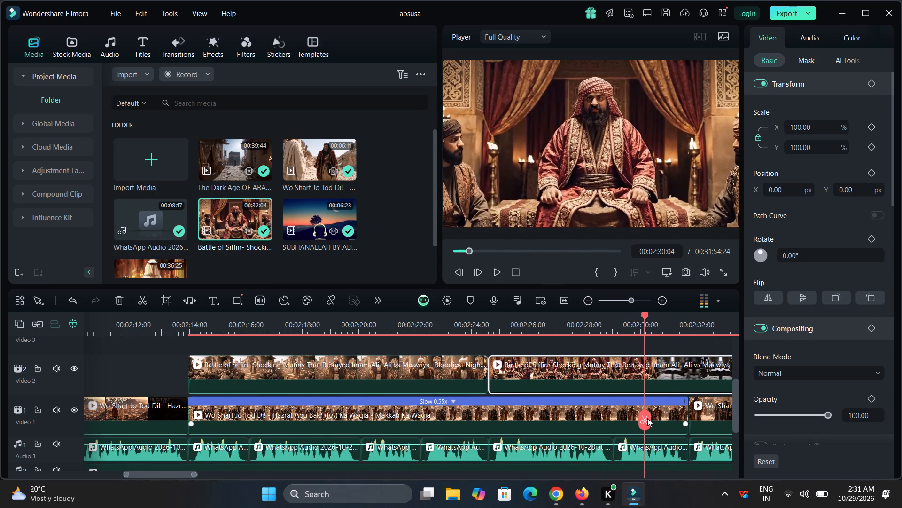
left_click(642, 423)
Move the remaining Siffin clip to the end of the 0.55x section and slow the second Siffin segment to 0.78x to fill the gap.
left_click_drag(662, 381, 705, 380)
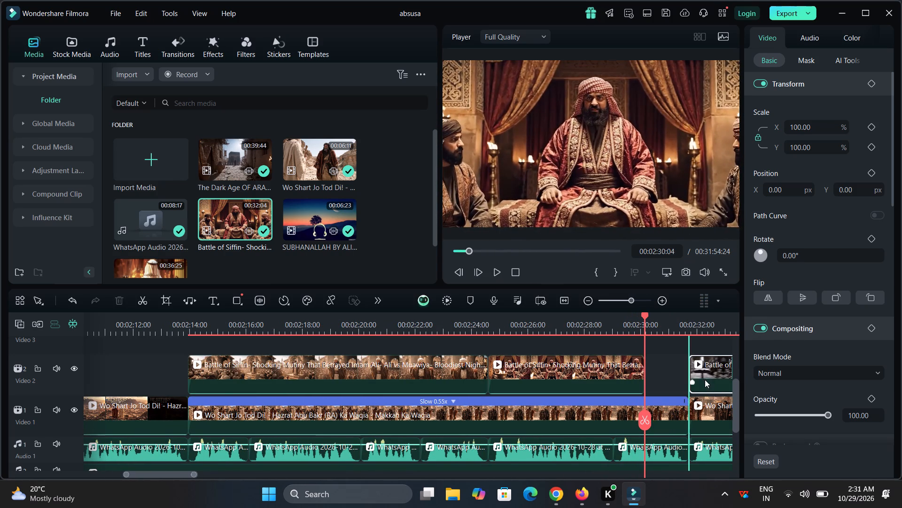
left_click_drag(644, 369, 676, 374, "ctrl")
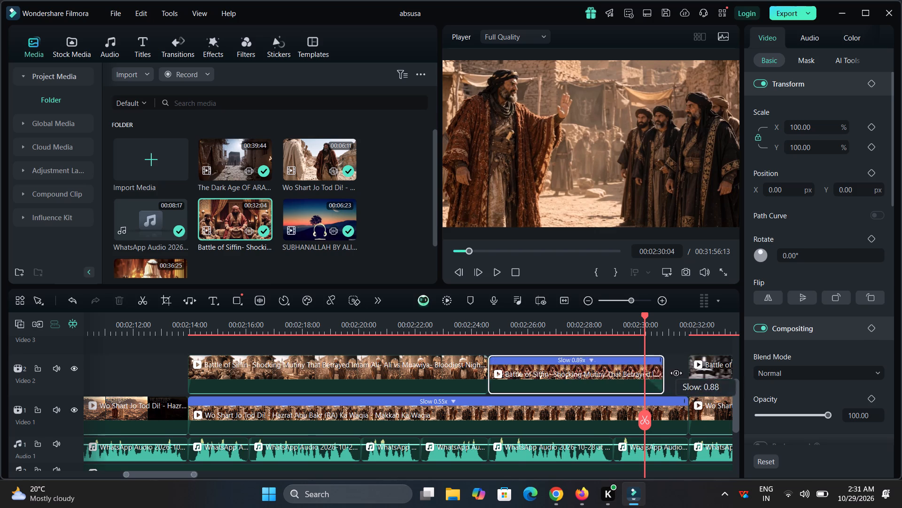
left_click_drag(676, 374, 689, 378, "ctrl")
Review the remaining Siffin clip, split it at 00:02:41:13 and 00:02:44:16, and remove the segment between the splits.
key("space")
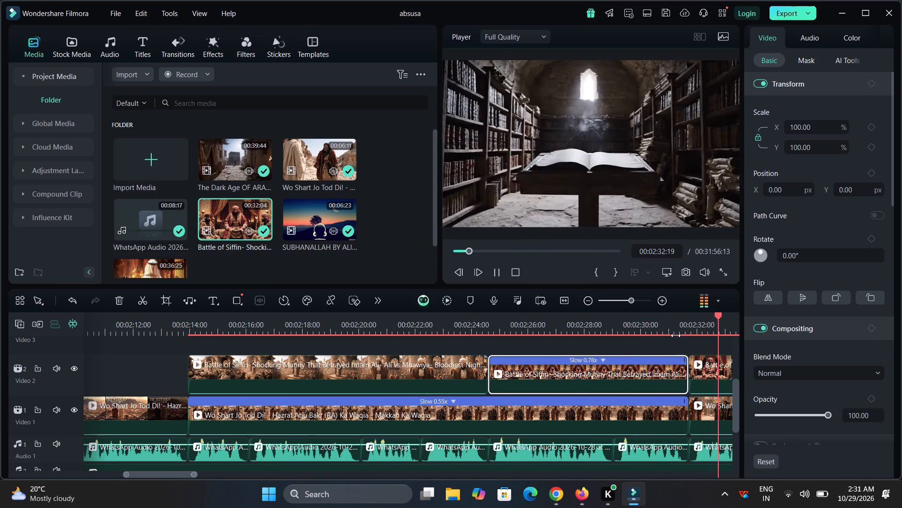
left_click(584, 360)
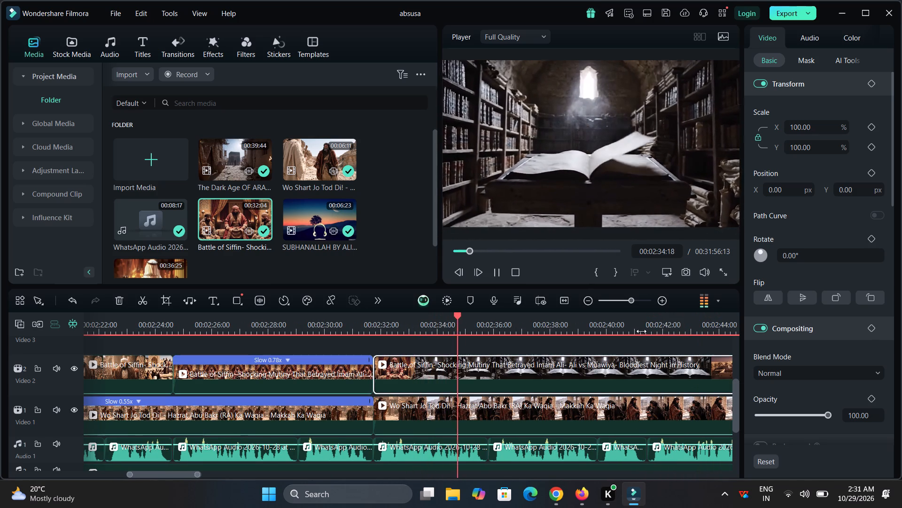
left_click_drag(600, 334, 538, 343)
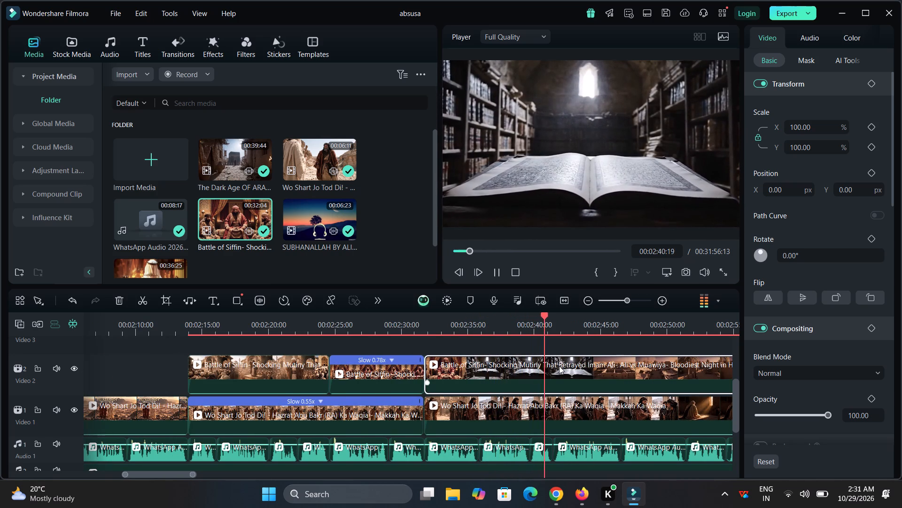
key("space")
left_click(556, 421)
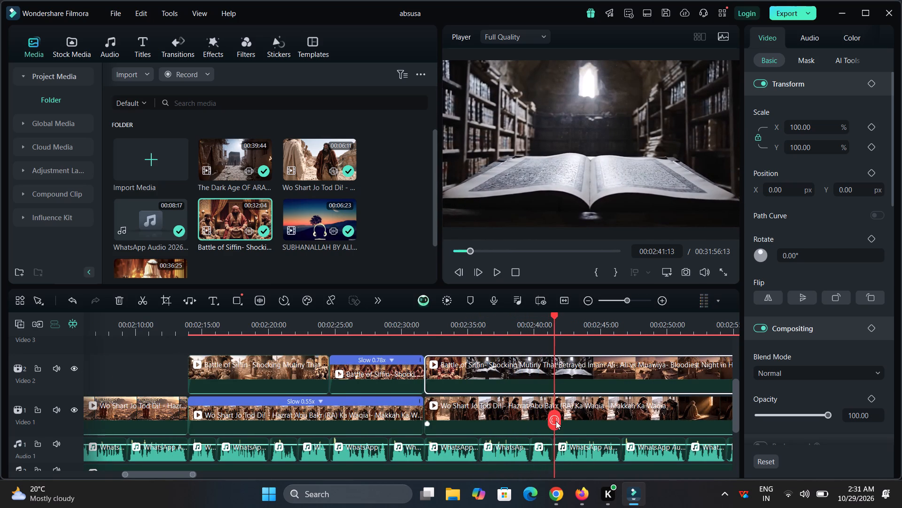
key("space")
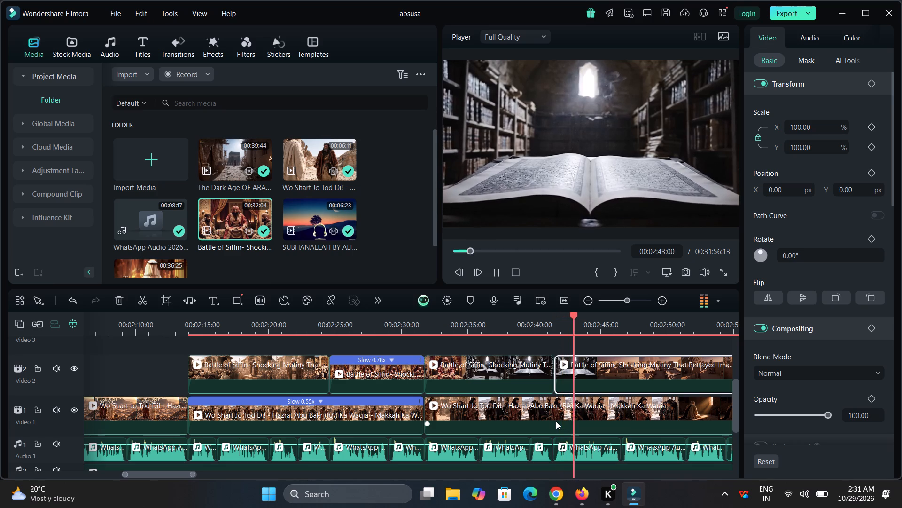
key("space")
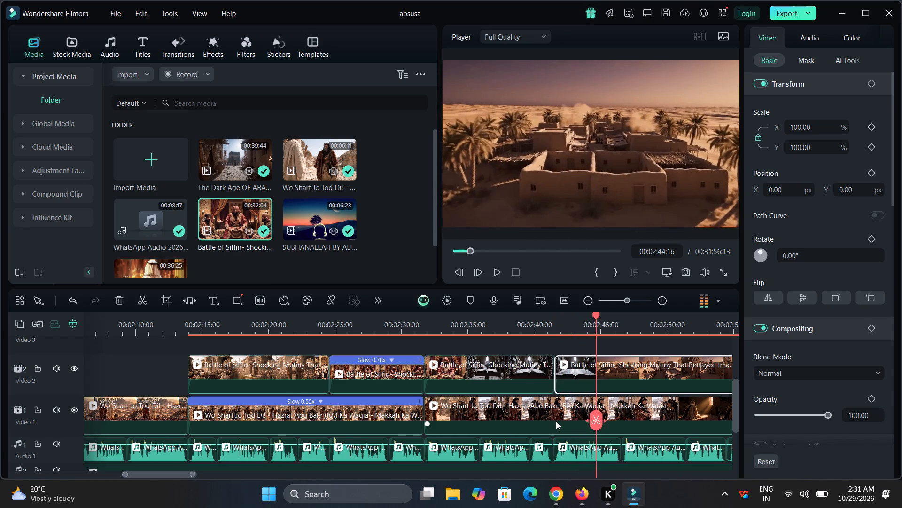
left_click(593, 420)
left_click(578, 383)
key("ctrl+x")
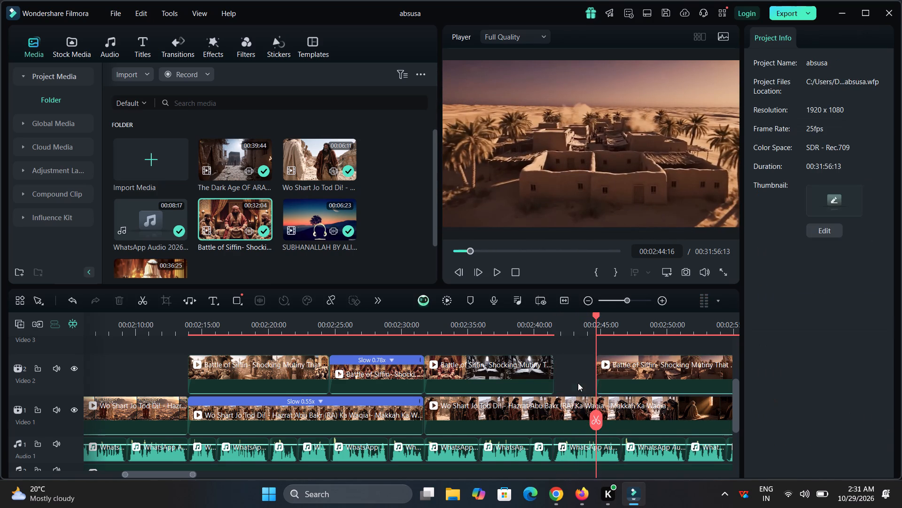
Shift the remaining Siffin clip about 2 seconds later on Video 2 and split it at 00:02:57:20, before the mosque scene.
left_click_drag(627, 379, 657, 379)
triple_click(657, 379)
key("space")
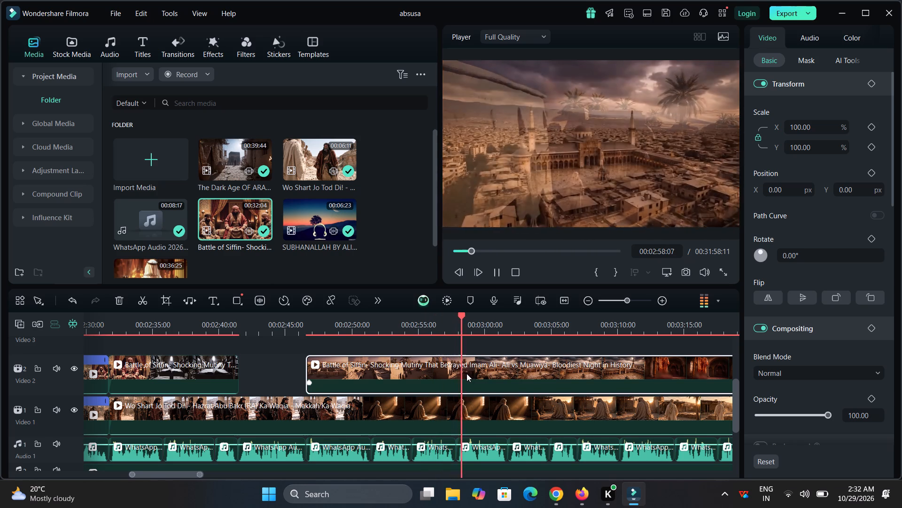
key("space")
left_click(447, 326)
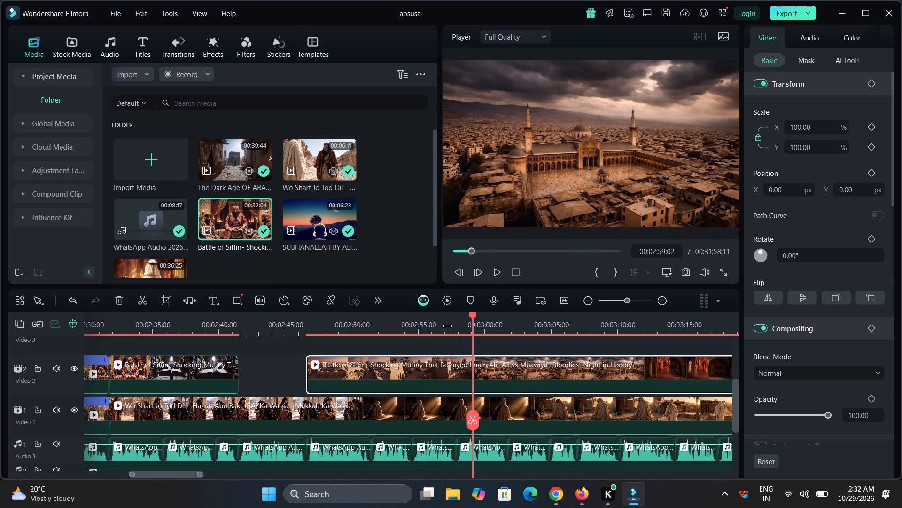
left_click_drag(447, 326, 456, 335)
left_click(457, 418)
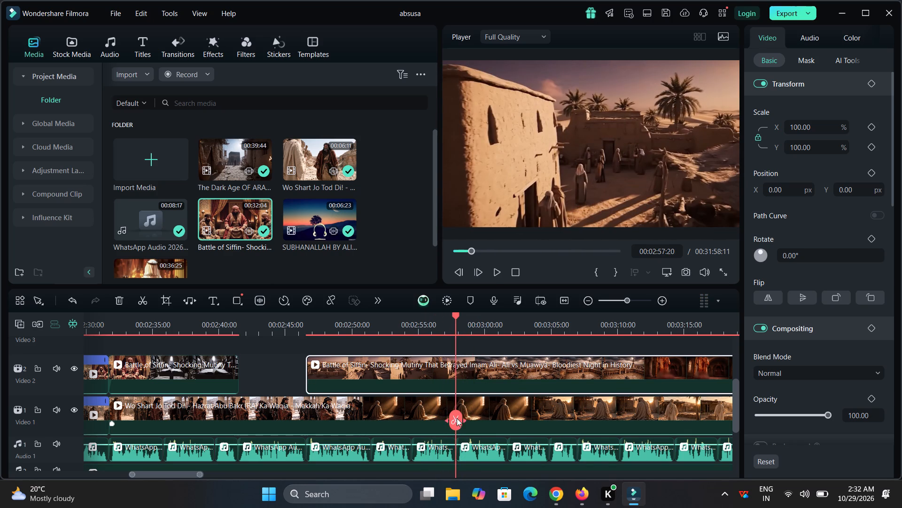
Try the Siffin footage left after the split at about 00:03:24 on Video 2, and remove it.
left_click_drag(483, 384, 567, 385)
key("space")
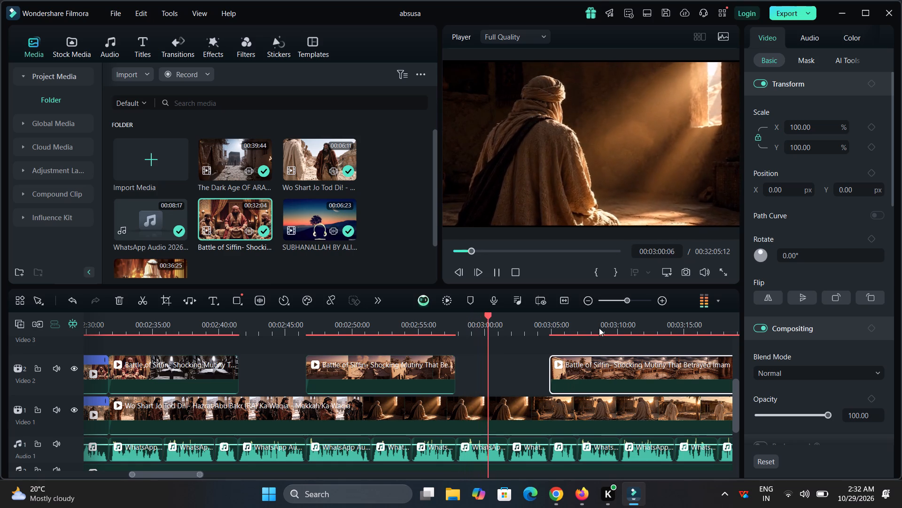
left_click_drag(608, 318, 391, 370)
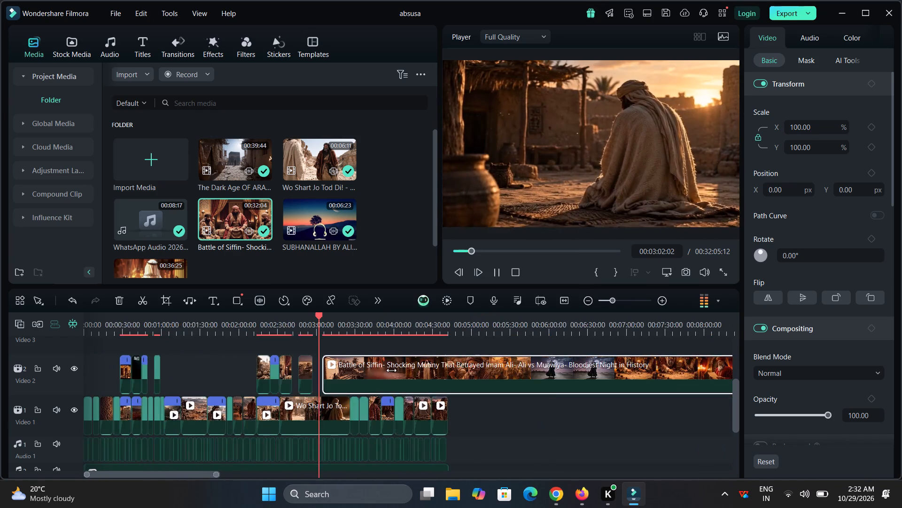
left_click_drag(391, 370, 391, 371)
left_click_drag(291, 361, 310, 362)
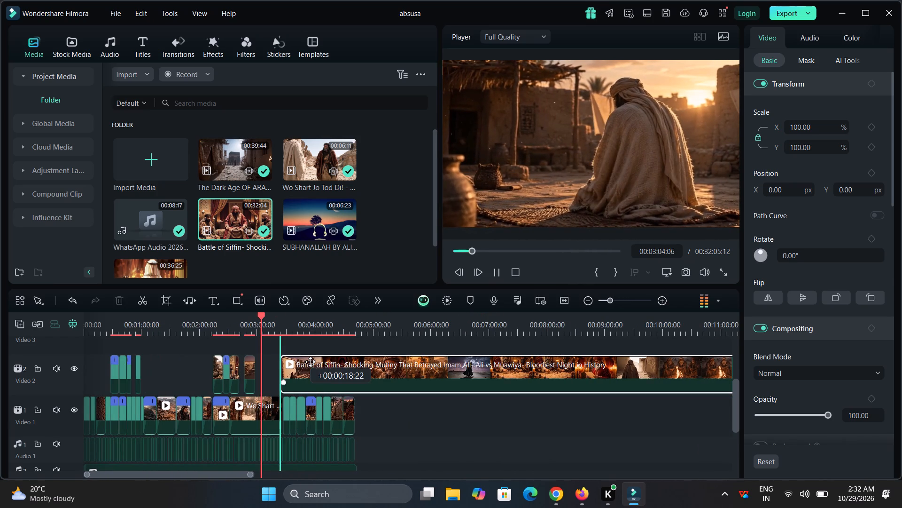
triple_click(310, 362)
key("space")
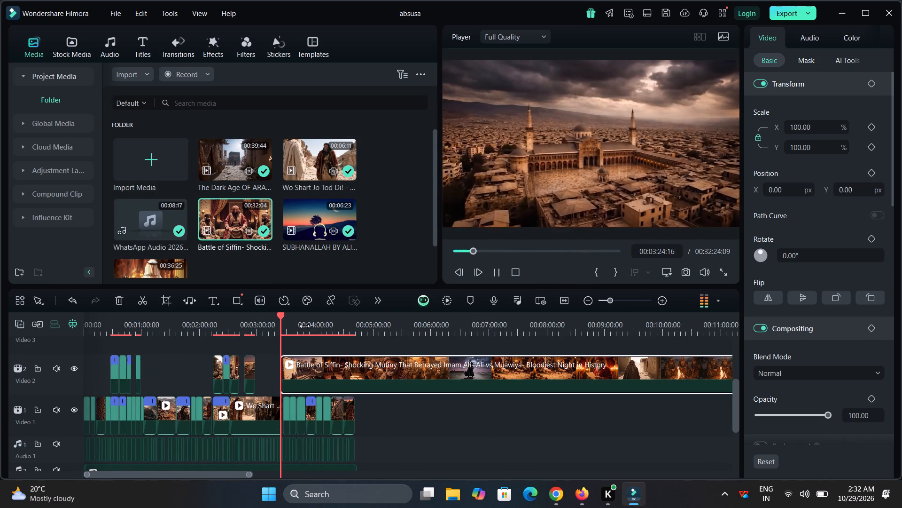
left_click_drag(304, 326, 450, 333)
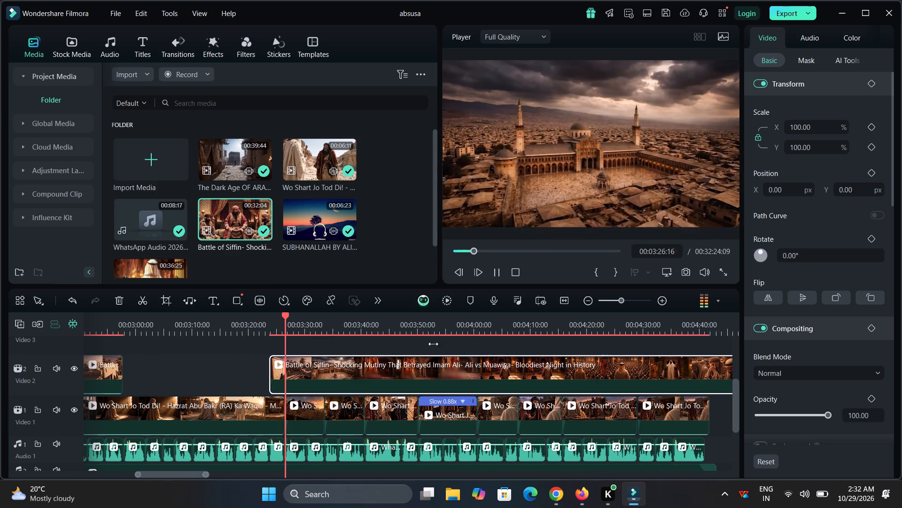
key("ctrl+x")
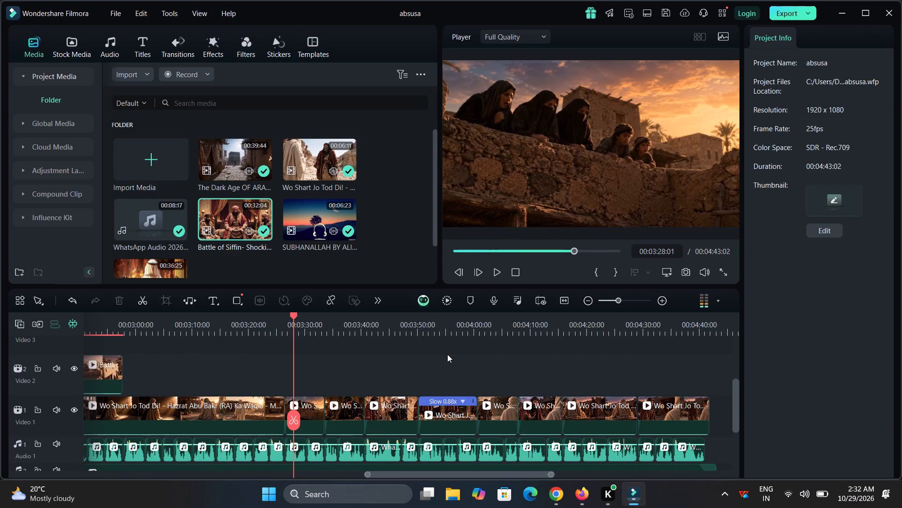
Save the project.
left_click_drag(506, 318, 329, 362)
key("ctrl+s")
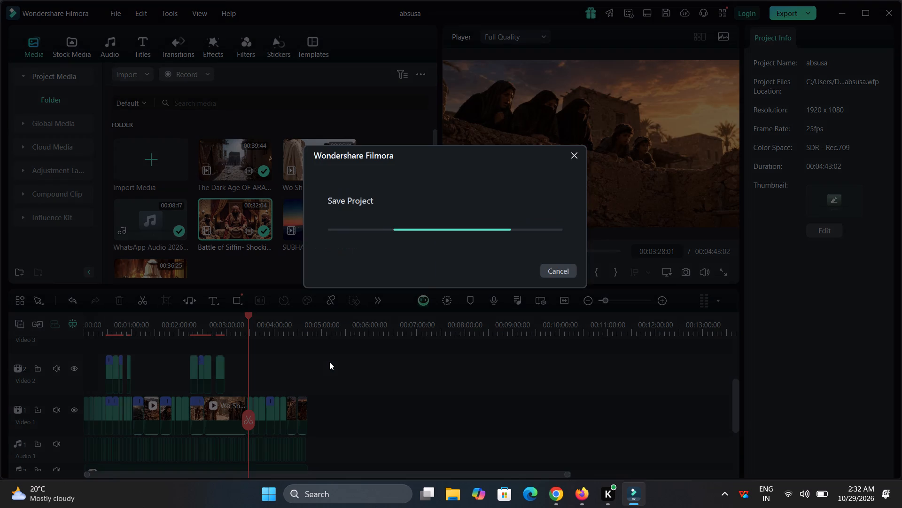
Review the edited timeline from 00:00:39:23 and stop at the camel rider scene at 00:01:18:16.
left_click_drag(460, 248, 360, 279)
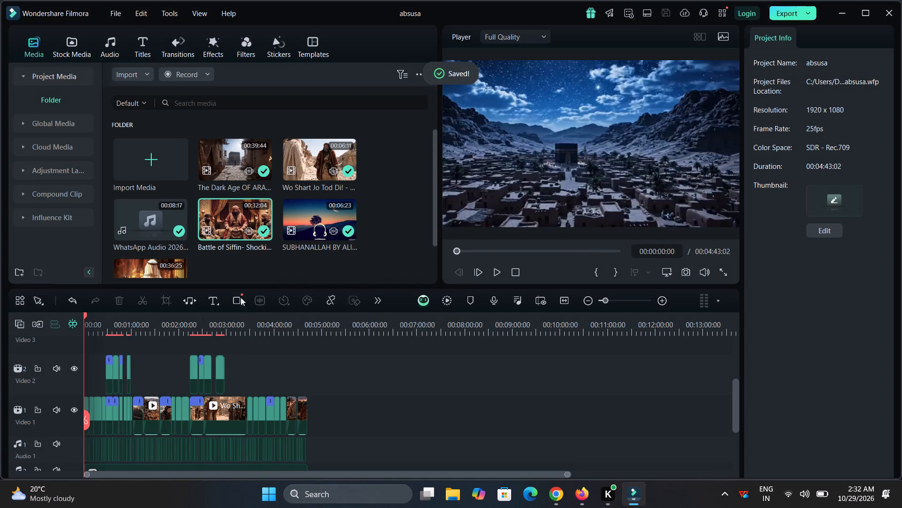
left_click(115, 331)
left_click_drag(135, 329, 332, 322)
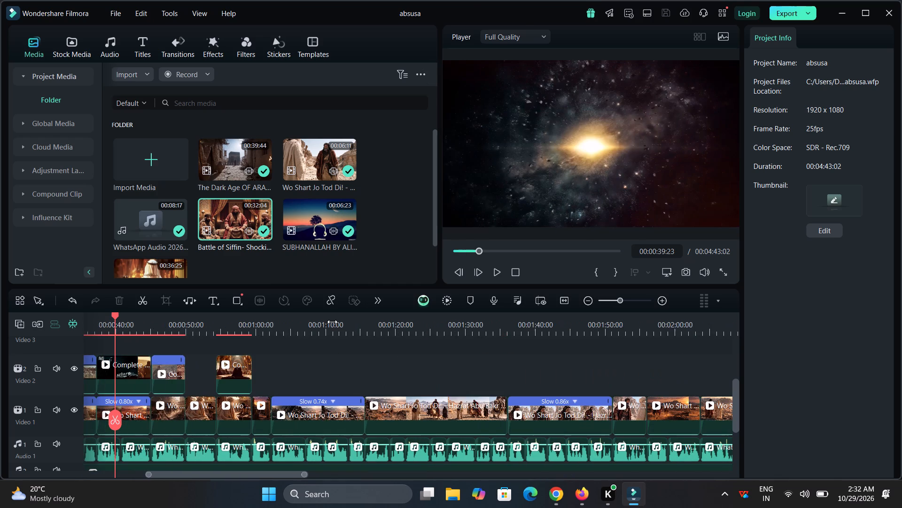
left_click(282, 325)
left_click_drag(329, 326, 381, 335)
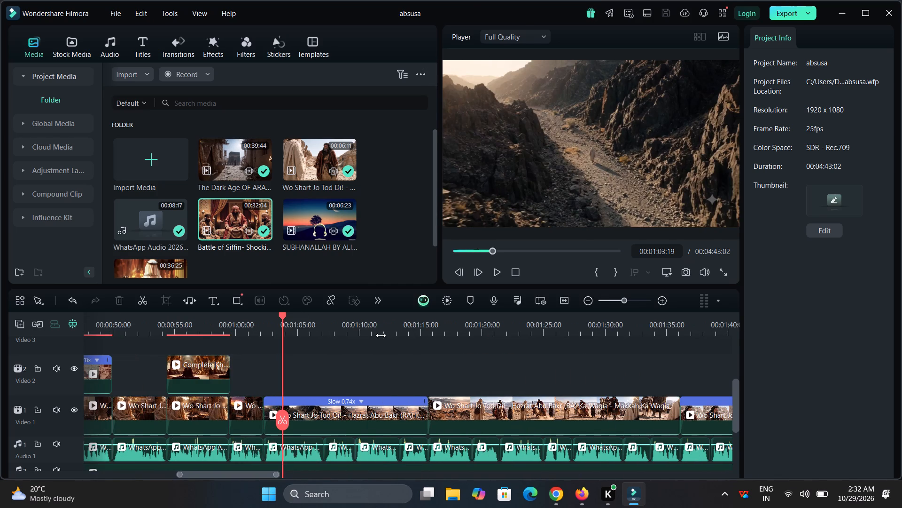
left_click(413, 331)
key("space")
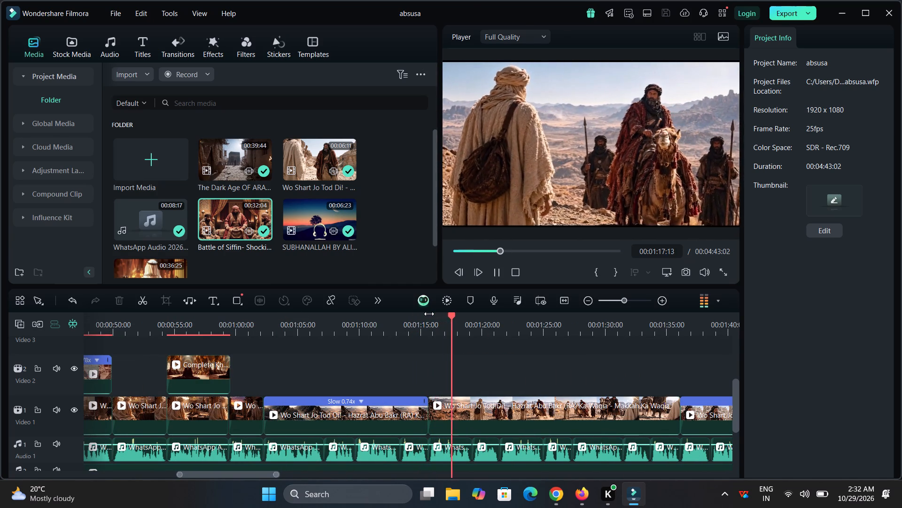
key("space")
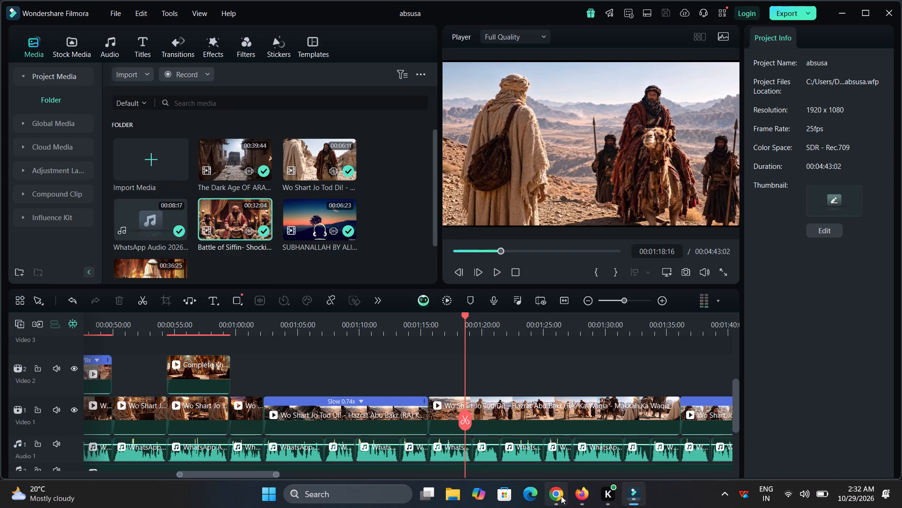
Switch to Chrome, copy the YouTube query "inbe ul dubunna abu bakr siddiq" and search Google for it in the new tab.
left_click(561, 496)
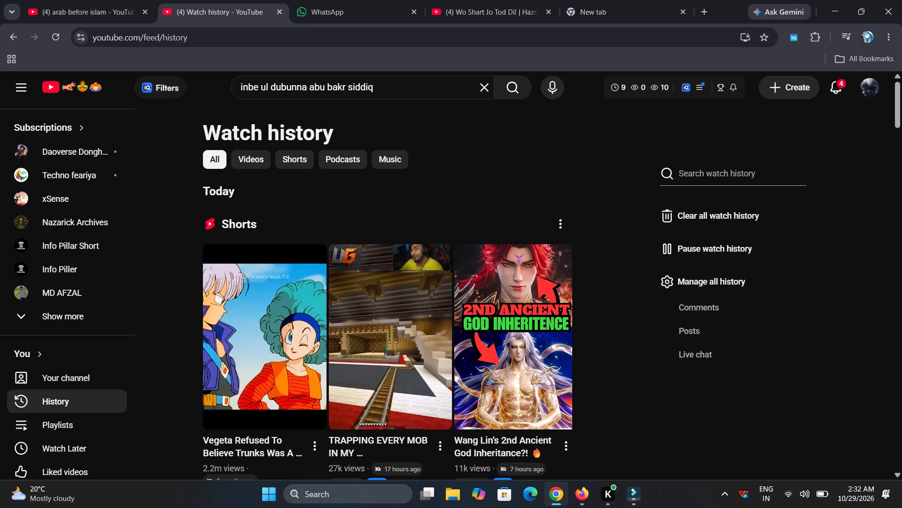
left_click_drag(328, 89, 293, 95)
left_click(306, 91)
left_click_drag(306, 91, 194, 94)
key("ctrl+a")
key("ctrl+c")
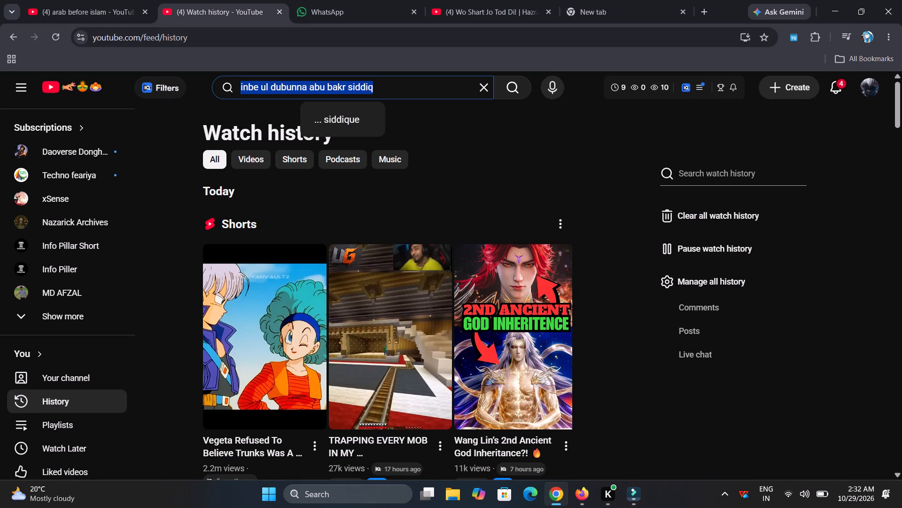
left_click(646, 1)
key("ctrl+v")
key("Return")
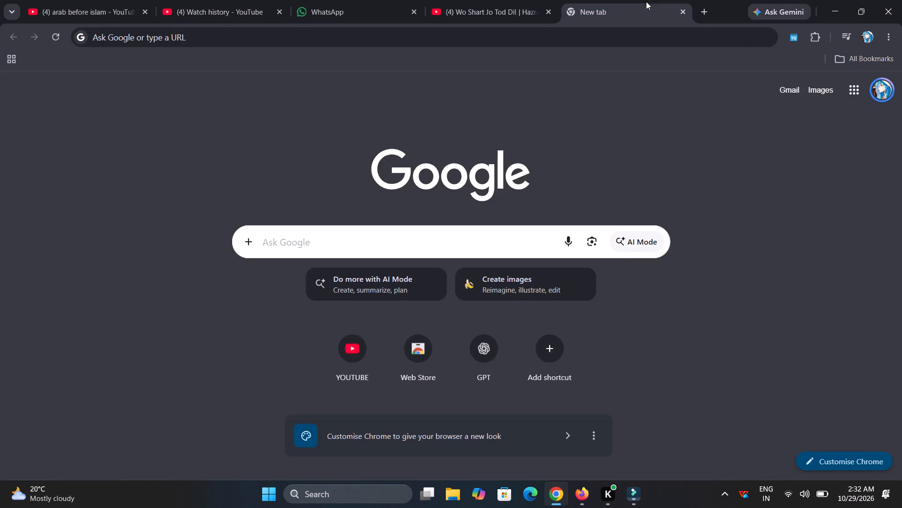
left_click(601, 34)
key("ctrl+v")
key("ctrl+Return")
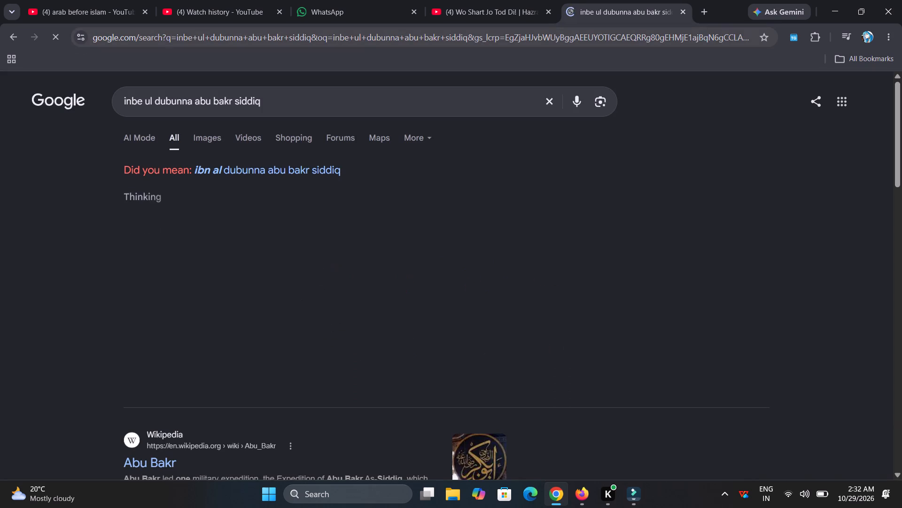
Search with Google's suggested spelling and copy the name "ibn al dubunna" from the query.
left_click(272, 172)
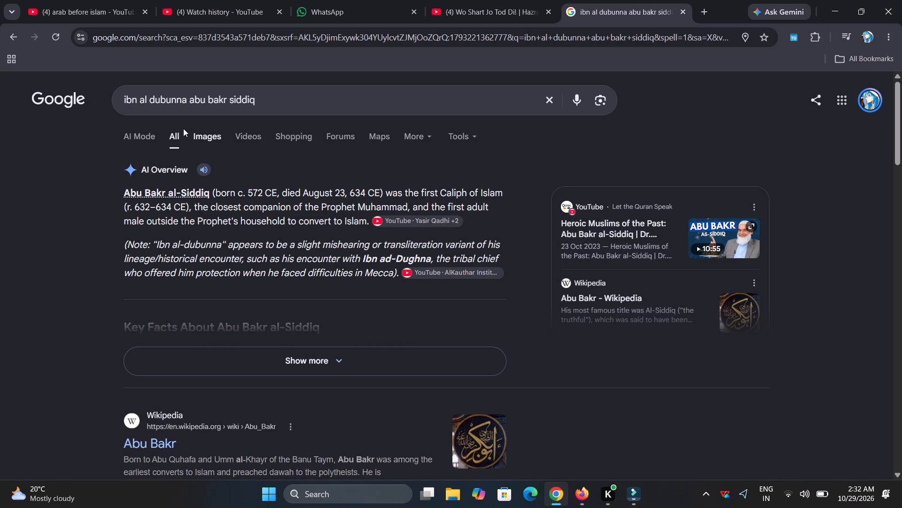
left_click_drag(191, 108, 90, 111)
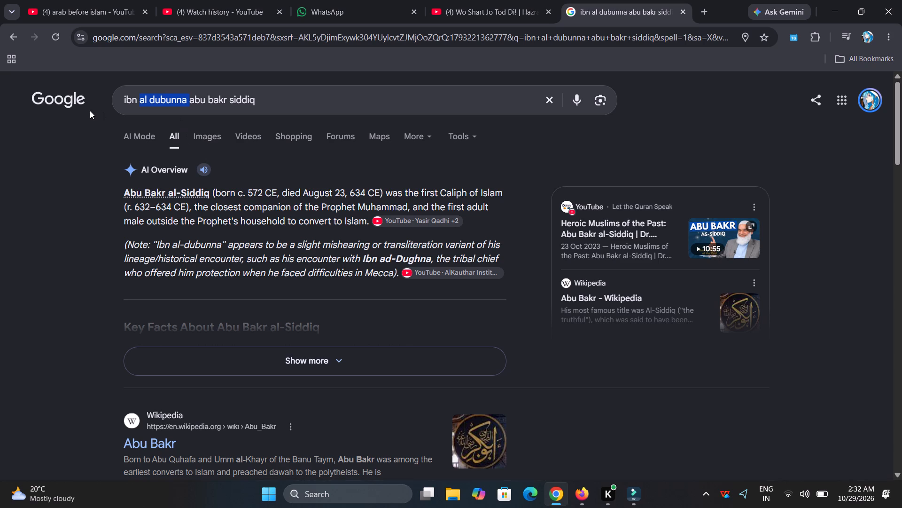
key("ctrl+c")
Switch to Filmora and place the Used Paper Lowerthird title on Video 2 at 00:01:18:16.
left_click(630, 503)
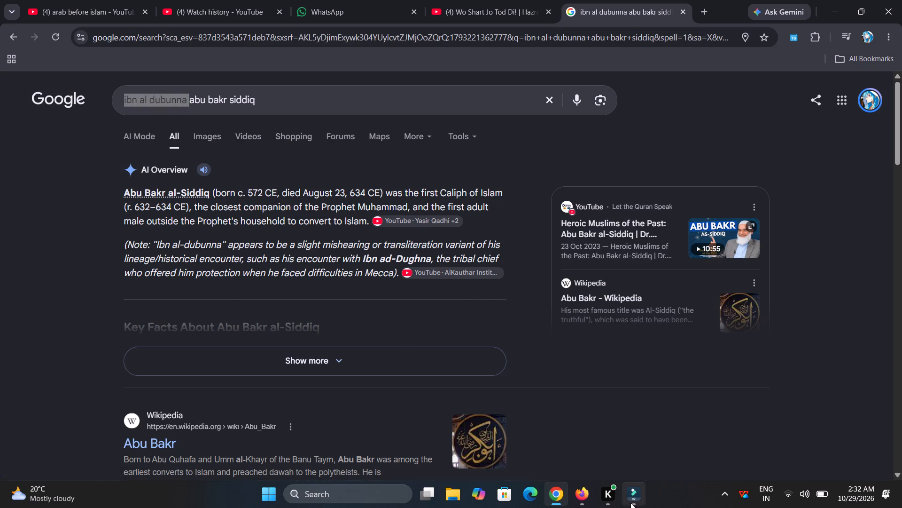
left_click(132, 50)
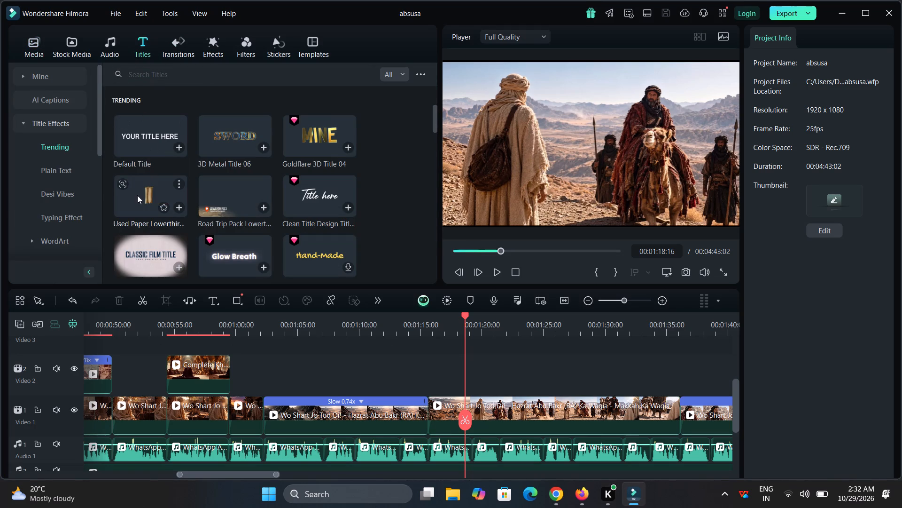
left_click_drag(135, 195, 442, 372)
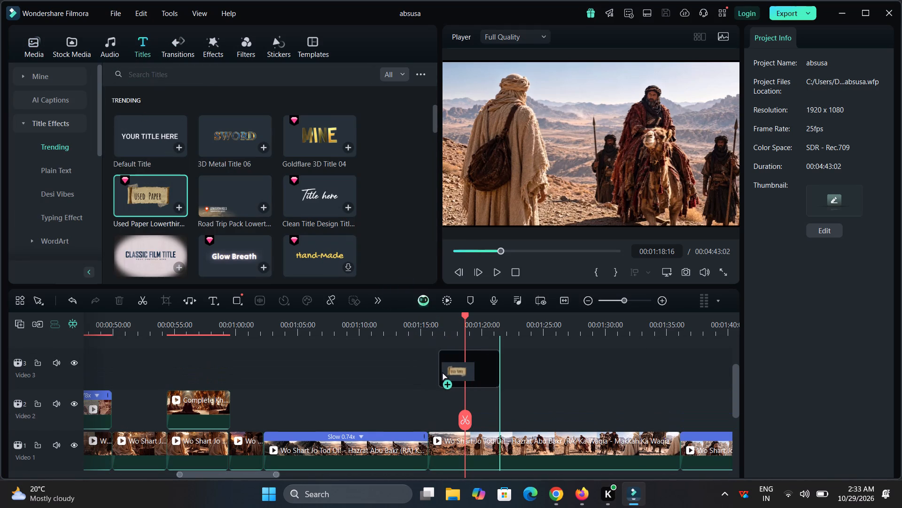
left_click_drag(442, 372, 455, 406)
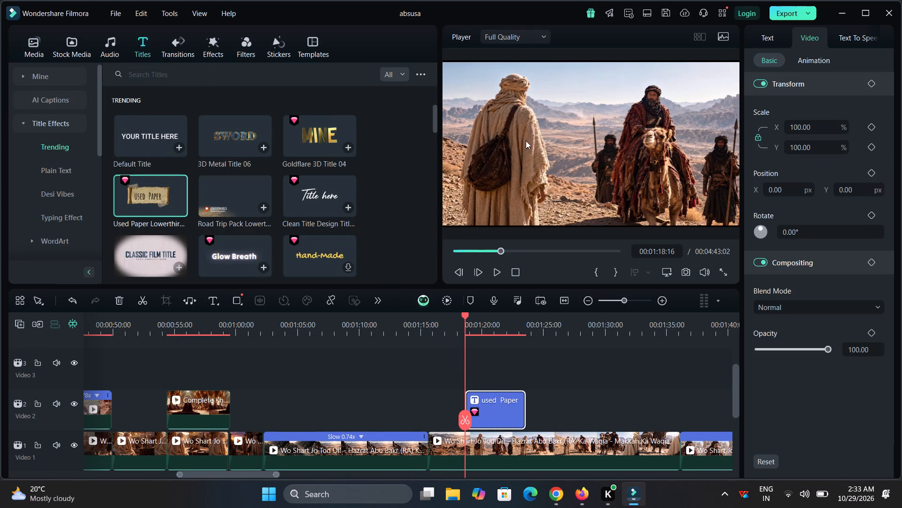
Move the Used Paper title's paper background layer to the lower-left of the video frame and flatten it into a wide strip.
left_click(755, 38)
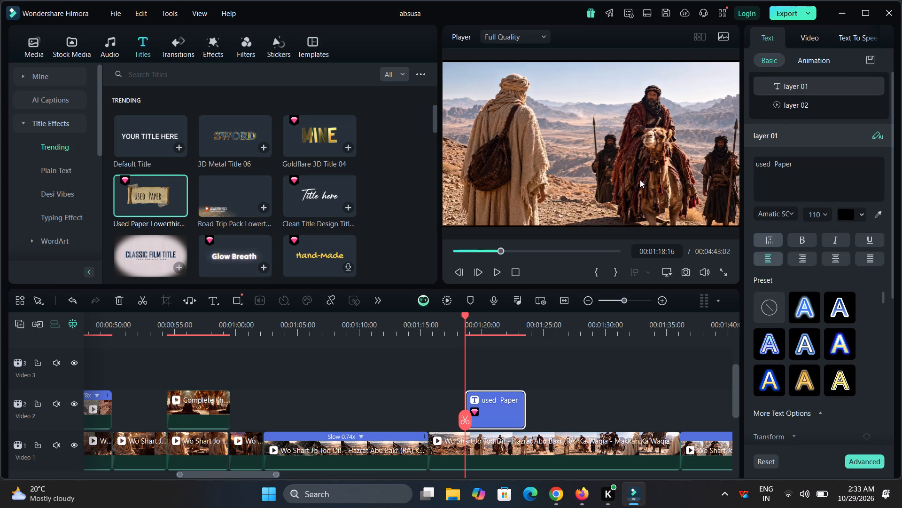
key("space")
key("space")
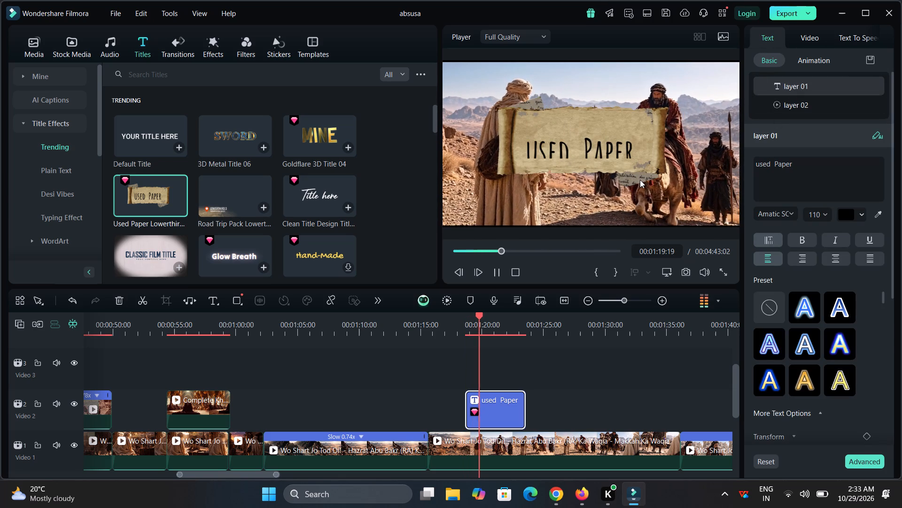
left_click(647, 129)
left_click_drag(647, 129, 613, 177)
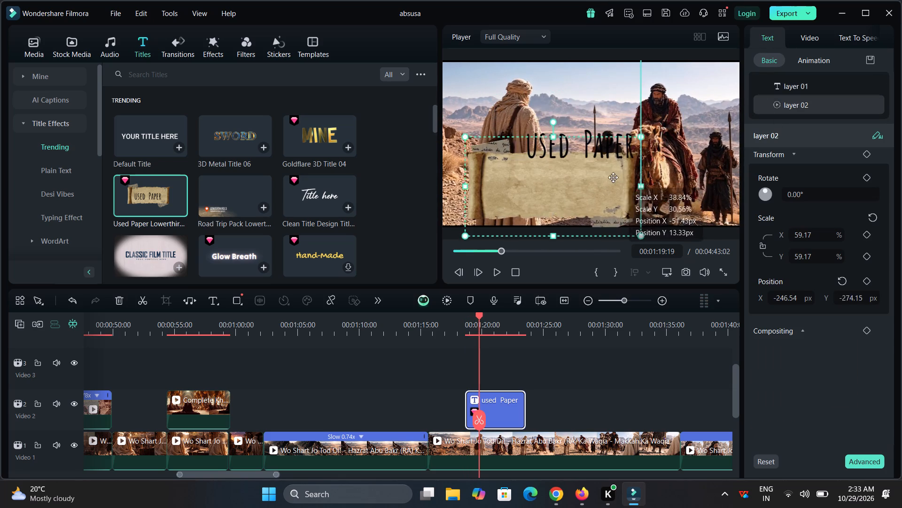
left_click_drag(613, 177, 597, 164)
left_click_drag(620, 130, 538, 198)
left_click_drag(537, 202, 622, 205)
Move the title's text layer onto the paper strip and shrink it to font size 84.
left_click_drag(626, 144, 581, 196)
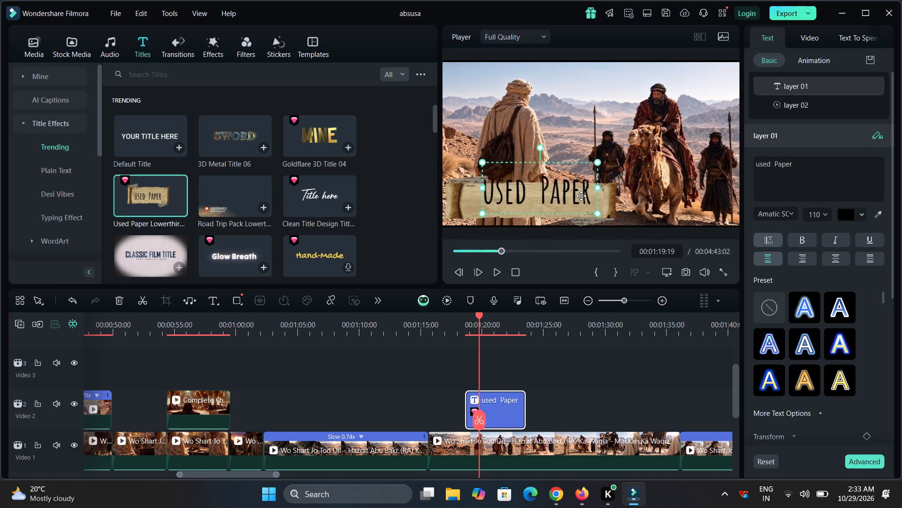
left_click_drag(581, 196, 576, 199)
left_click_drag(591, 175, 565, 195)
left_click_drag(527, 216, 535, 214)
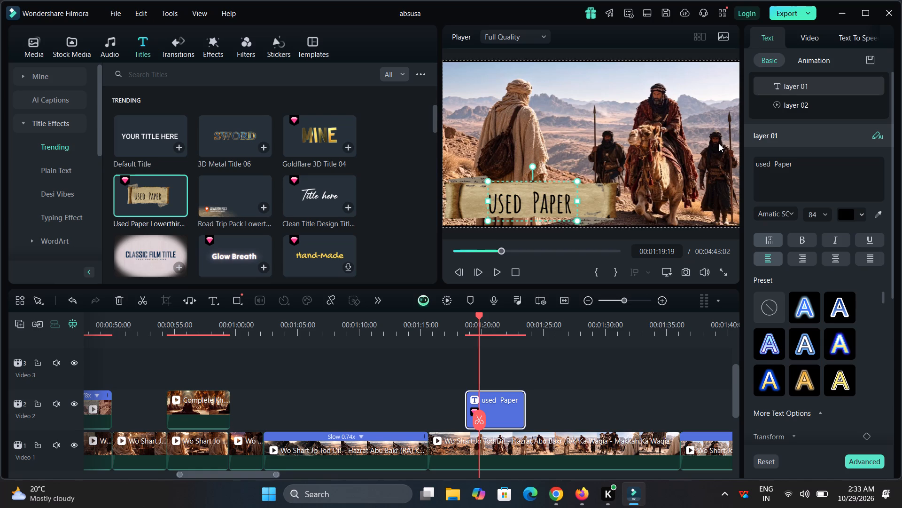
Replace the title text with "ibn al dubunna" and preview it over the camel rider scene.
left_click(789, 157)
key("ctrl+a")
key("ctrl+v")
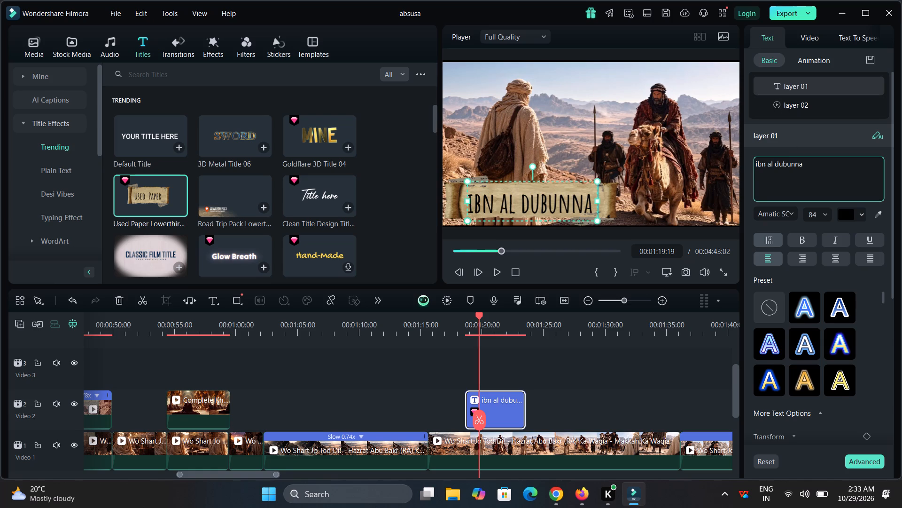
left_click(689, 213)
key("space")
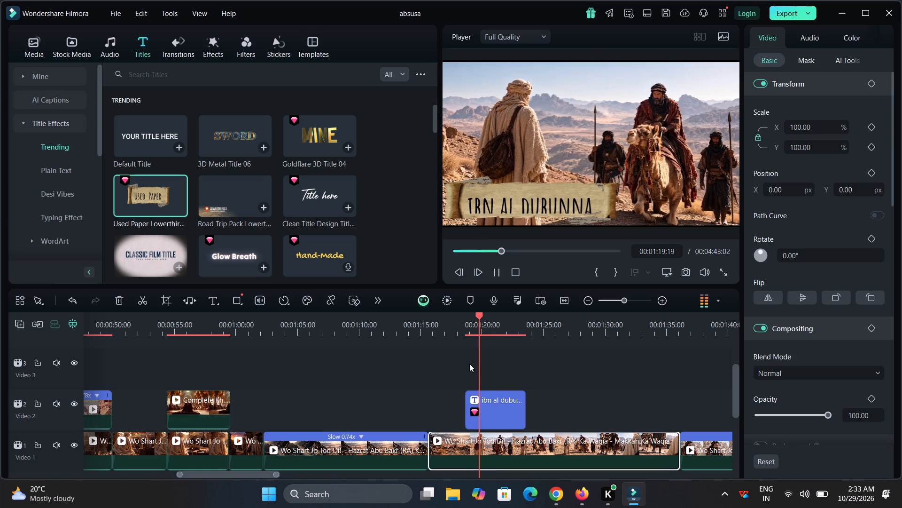
key("space")
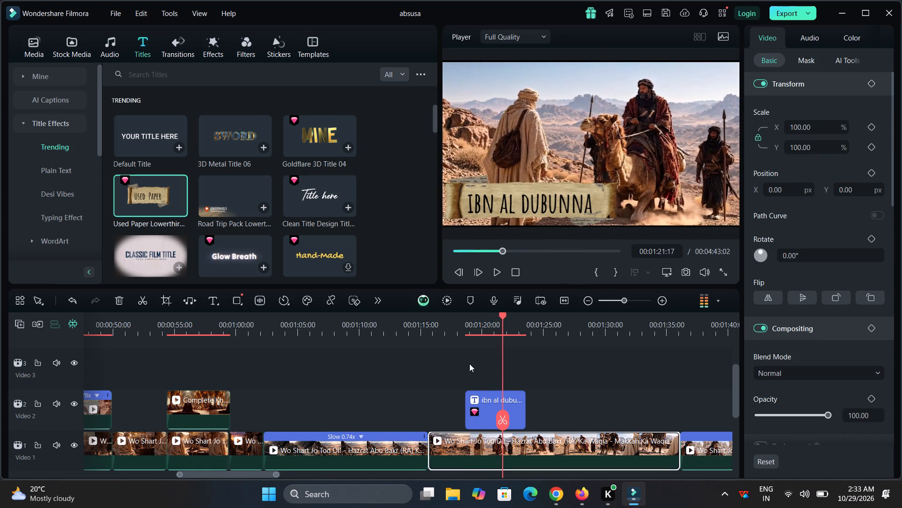
Move the "ibn al dubunna" title on Video 2 earlier, to the camel rider clip's start at about 00:01:15.
left_click(459, 329)
left_click(450, 329)
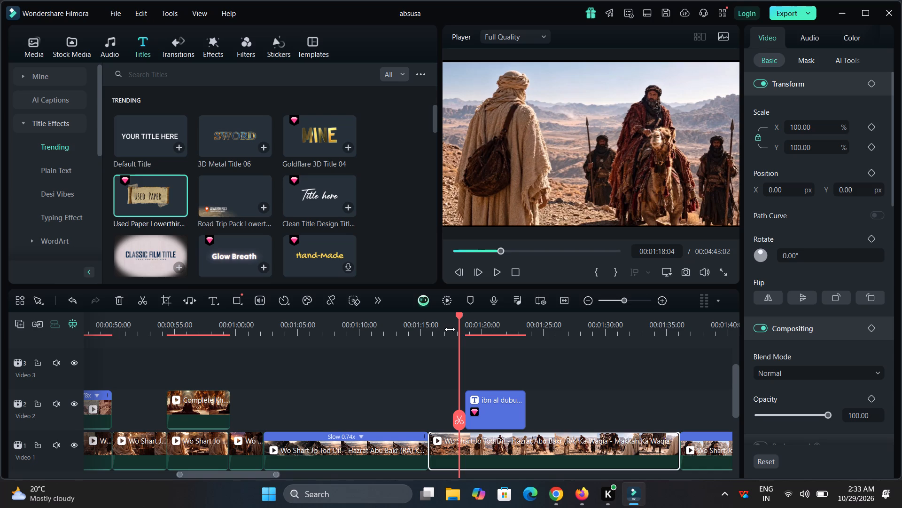
key("space")
key("space")
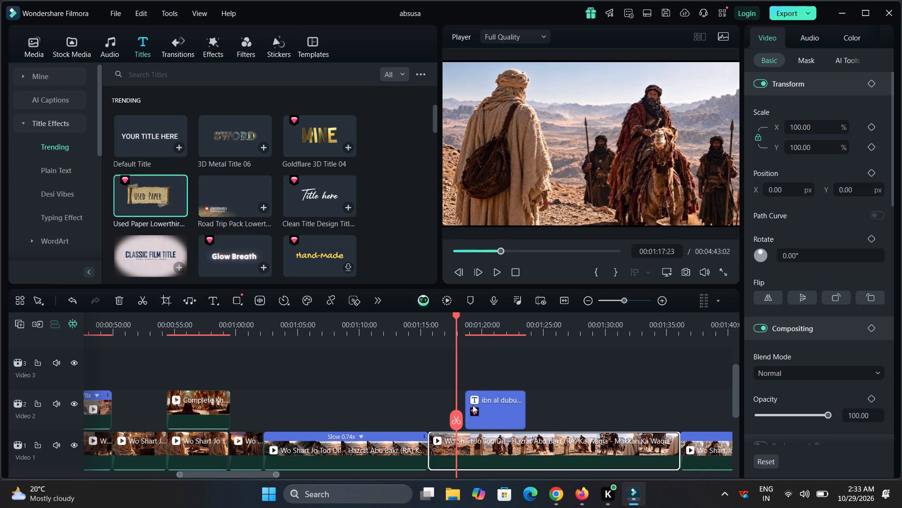
left_click_drag(494, 407, 458, 410)
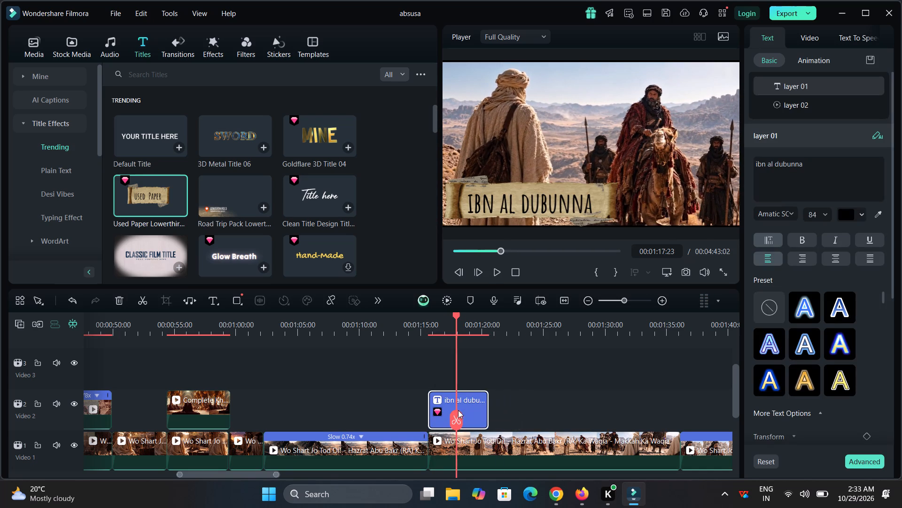
Play back the camel rider scene from the title's start to check its timing and animation.
left_click(428, 323)
key("space")
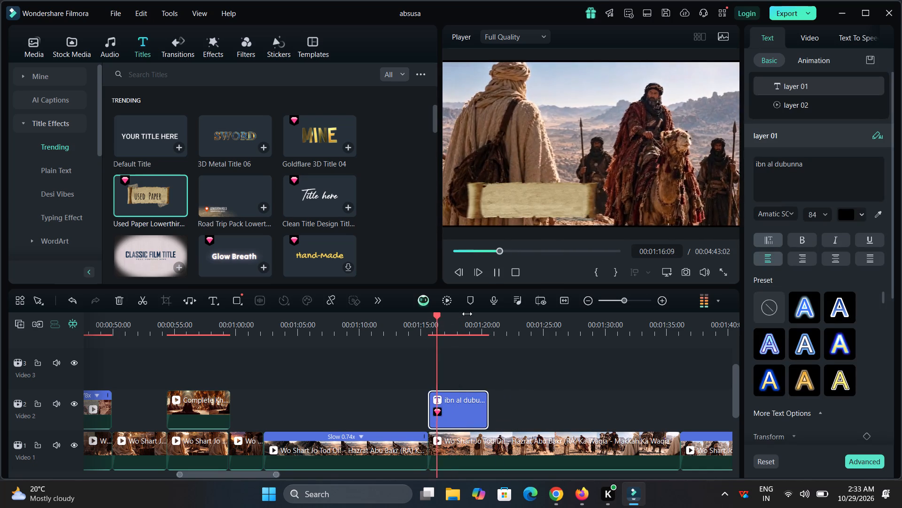
scroll(534, 371, "down", 1)
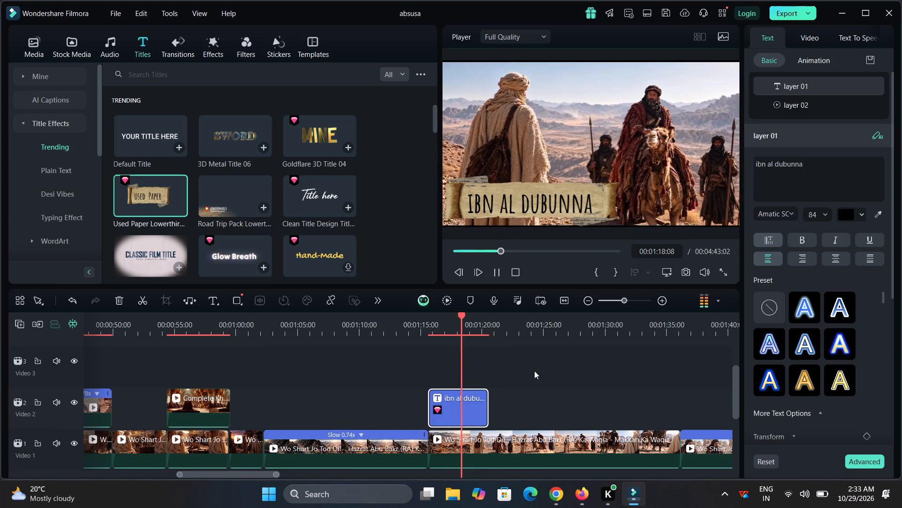
scroll(534, 371, "down", 3)
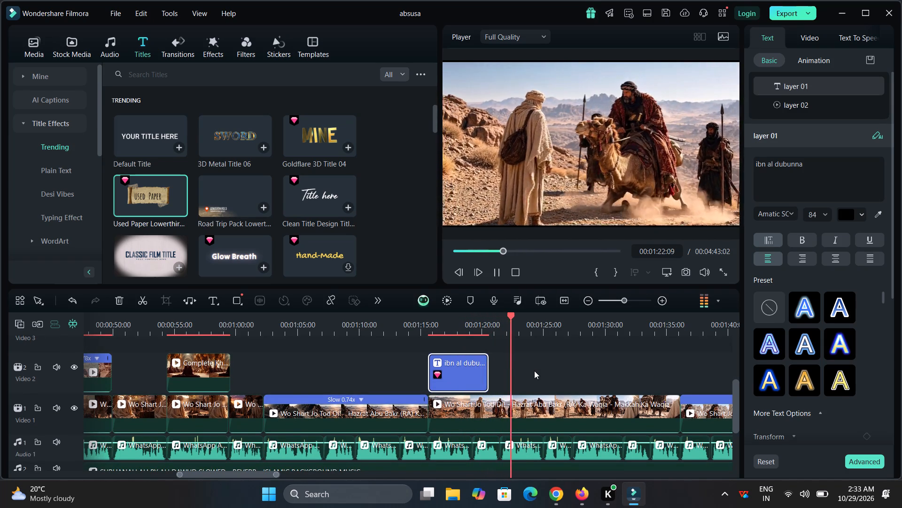
Move the short Video 1 clip near 00:00:59 up to Video 2 and join it to the preceding clip with a Tropical Waves transition.
left_click_drag(239, 404, 239, 384)
left_click(220, 325)
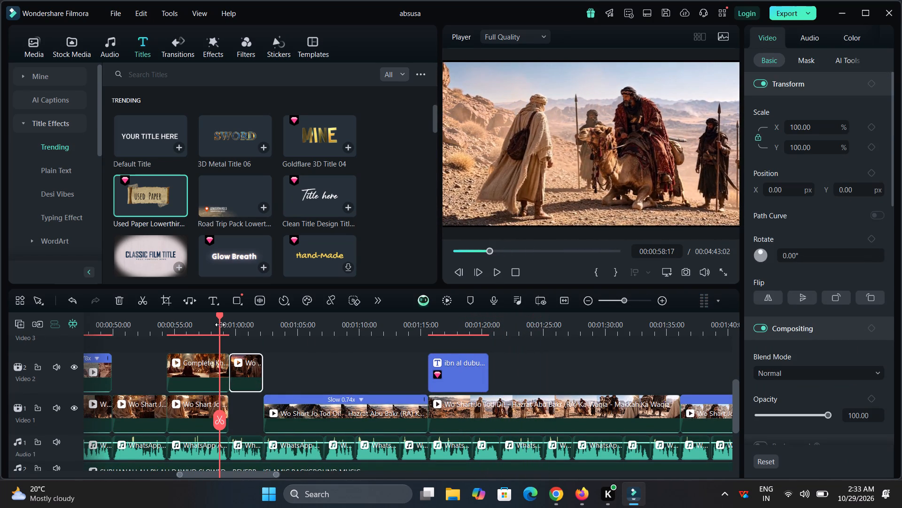
left_click(185, 50)
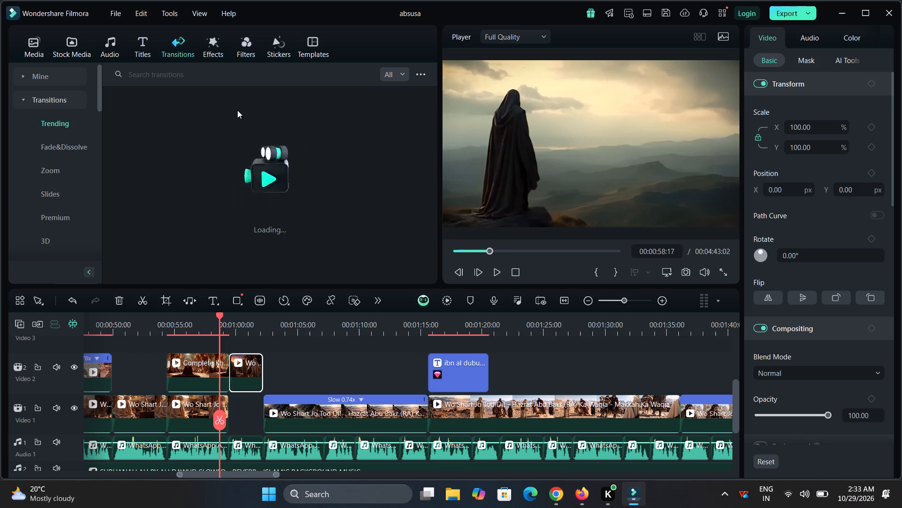
left_click_drag(136, 142, 224, 356)
key("space")
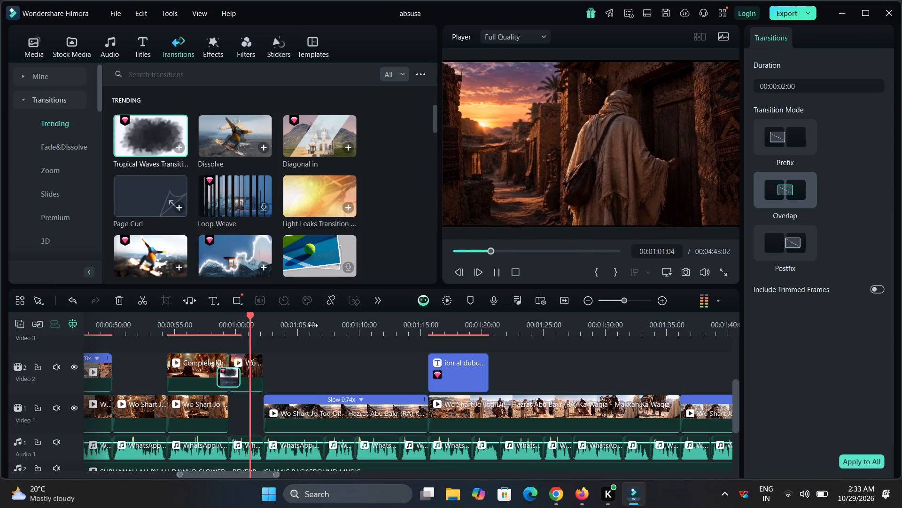
left_click_drag(313, 325, 251, 342)
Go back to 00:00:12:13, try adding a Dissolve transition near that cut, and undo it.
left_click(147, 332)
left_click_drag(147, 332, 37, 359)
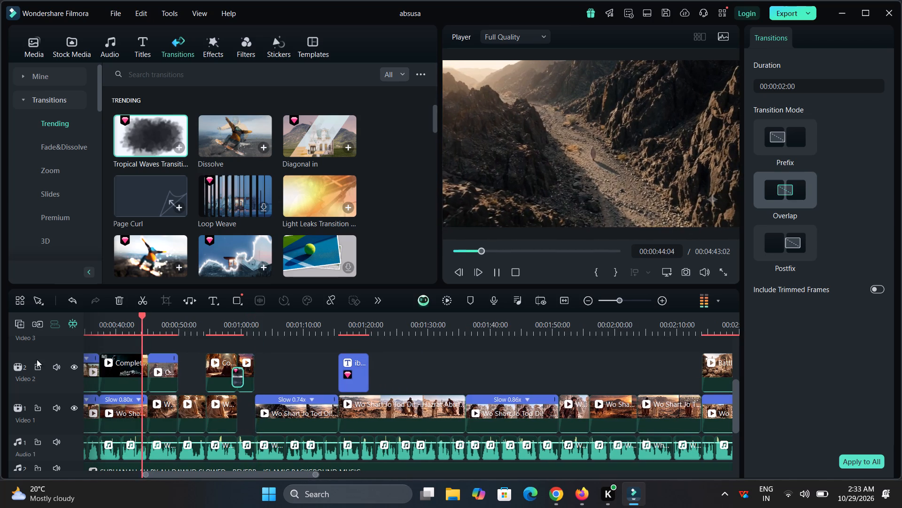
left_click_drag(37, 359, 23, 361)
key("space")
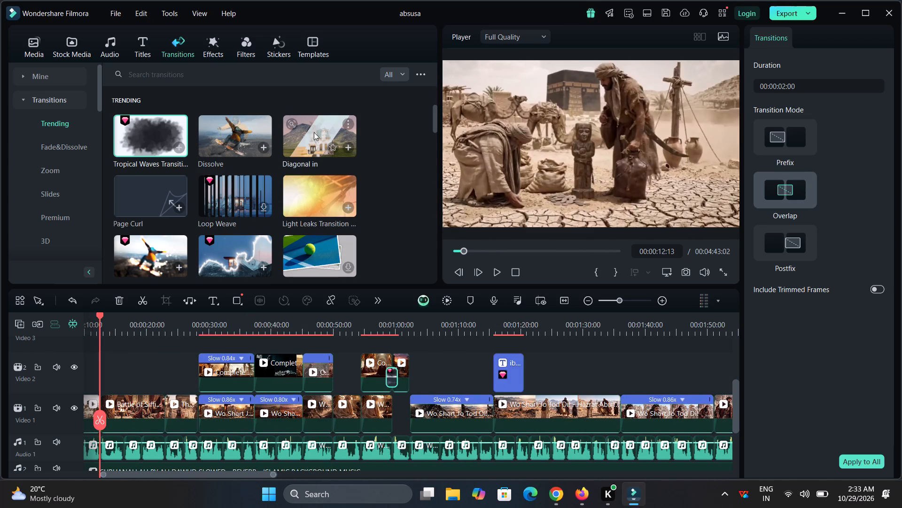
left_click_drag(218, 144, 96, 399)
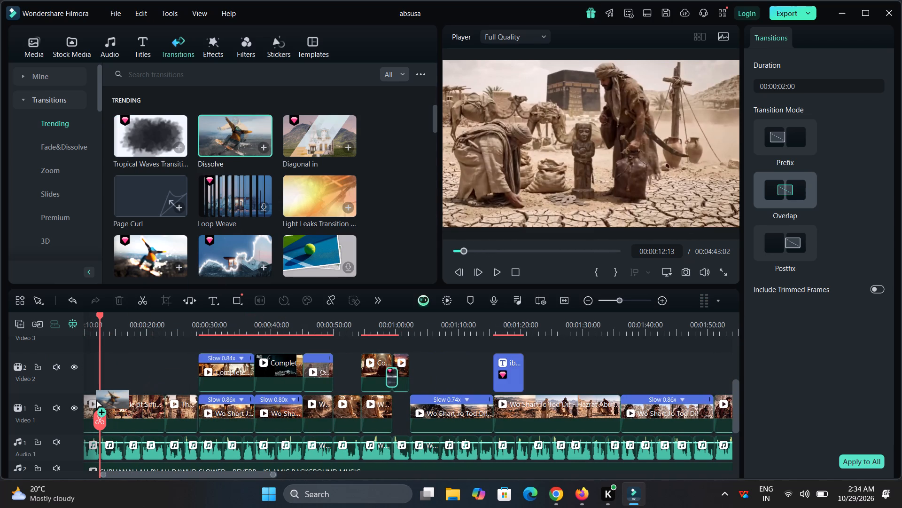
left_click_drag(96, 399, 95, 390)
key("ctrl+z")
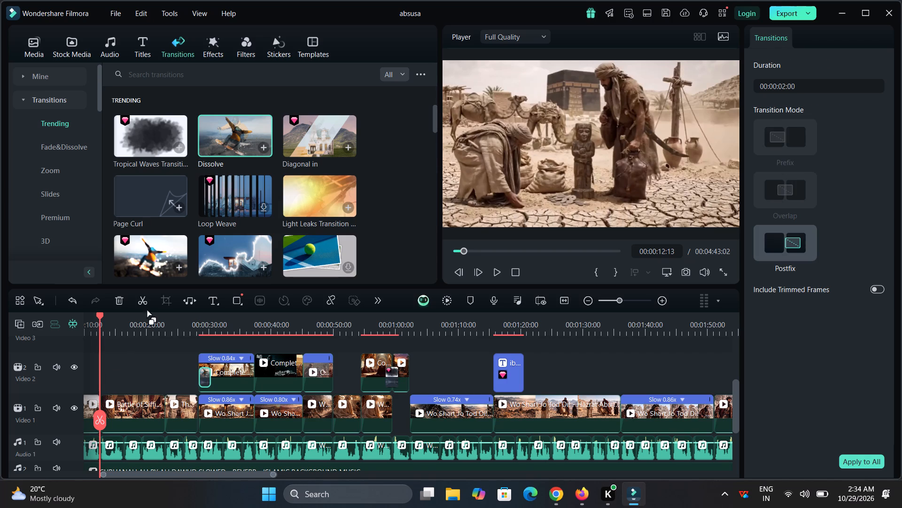
Add a White Fade Out transition at the Video 1 cut at about 00:00:12:13 and play it.
left_click_drag(140, 244, 95, 406)
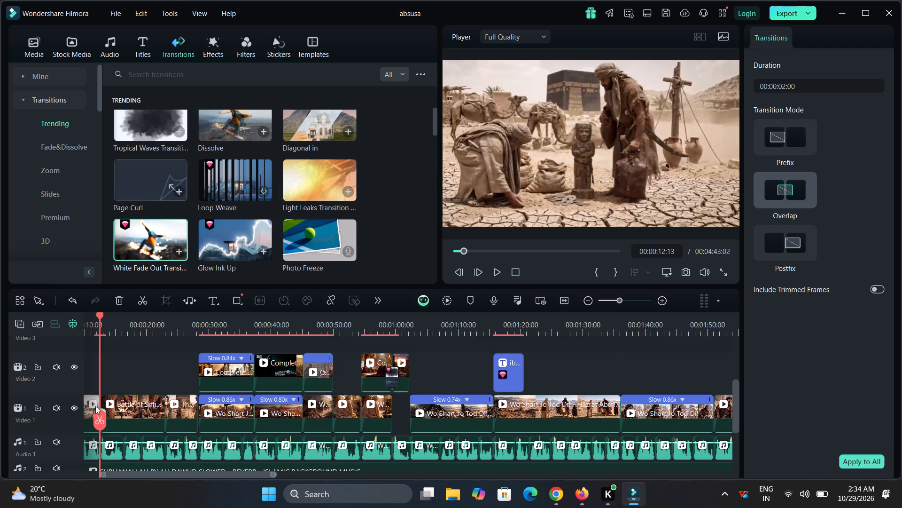
key("space")
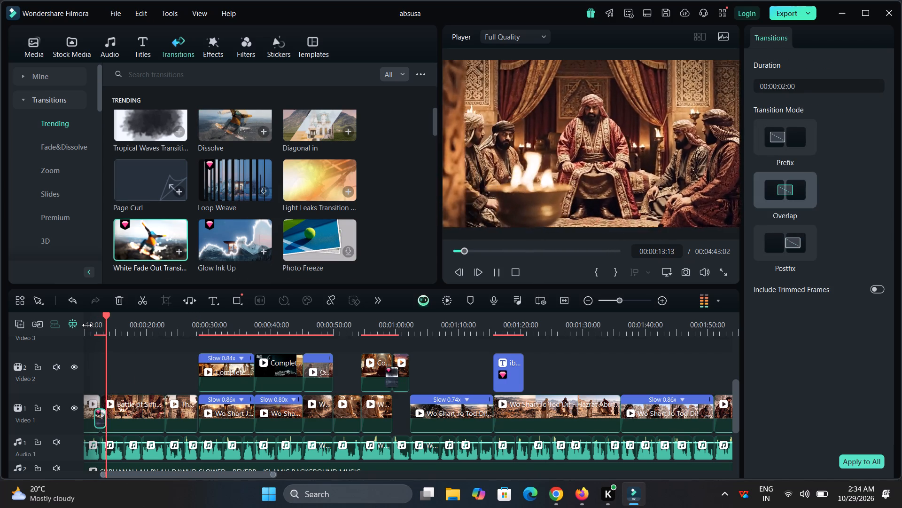
Add a Glow Ink Up transition at the end of the short Video 1 clip near 00:01:55.
left_click_drag(217, 240, 217, 301)
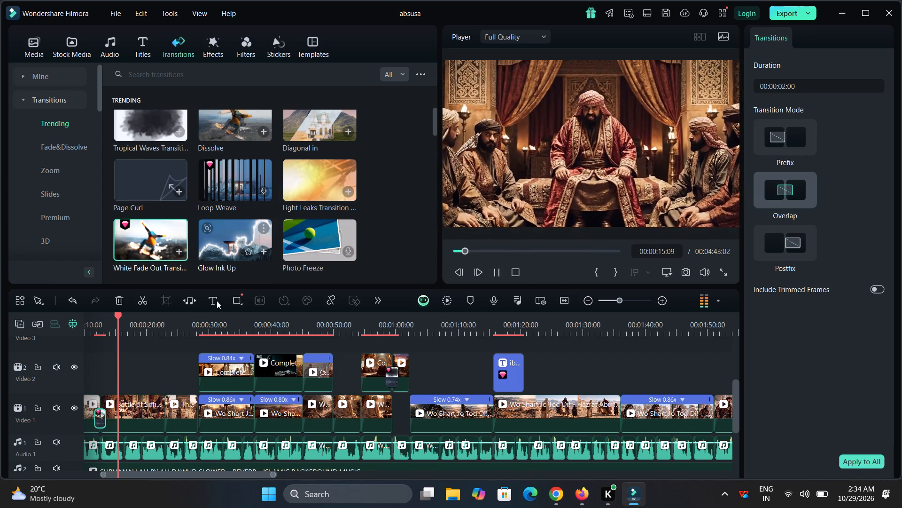
left_click_drag(217, 301, 325, 421)
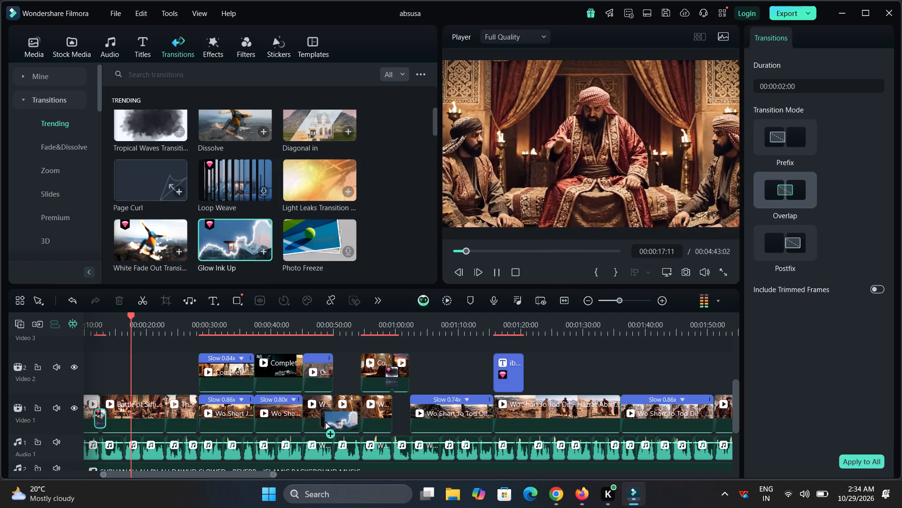
left_click_drag(325, 421, 305, 361)
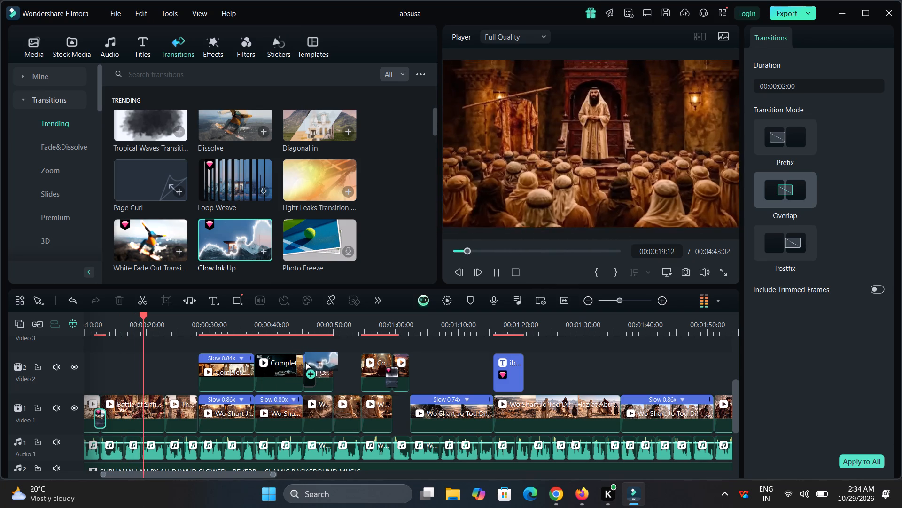
left_click_drag(305, 361, 471, 400)
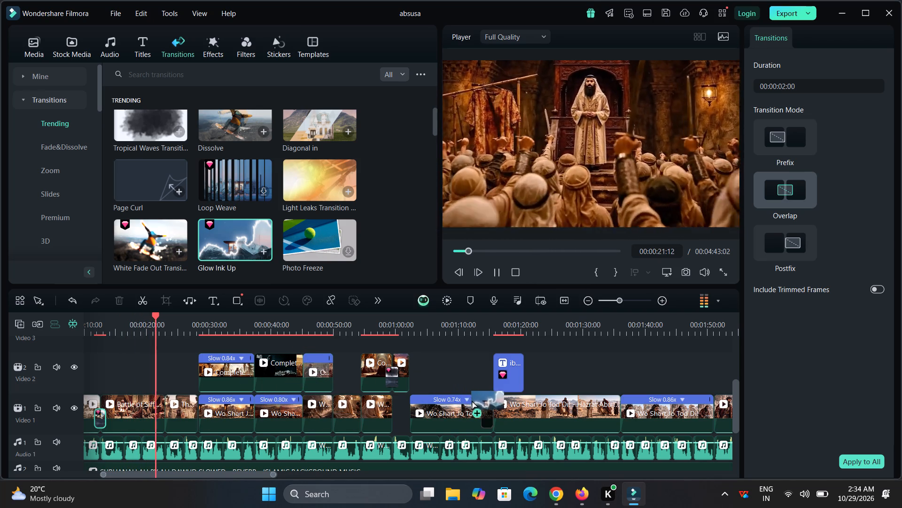
left_click_drag(471, 400, 635, 406)
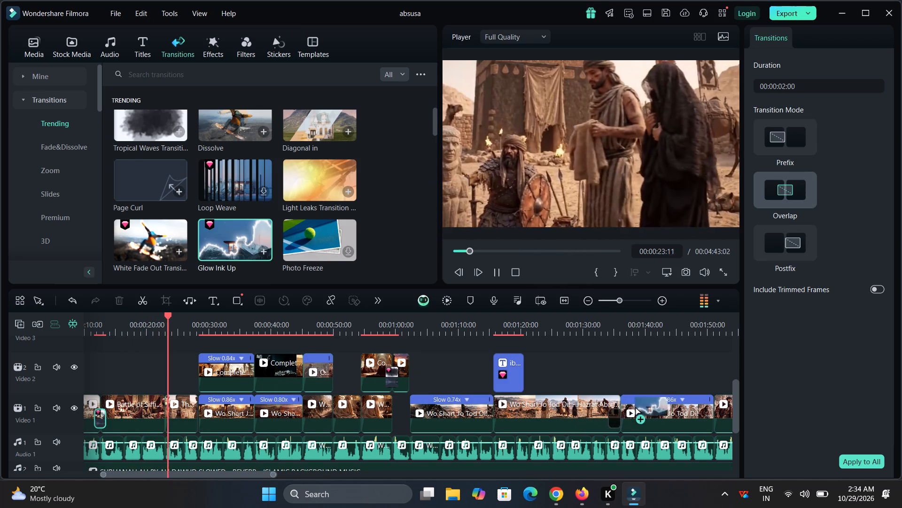
left_click_drag(635, 406, 737, 405)
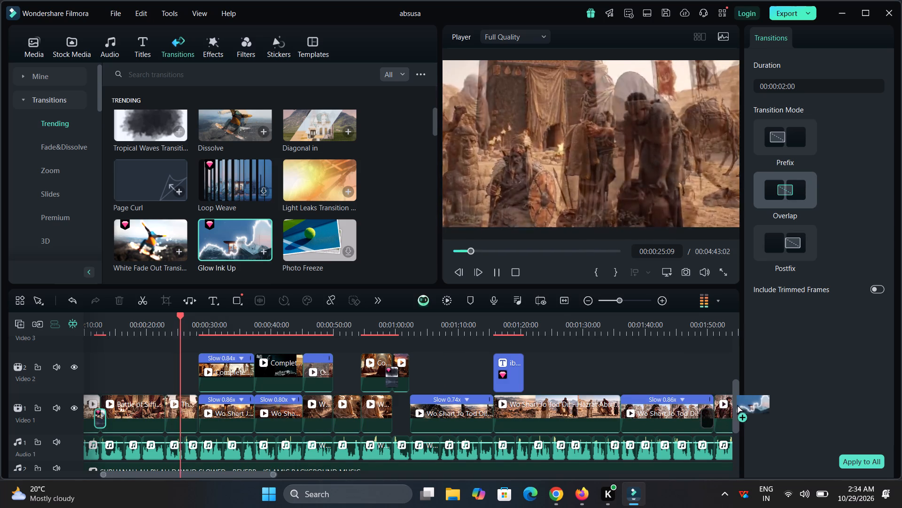
left_click_drag(737, 405, 634, 402)
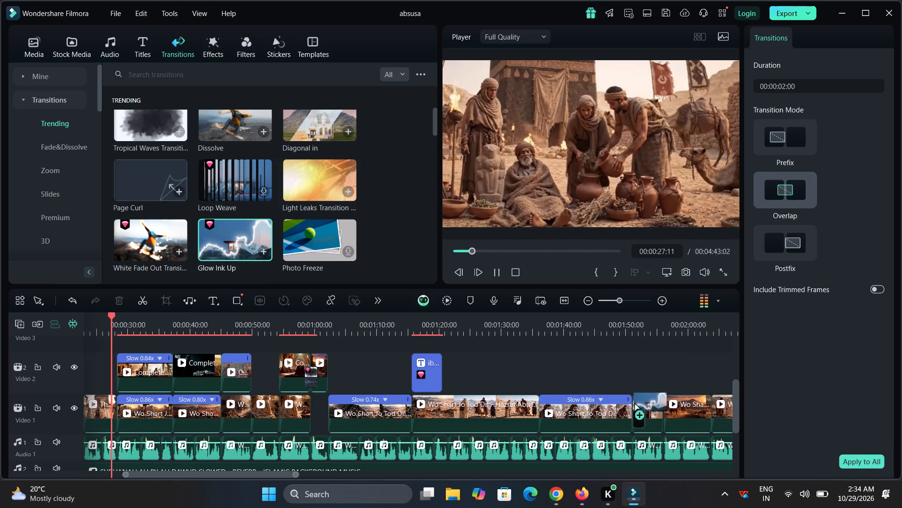
left_click_drag(634, 402, 666, 411)
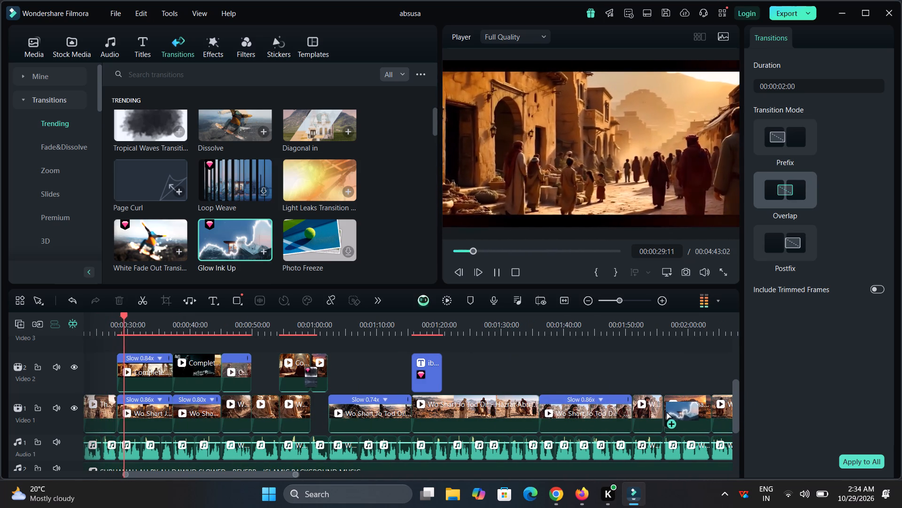
left_click_drag(666, 411, 661, 409)
key("space")
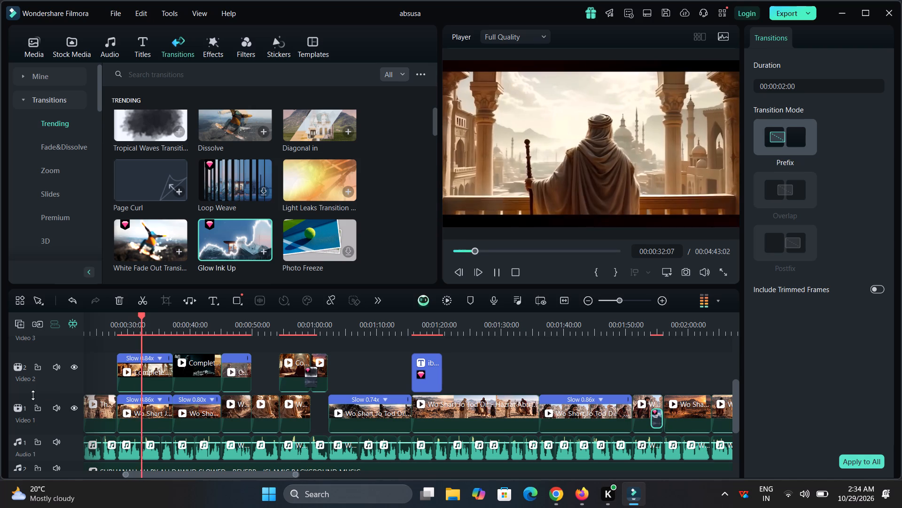
Move the Video 1 clip ending near 00:00:28 up to Video 2 and join it to the following clip with a trending Light Leaks Transition.
left_click_drag(91, 419, 94, 392)
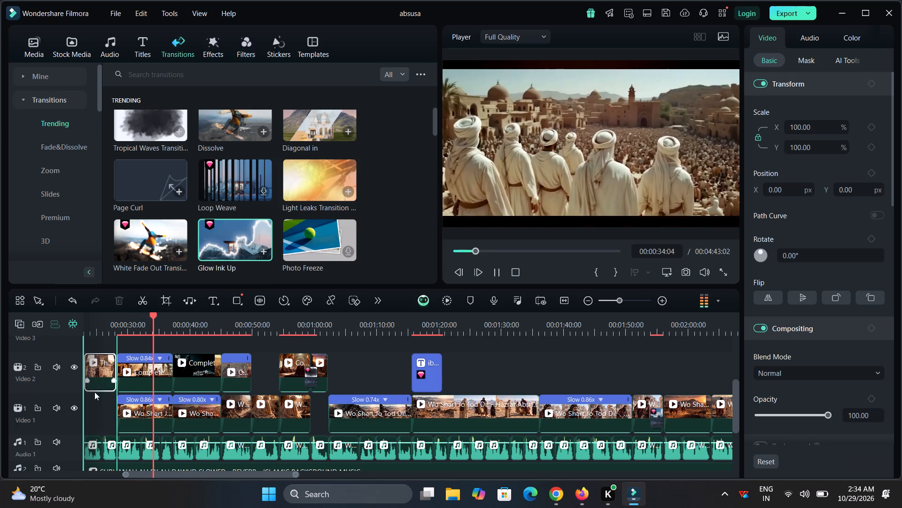
scroll(190, 242, "down", 1)
scroll(268, 175, "up", 1)
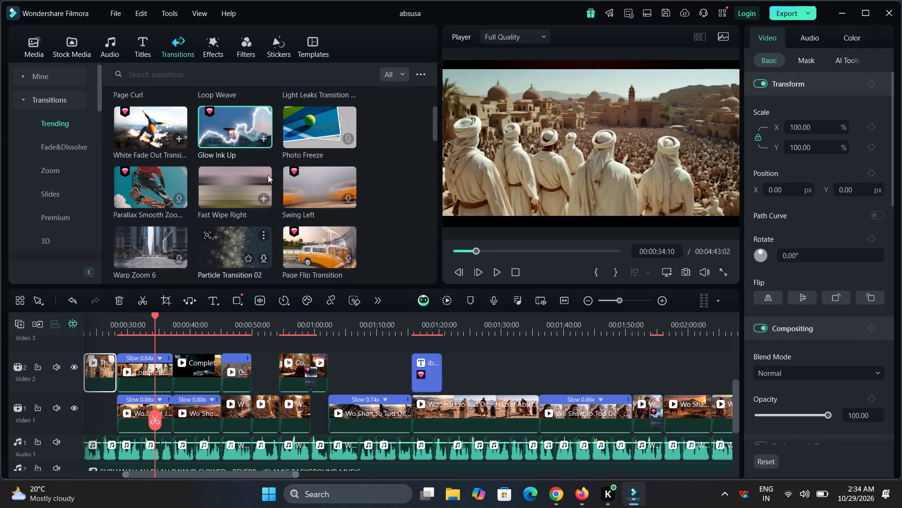
scroll(268, 175, "up", 1)
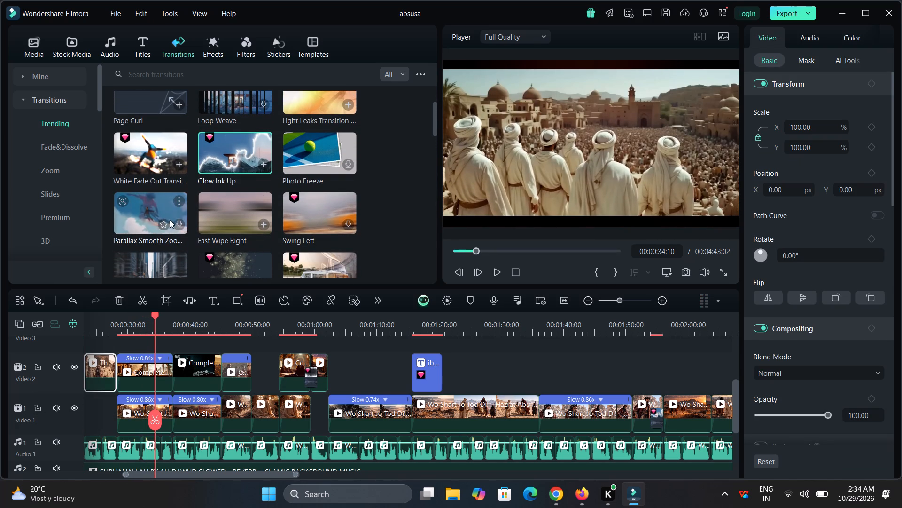
scroll(142, 220, "down", 1)
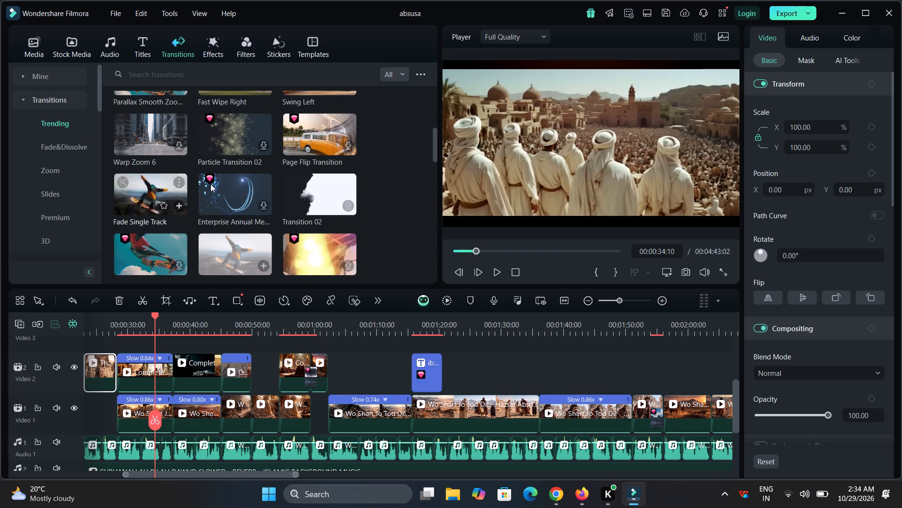
scroll(318, 135, "down", 1)
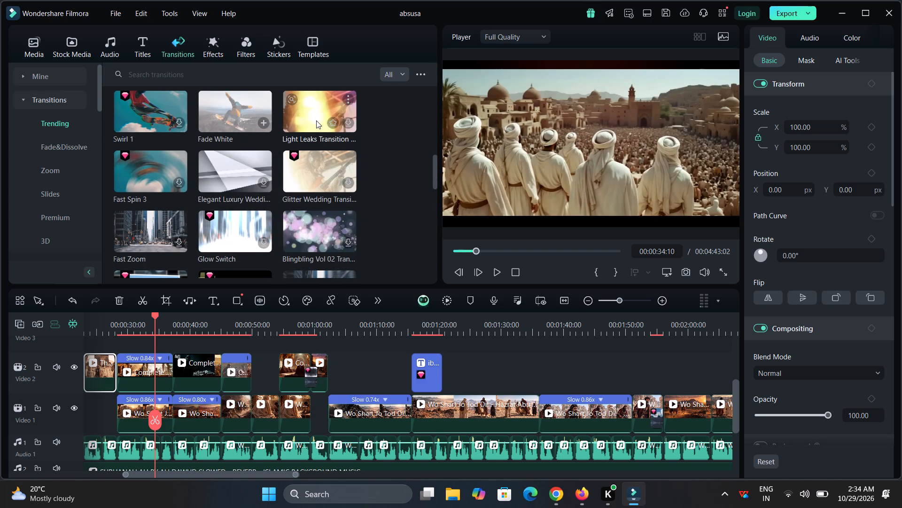
left_click(349, 119)
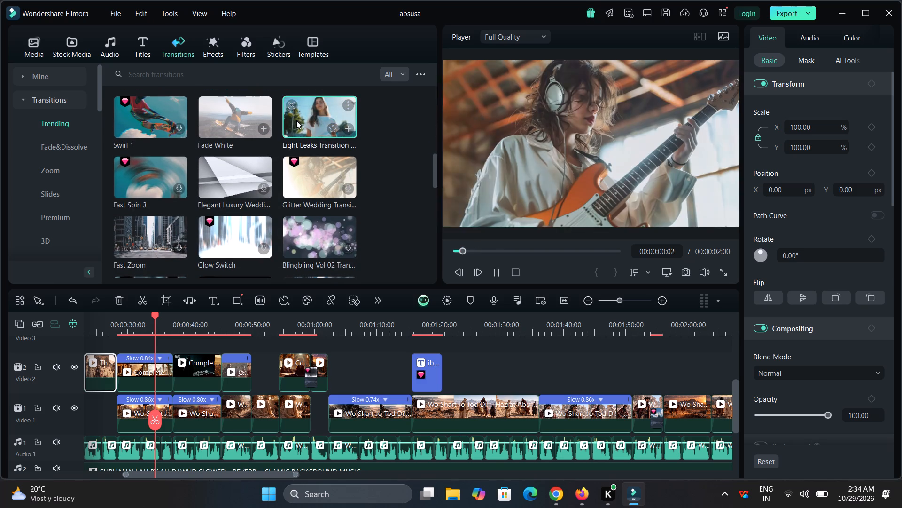
left_click_drag(296, 120, 112, 358)
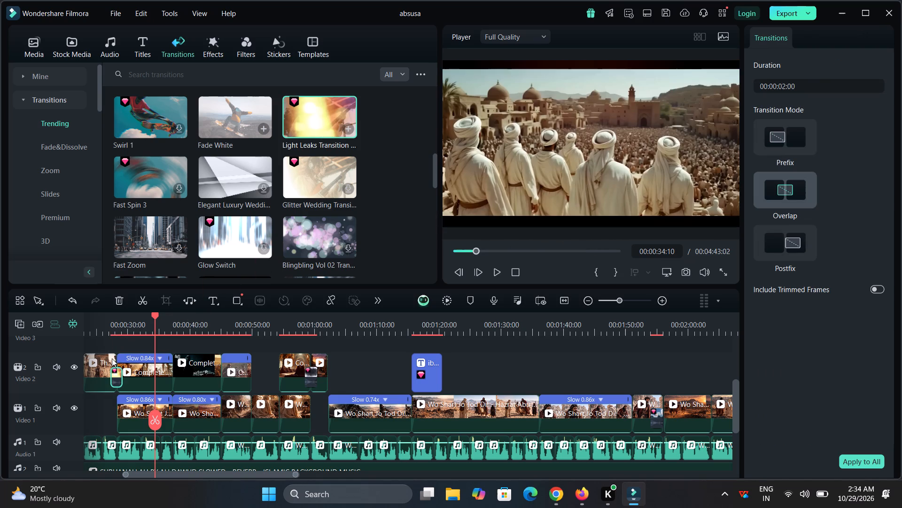
Set the Light Leaks transition's duration to 00:00:01:01 and play it from 00:00:26:03.
left_click(104, 324)
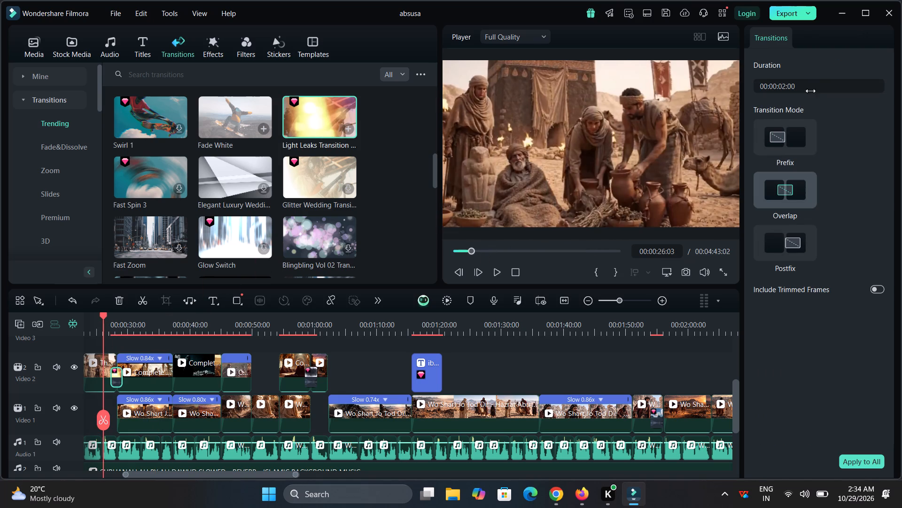
left_click(816, 88)
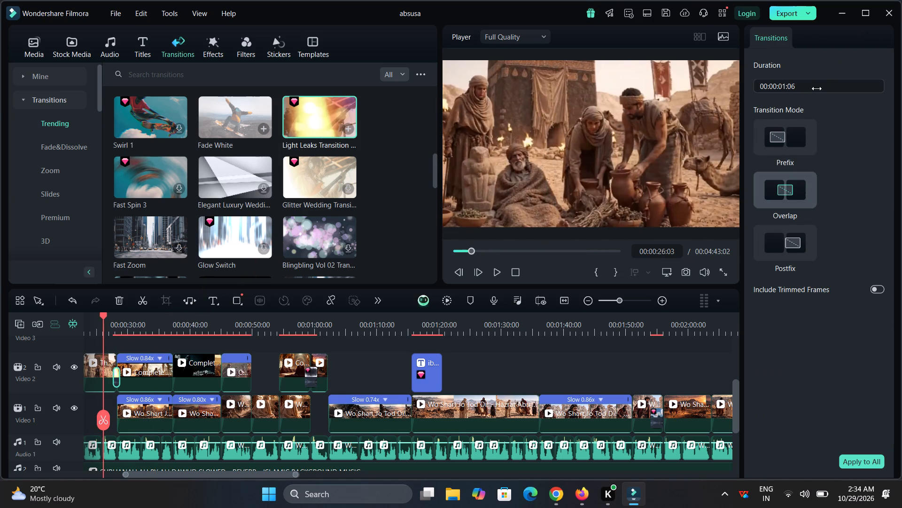
left_click(816, 88)
key("space")
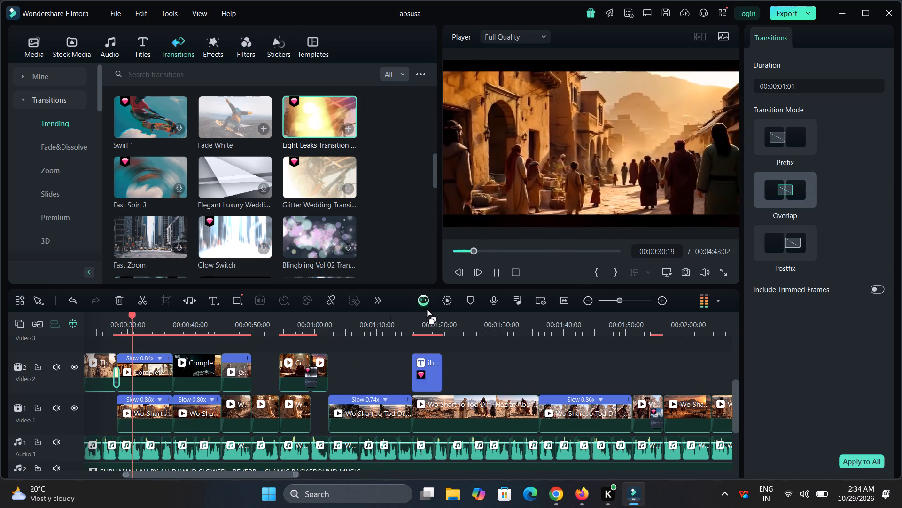
Review the clips and cuts from about 00:00:30 to 00:01:06 in playback, and stop at 00:01:14:23.
left_click_drag(429, 308, 438, 325)
left_click_drag(438, 325, 370, 338)
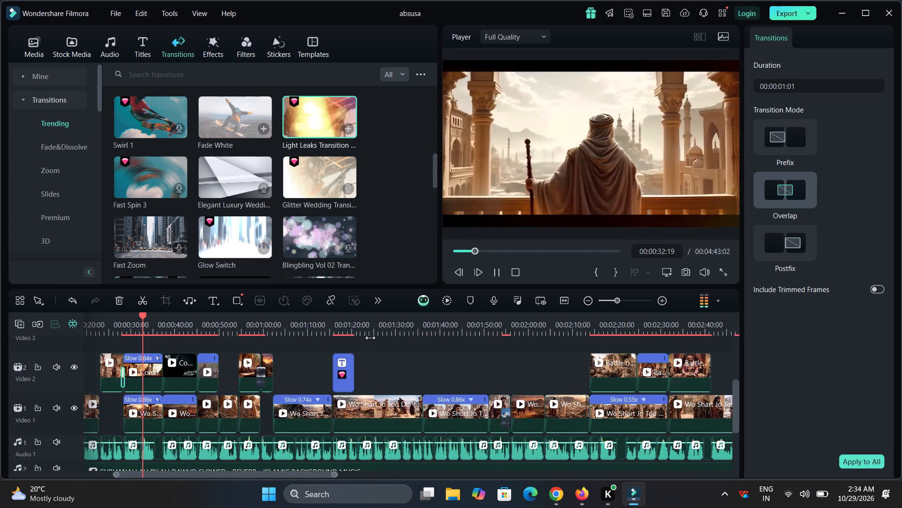
left_click_drag(370, 338, 289, 349)
left_click_drag(192, 328, 318, 330)
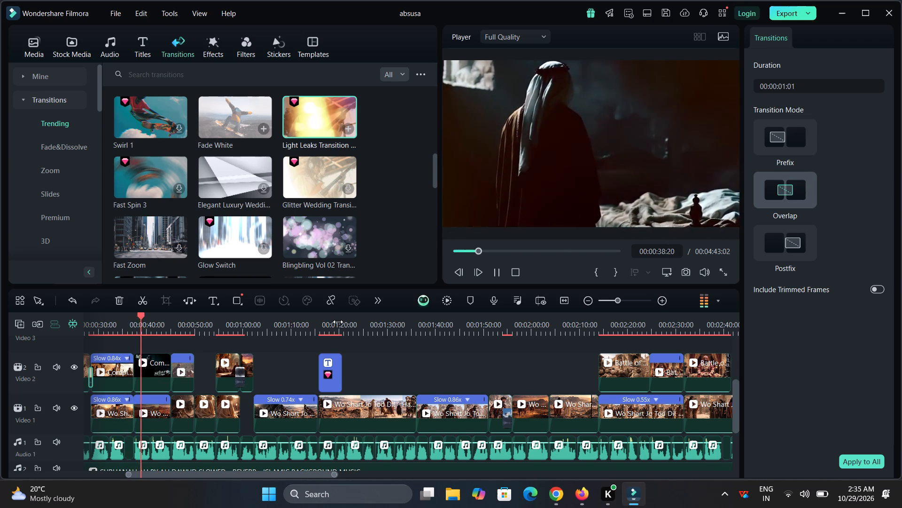
left_click_drag(360, 319, 324, 327)
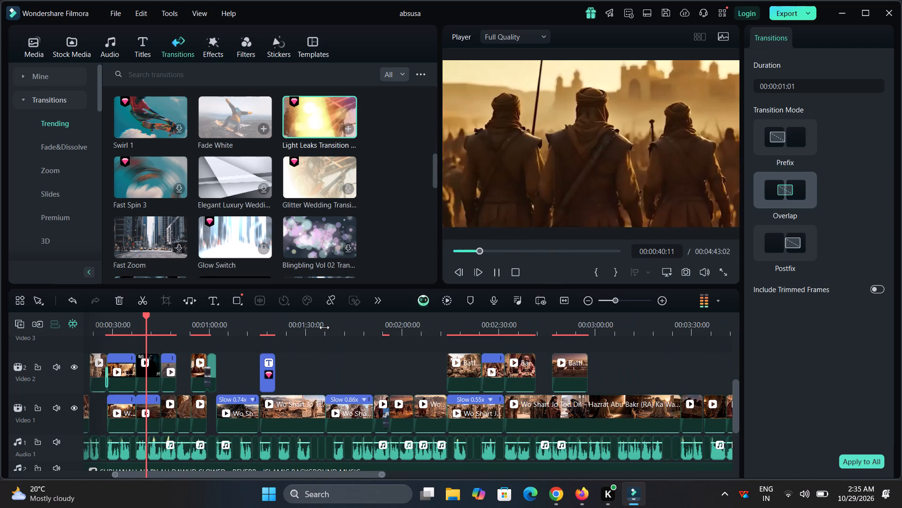
left_click_drag(324, 327, 382, 325)
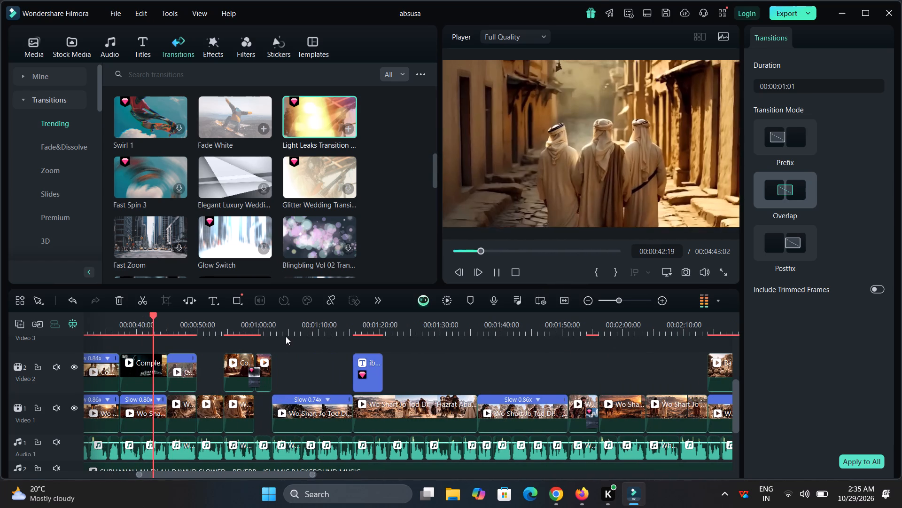
left_click_drag(286, 336, 385, 338)
left_click_drag(301, 334, 418, 341)
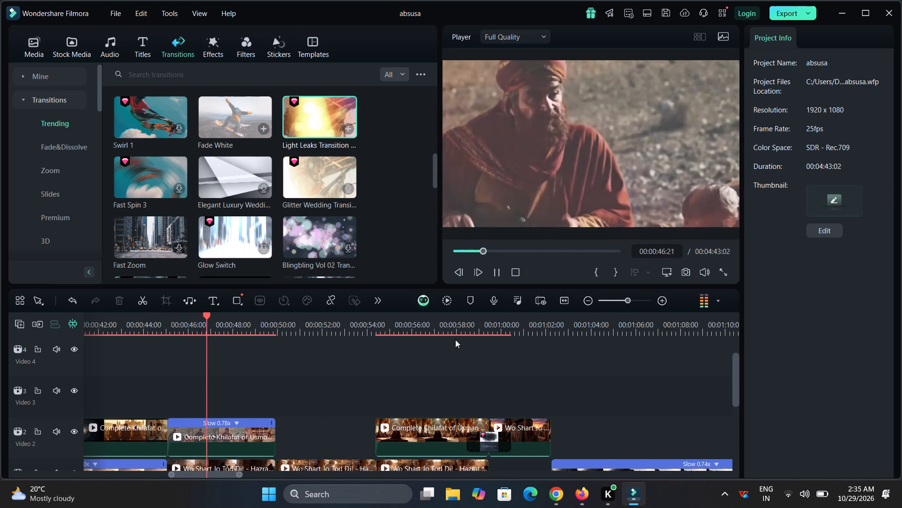
left_click_drag(471, 332, 426, 342)
scroll(428, 373, "down", 2)
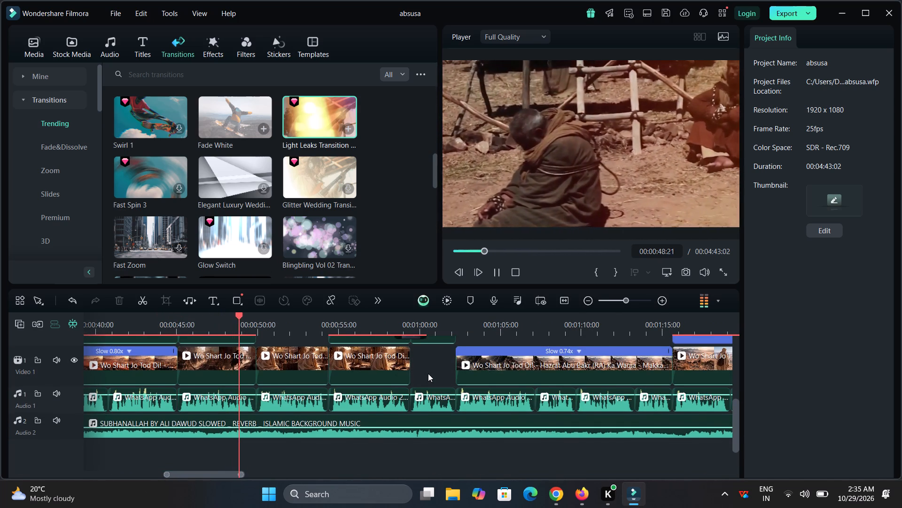
scroll(428, 373, "down", 1)
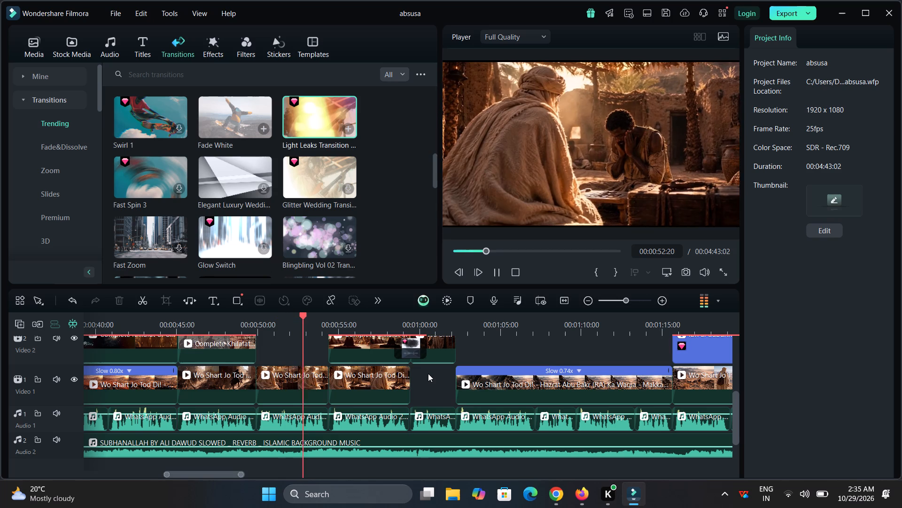
scroll(428, 373, "down", 1)
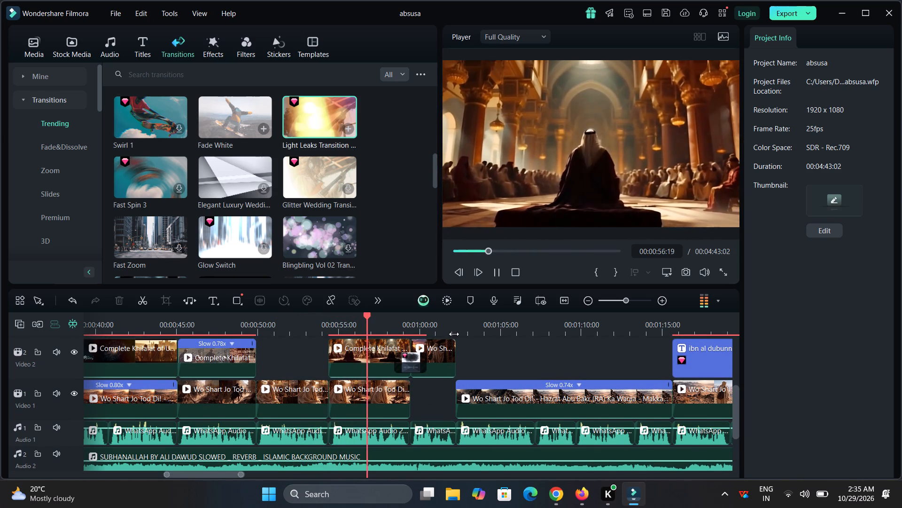
left_click_drag(497, 322, 466, 324)
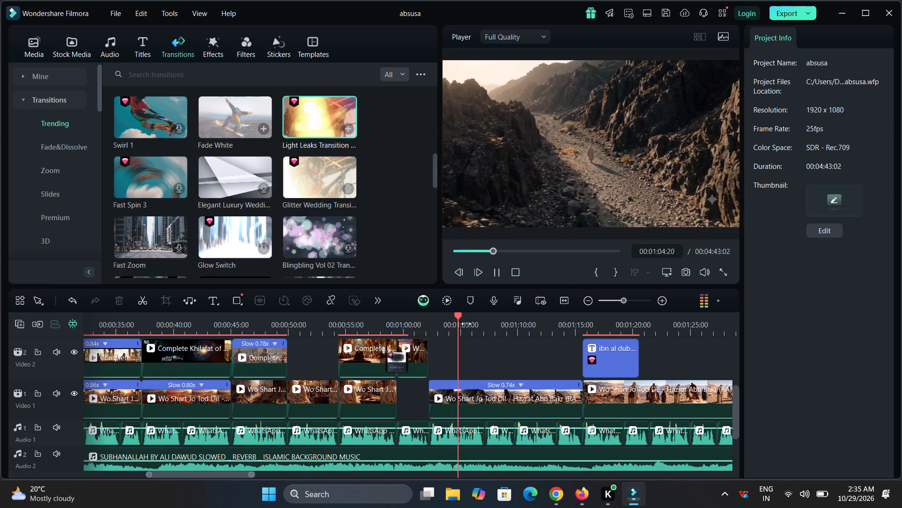
left_click(583, 308)
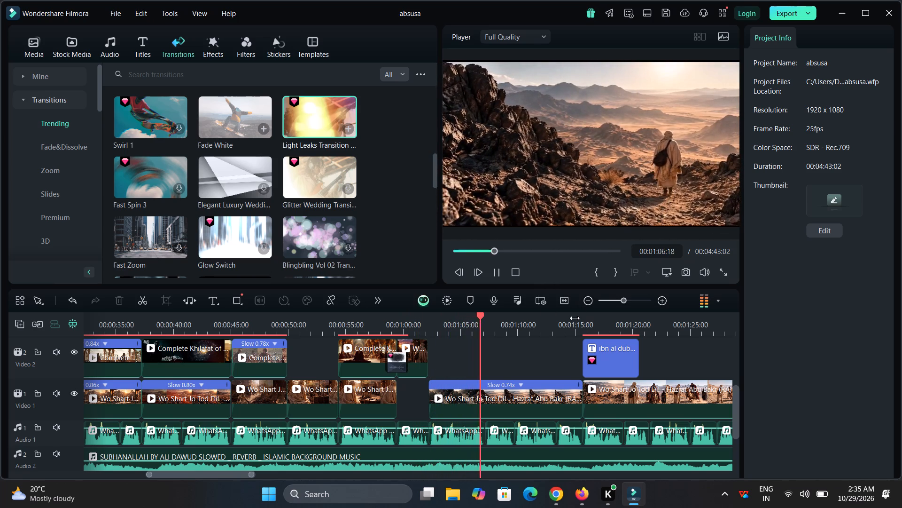
left_click(575, 318)
key("space")
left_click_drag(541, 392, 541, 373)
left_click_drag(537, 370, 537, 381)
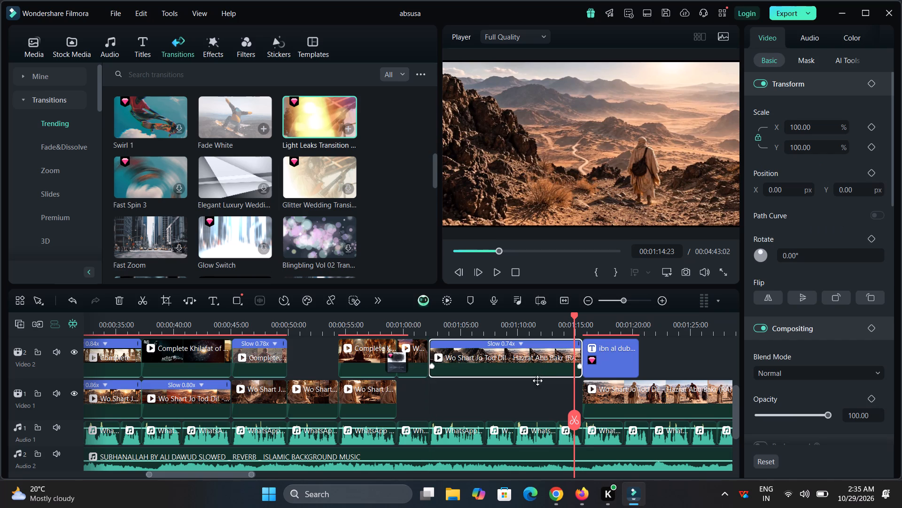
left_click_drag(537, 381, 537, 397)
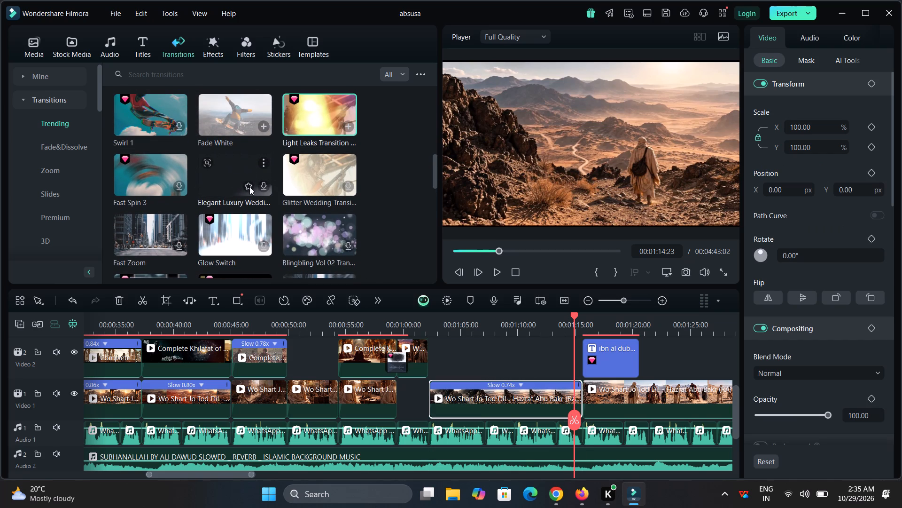
Add a Slow Zoom transition at the Video 1 cut where the ibn al dubunna title starts, near 00:01:15, and play it.
scroll(249, 187, "down", 1)
scroll(227, 160, "up", 1)
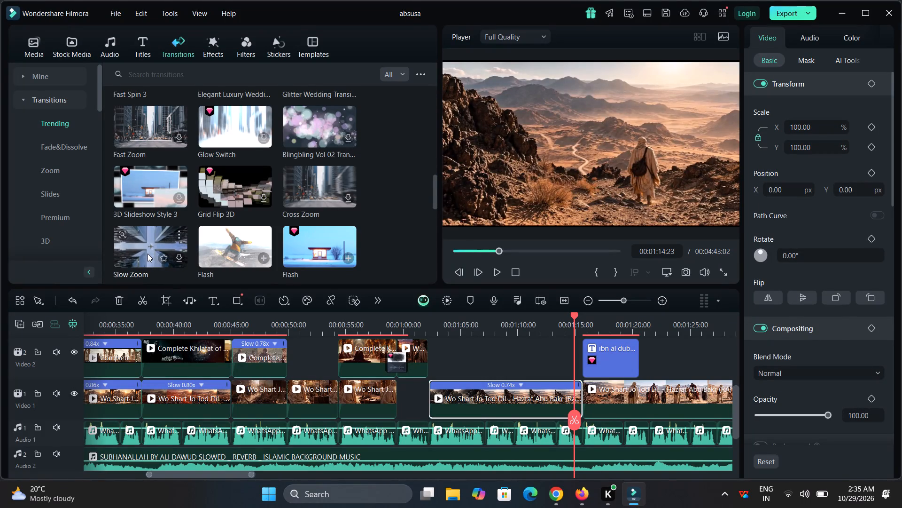
left_click(178, 256)
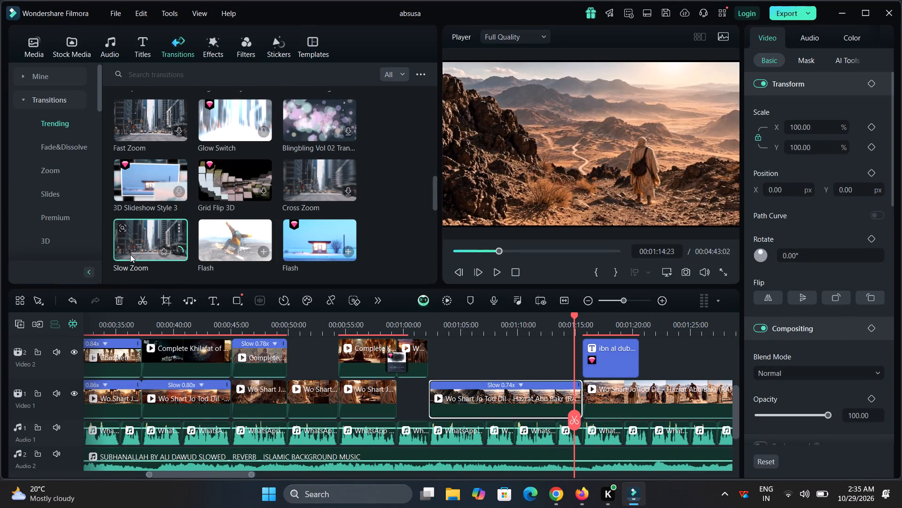
left_click_drag(120, 247, 489, 284)
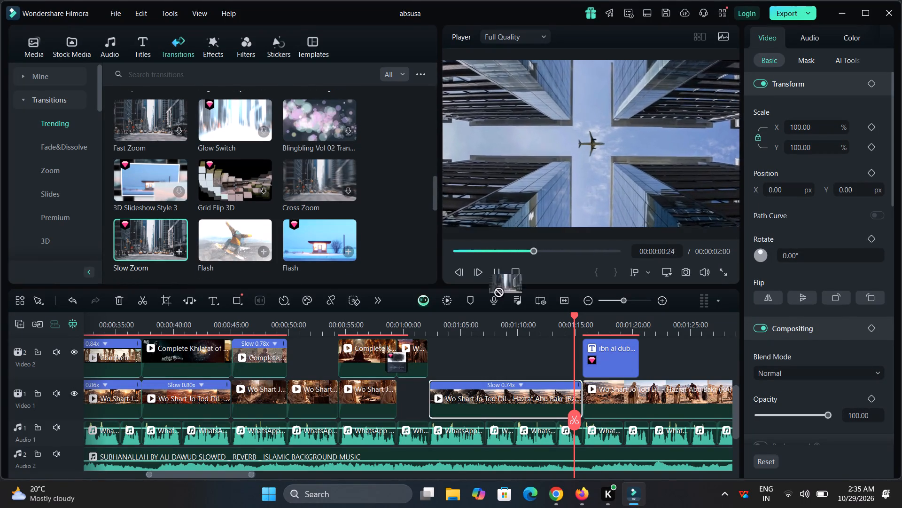
left_click_drag(489, 284, 578, 394)
key("space")
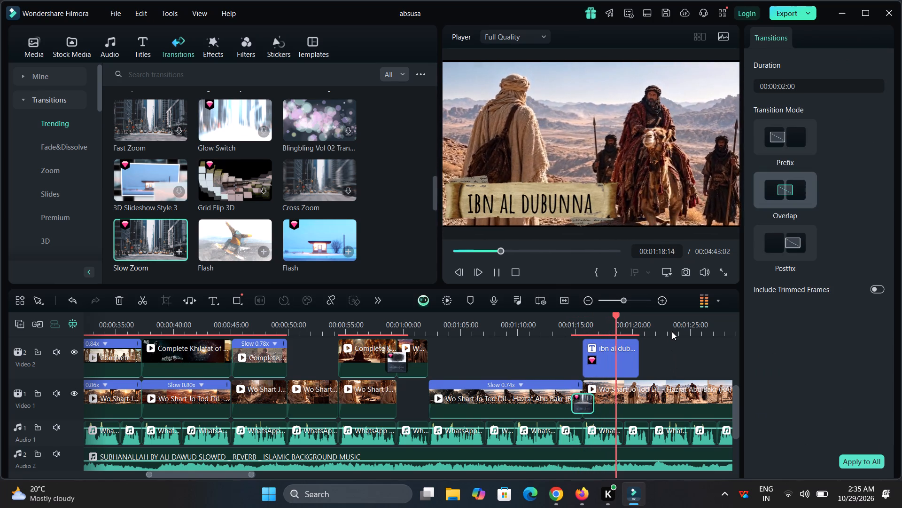
Extend the end of the short Video 1 clip carrying the Glow Ink Up transition to meet the next clip at about 00:01:56.
left_click_drag(678, 325, 480, 346)
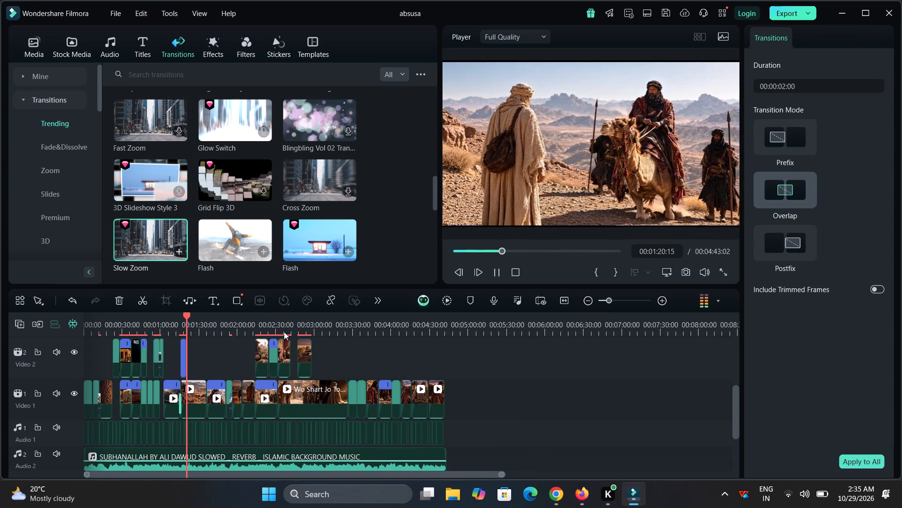
left_click_drag(282, 330, 459, 345)
left_click(489, 405)
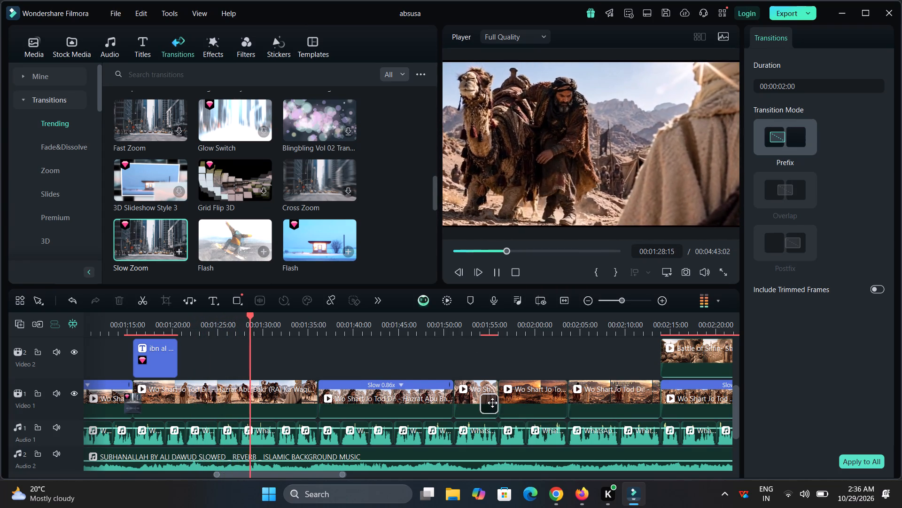
left_click(799, 186)
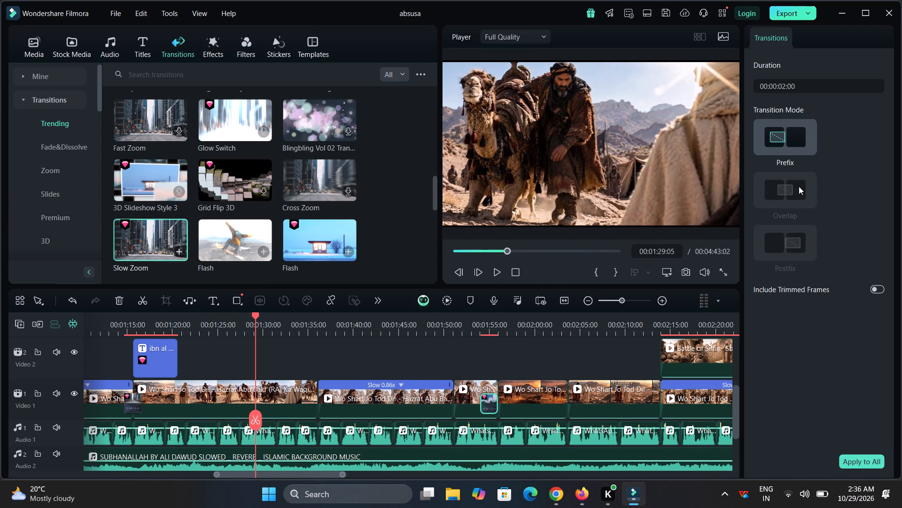
triple_click(799, 186)
left_click(497, 329)
left_click_drag(548, 325, 781, 342)
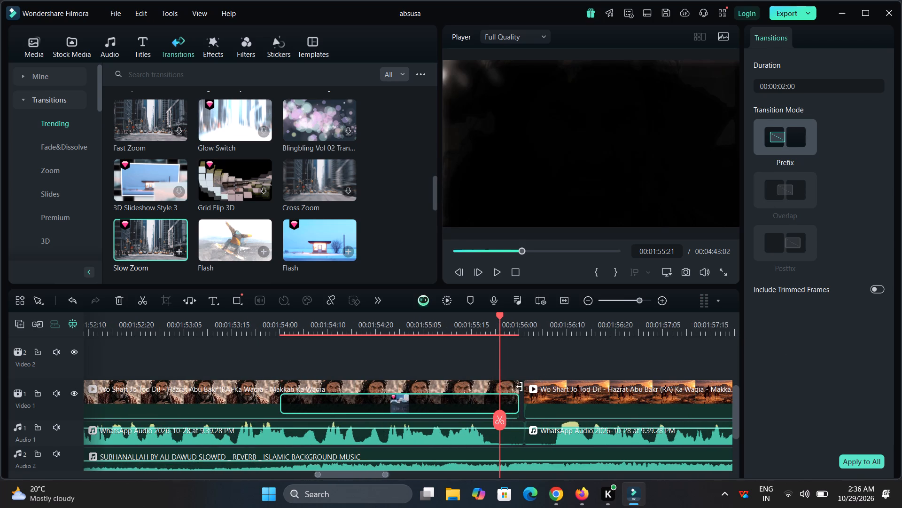
left_click_drag(517, 388, 524, 392)
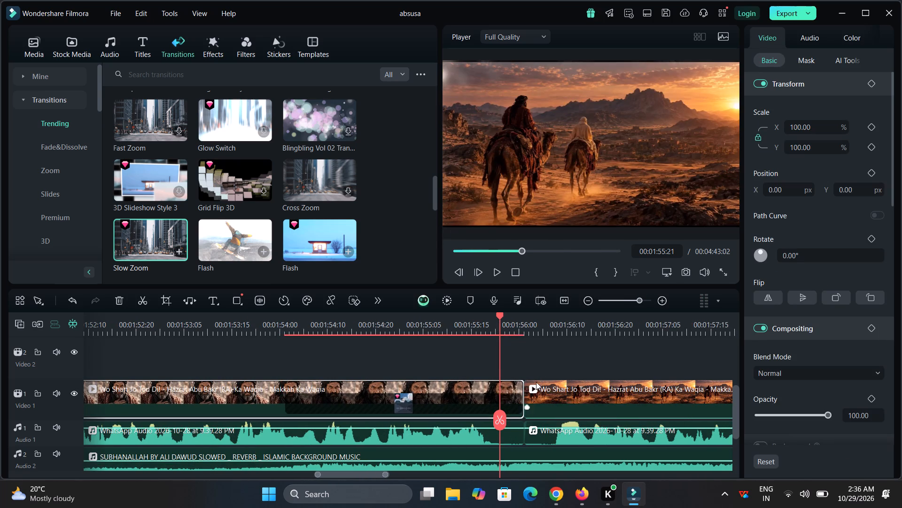
Set the Glow Ink Up transition at about 00:01:56 to Overlap mode and play it.
left_click(466, 405)
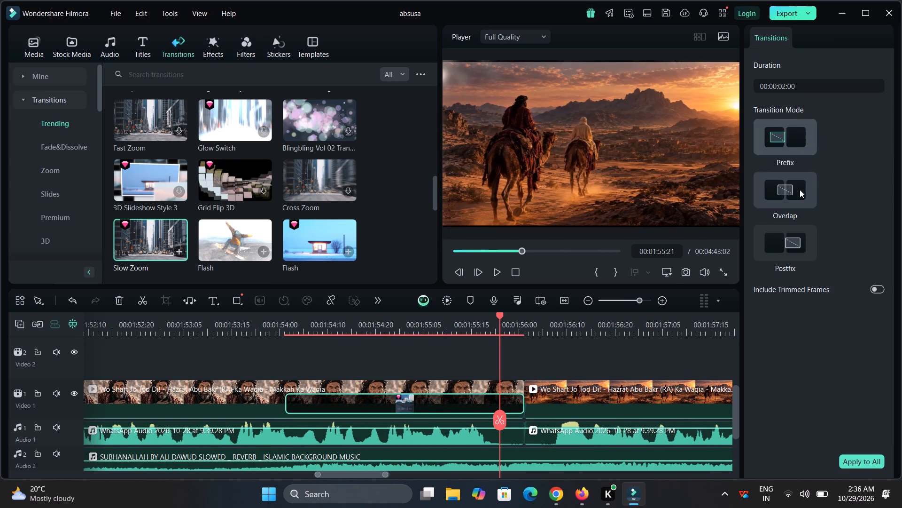
left_click(800, 190)
left_click_drag(647, 313, 405, 390)
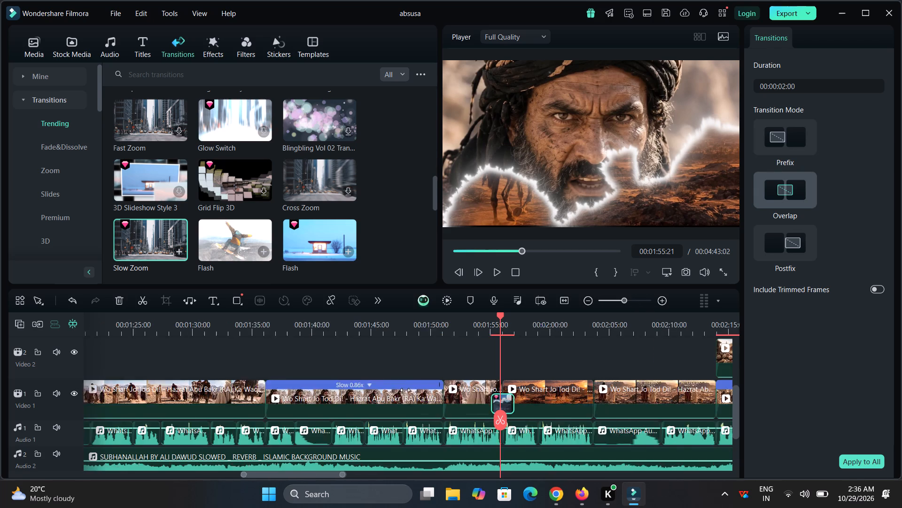
key("space")
left_click_drag(591, 328, 535, 351)
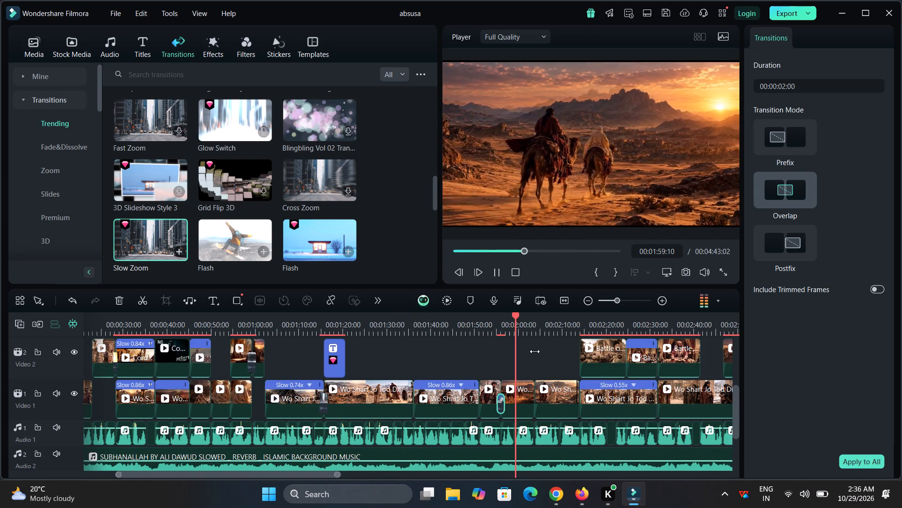
Move the Video 1 clip spanning about 00:02:04 to 00:02:14 straight up onto Video 2, directly before the Battle of Siffin clip.
left_click_drag(535, 351, 471, 372)
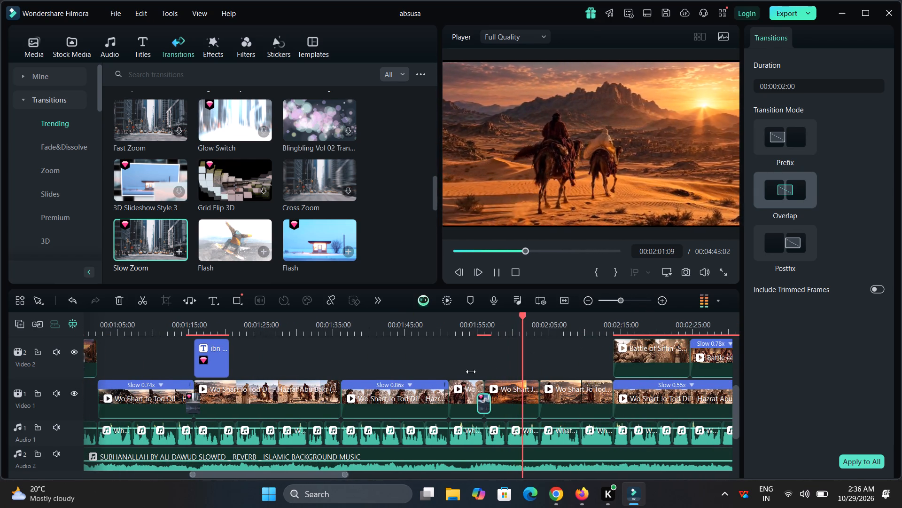
left_click_drag(471, 372, 404, 387)
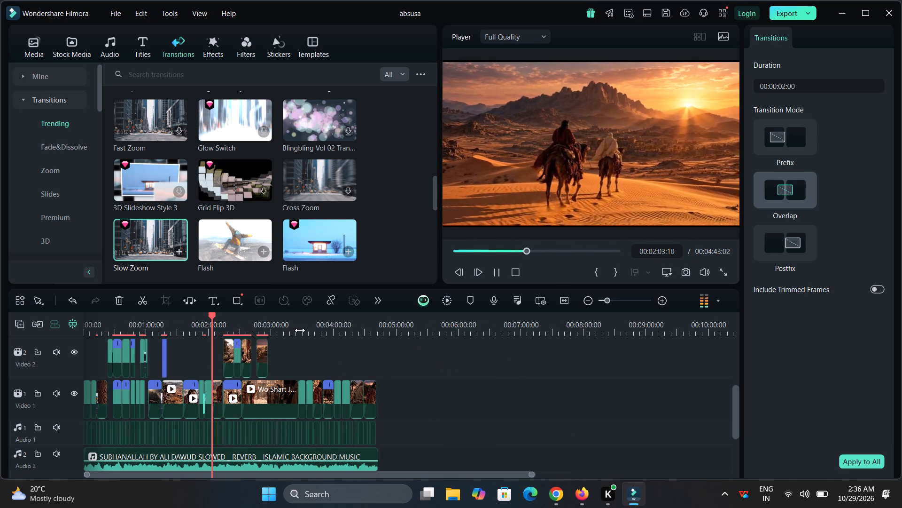
left_click_drag(300, 330, 523, 348)
left_click_drag(271, 403, 271, 392)
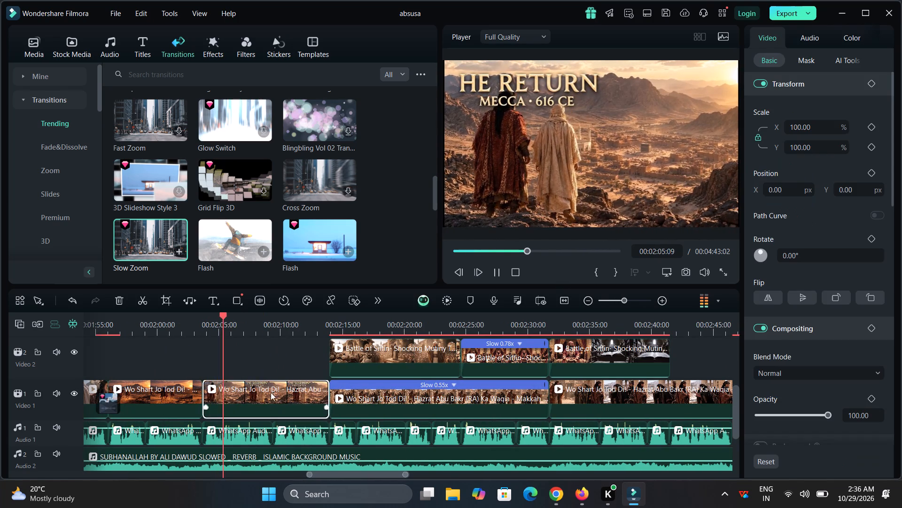
left_click_drag(271, 392, 271, 372)
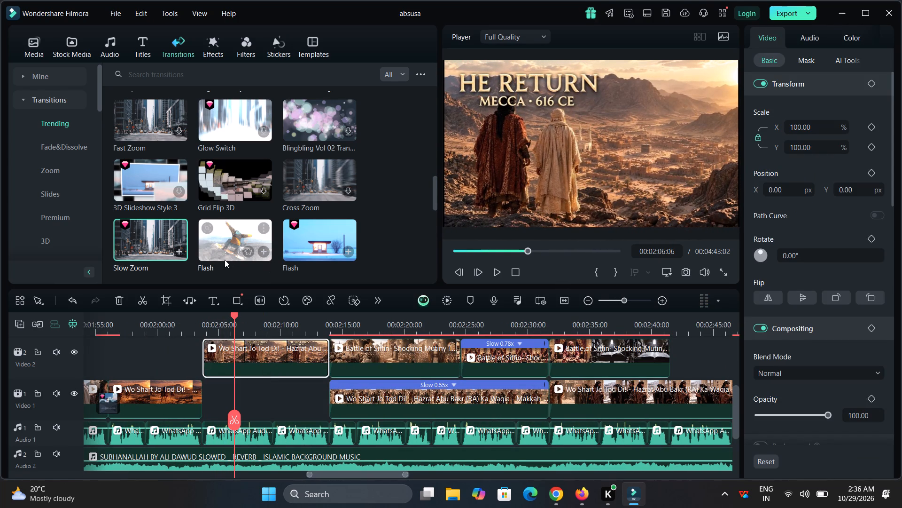
Add a Flash transition between the moved clip and the Battle of Siffin clip on Video 2, near 00:02:14, and play it.
left_click_drag(225, 260, 325, 349)
left_click(320, 319)
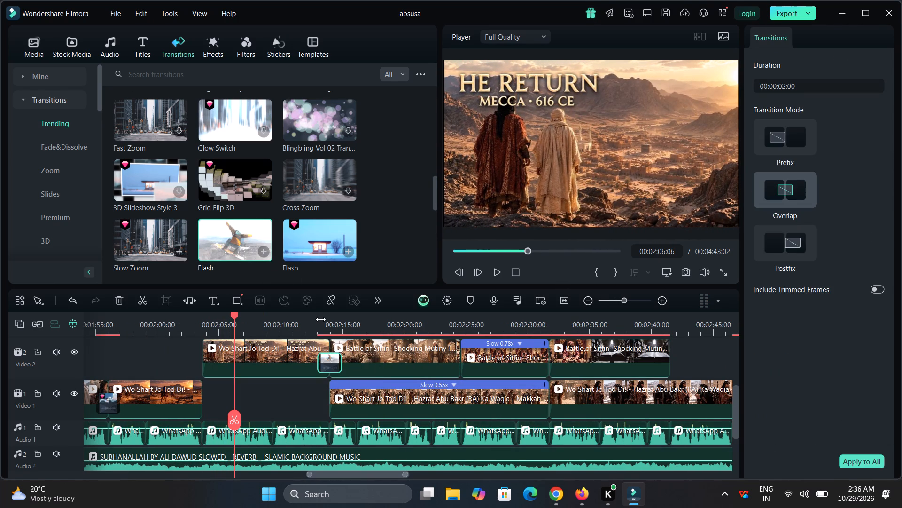
key("space")
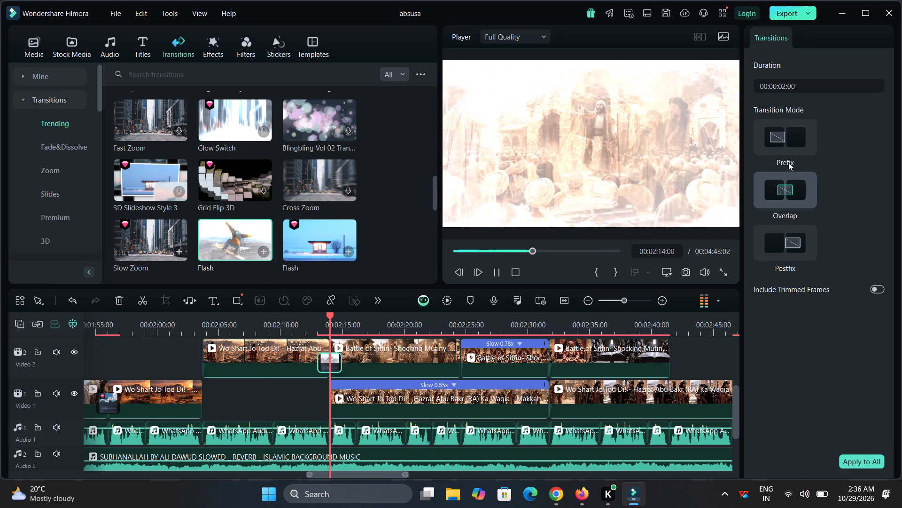
Set the Flash transition's duration to 00:00:01:10 and replay the cut.
left_click(815, 87)
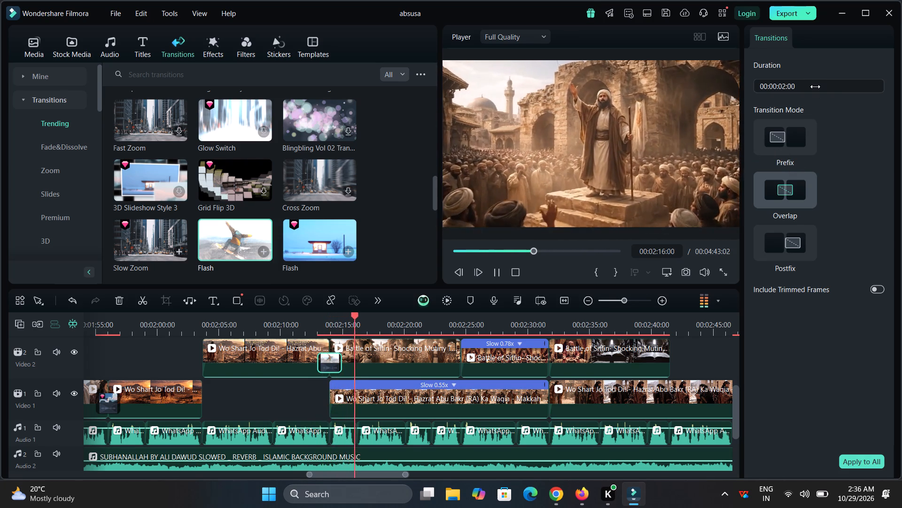
key("space")
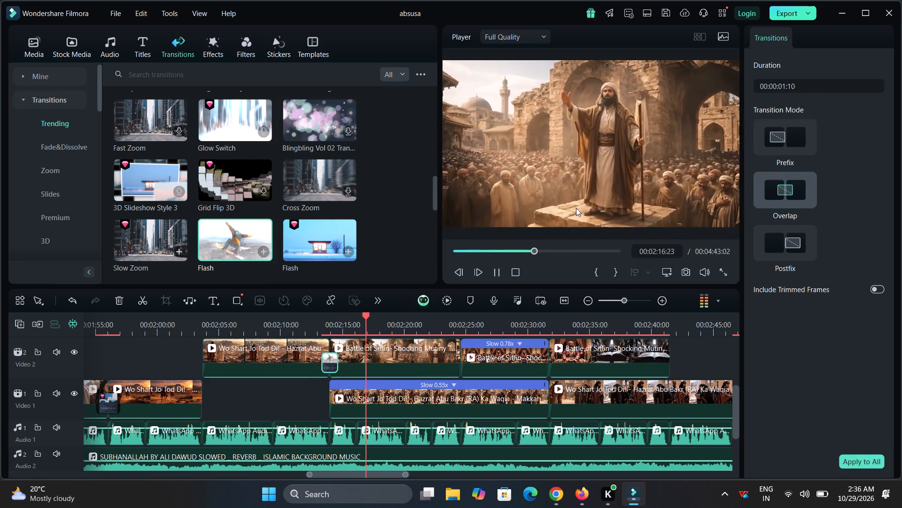
left_click(318, 326)
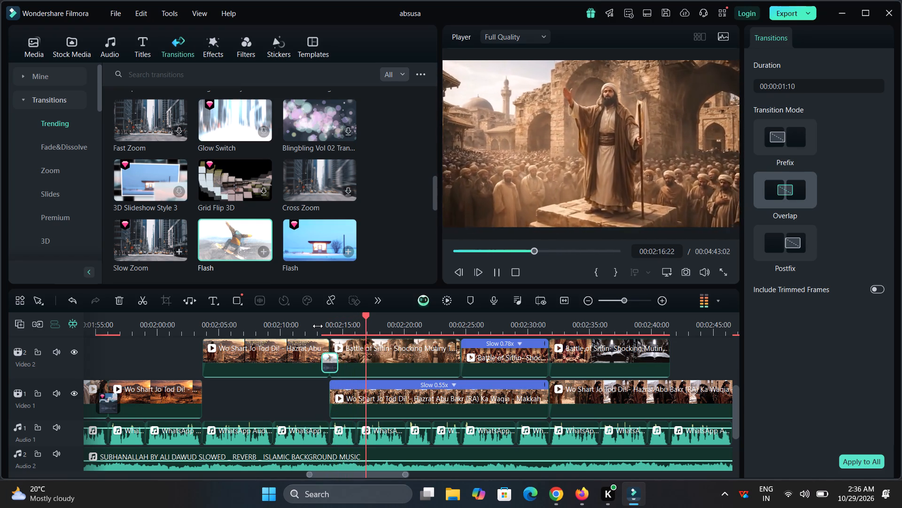
left_click(267, 321)
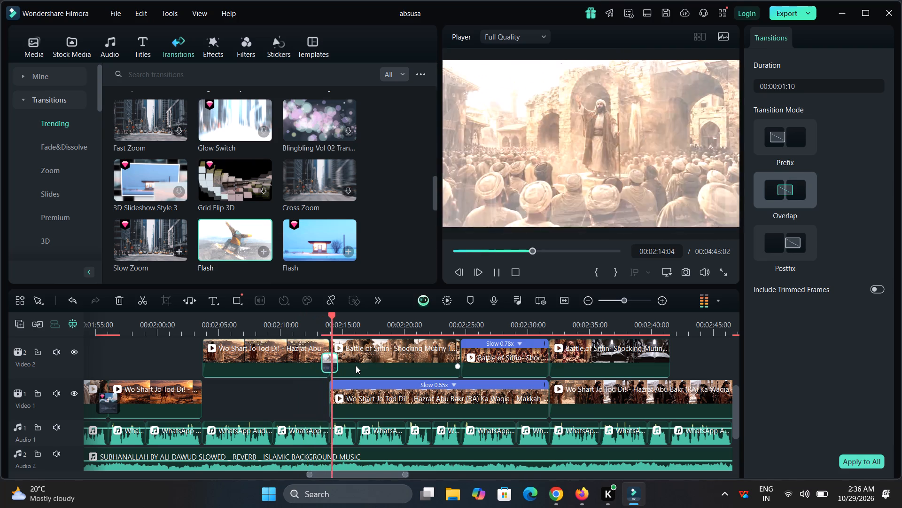
Switch the Flash transition to Postfix, shift the preceding Video 2 clip earlier, extend its end to the cut, and trim its start to about 00:02:04.
left_click_drag(331, 365, 346, 368)
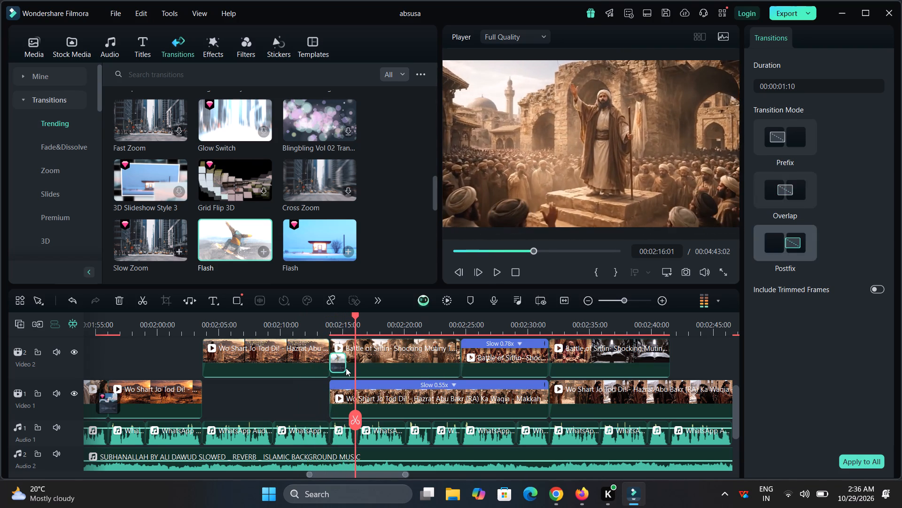
left_click_drag(281, 363, 241, 364)
left_click_drag(288, 357, 309, 360)
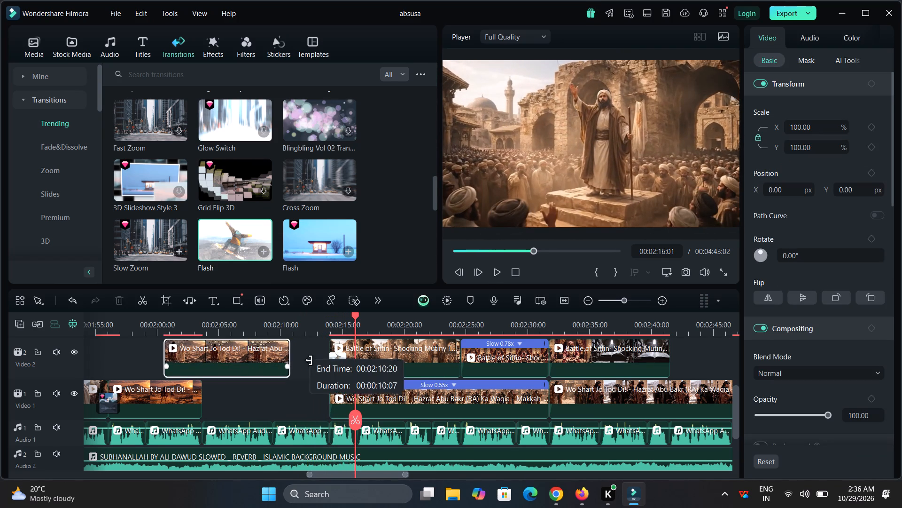
left_click_drag(309, 360, 328, 368)
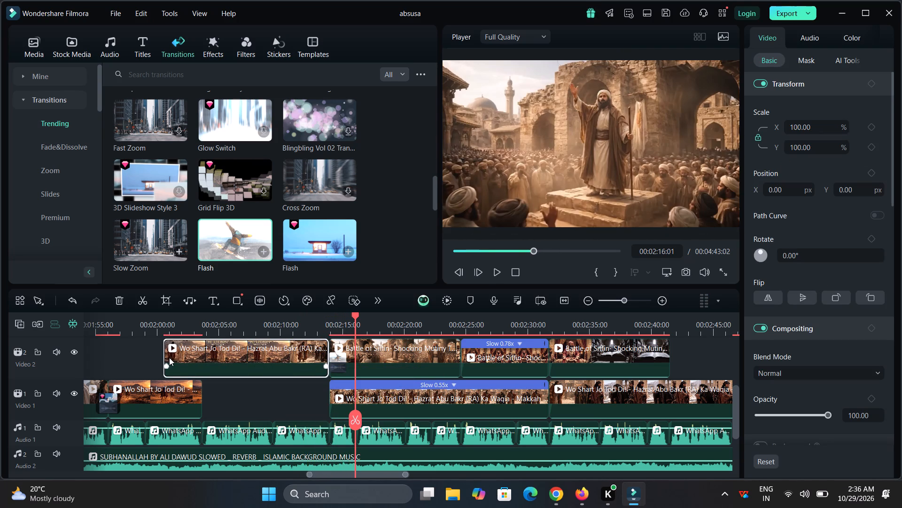
left_click_drag(164, 359, 205, 370)
key("space")
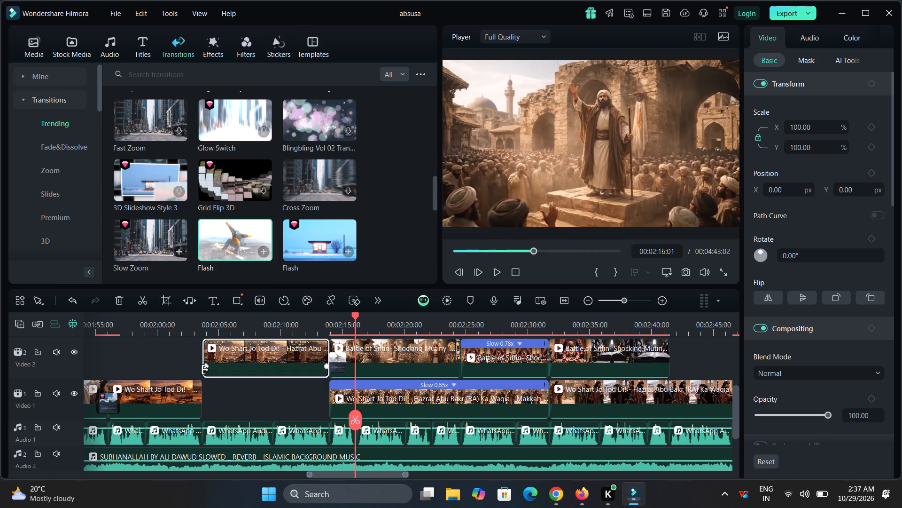
Reposition the Flash transition on the Video 2 cut near 00:02:14 in Overlap mode, and resume playback.
left_click_drag(338, 361, 325, 365)
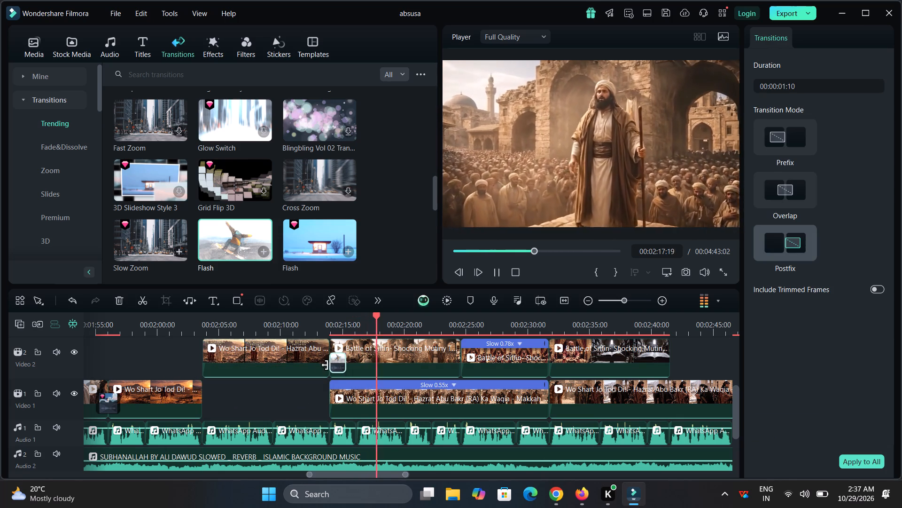
left_click_drag(325, 365, 321, 366)
left_click_drag(321, 366, 329, 367)
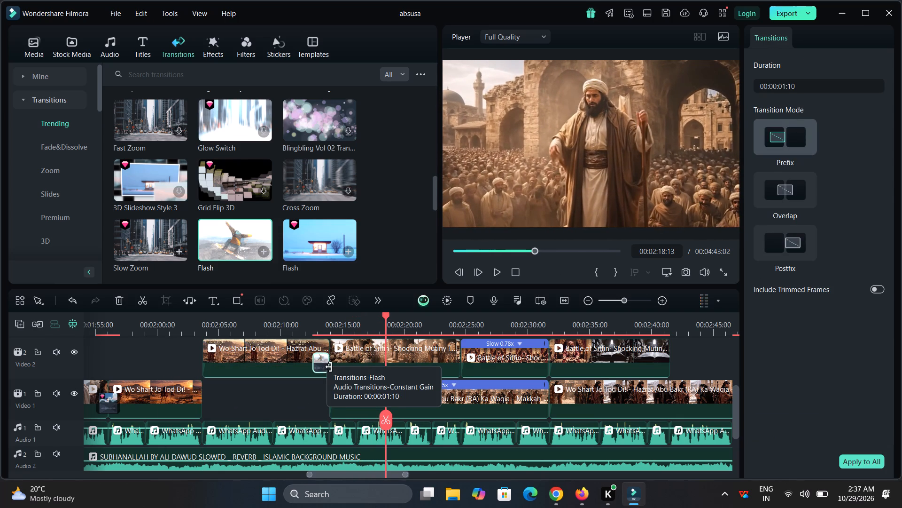
left_click_drag(329, 367, 332, 369)
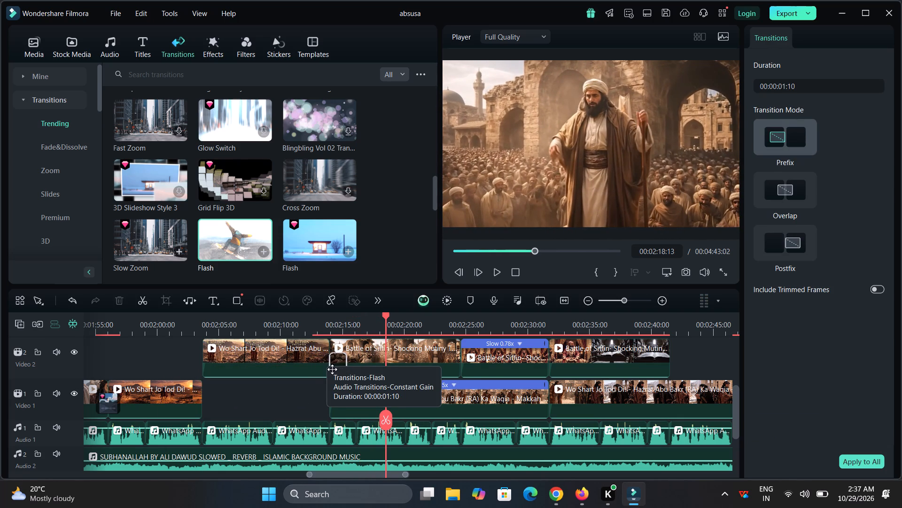
left_click_drag(332, 369, 327, 370)
key("space")
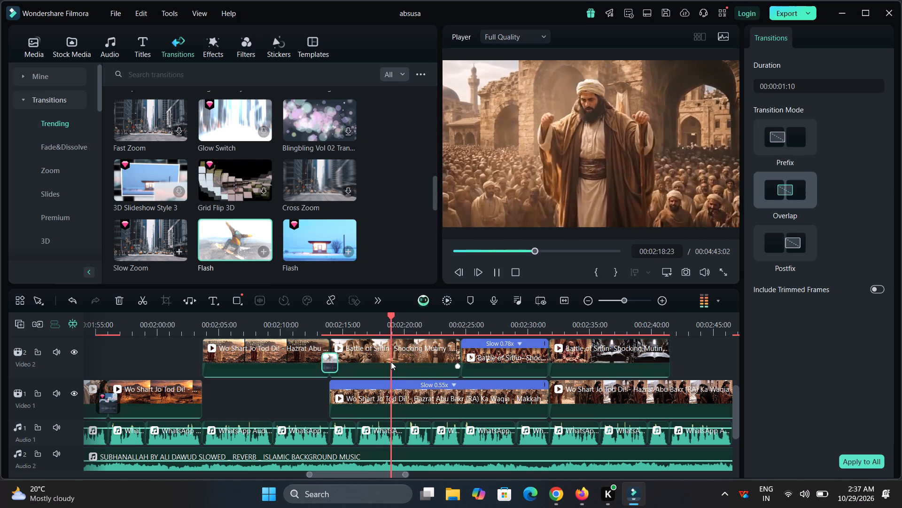
Set the volume of the background music on Audio 2 to -15.10 dB.
left_click_drag(575, 328, 362, 348)
left_click(479, 367)
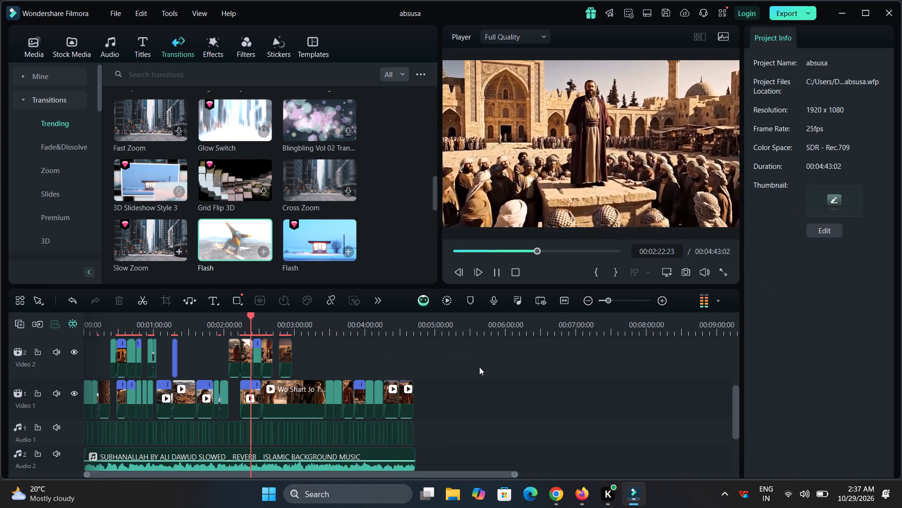
left_click_drag(370, 321, 473, 337)
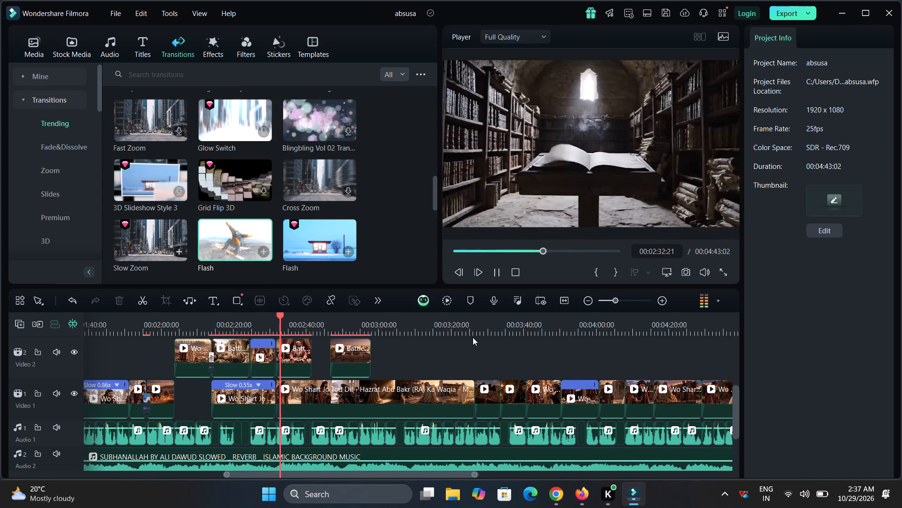
left_click_drag(508, 325, 434, 336)
scroll(445, 354, "down", 1)
left_click(408, 433)
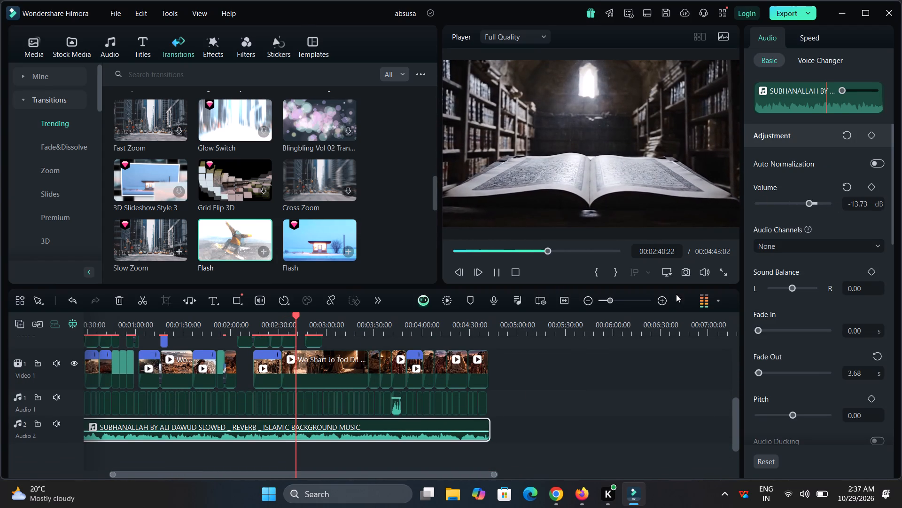
left_click(859, 206)
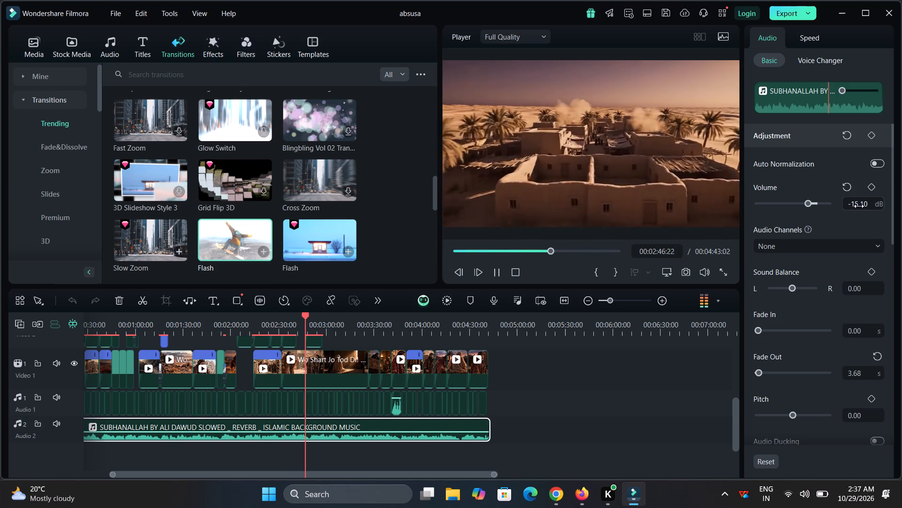
left_click(612, 381)
Stop playback at about 00:02:50 and save the project.
scroll(612, 381, "up", 1)
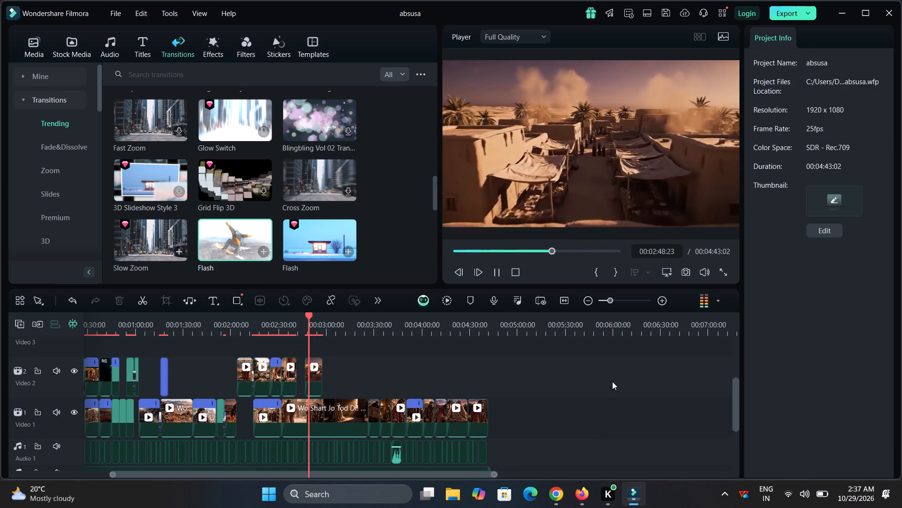
key("space")
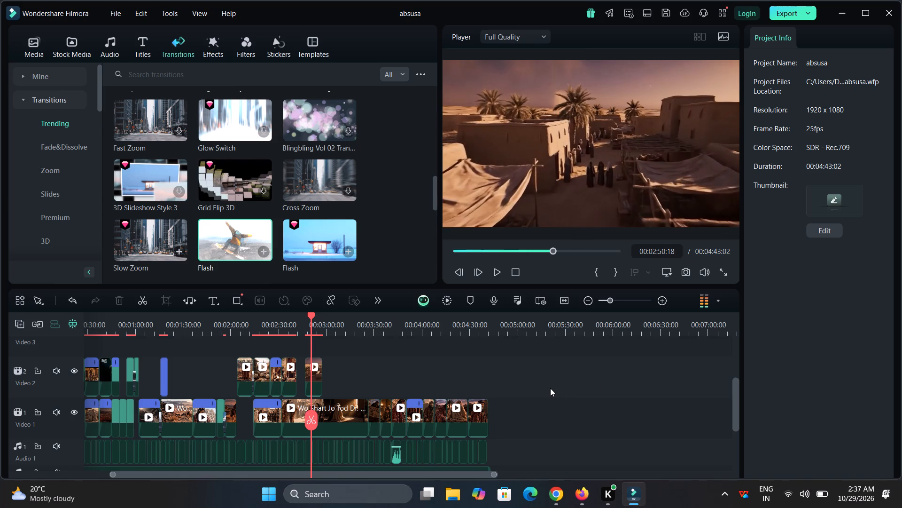
key("ctrl+s")
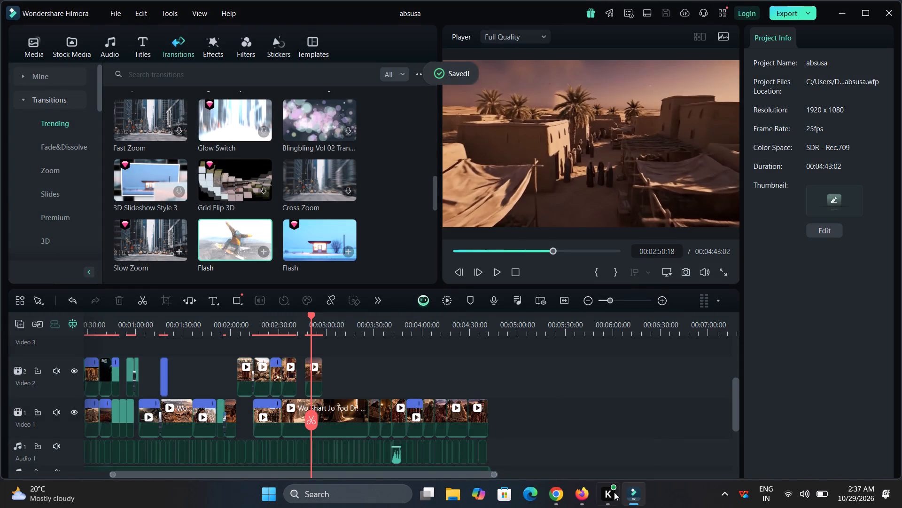